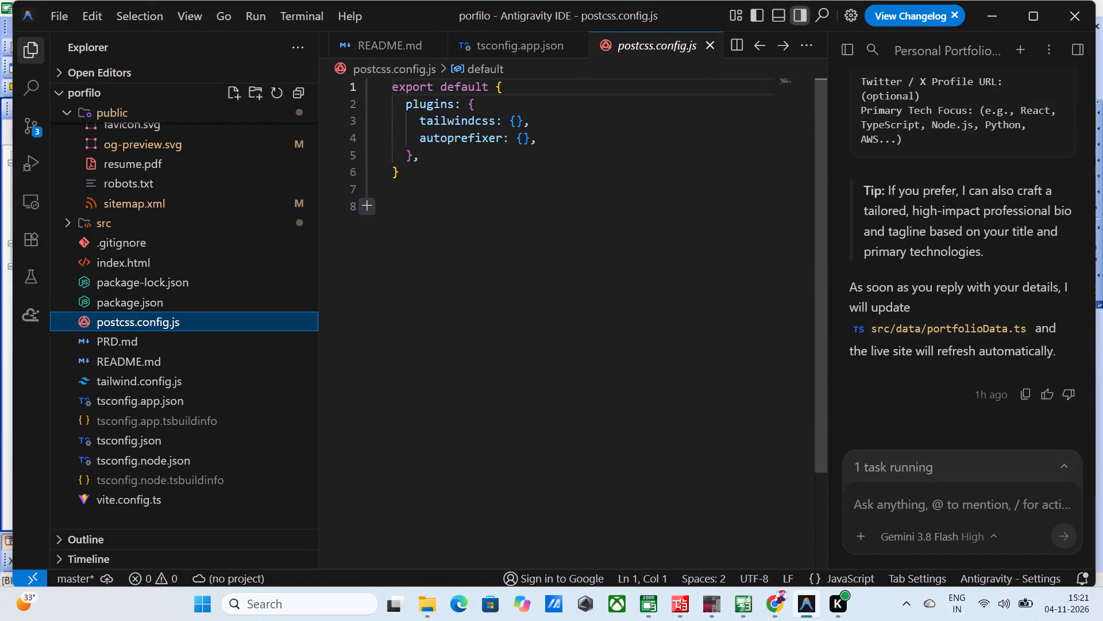
# Switch from Antigravity IDE to GT Designer3, with the DIVISION base screen B-5 in front.
pyautogui.click(796, 612)
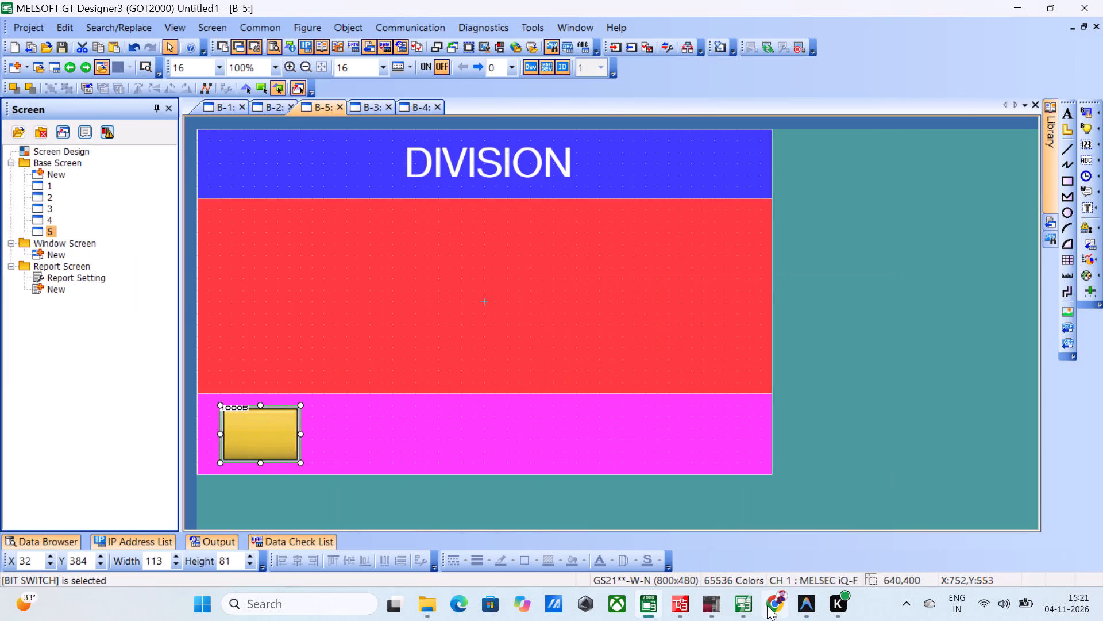
pyautogui.click(767, 605)
pyautogui.click(816, 597)
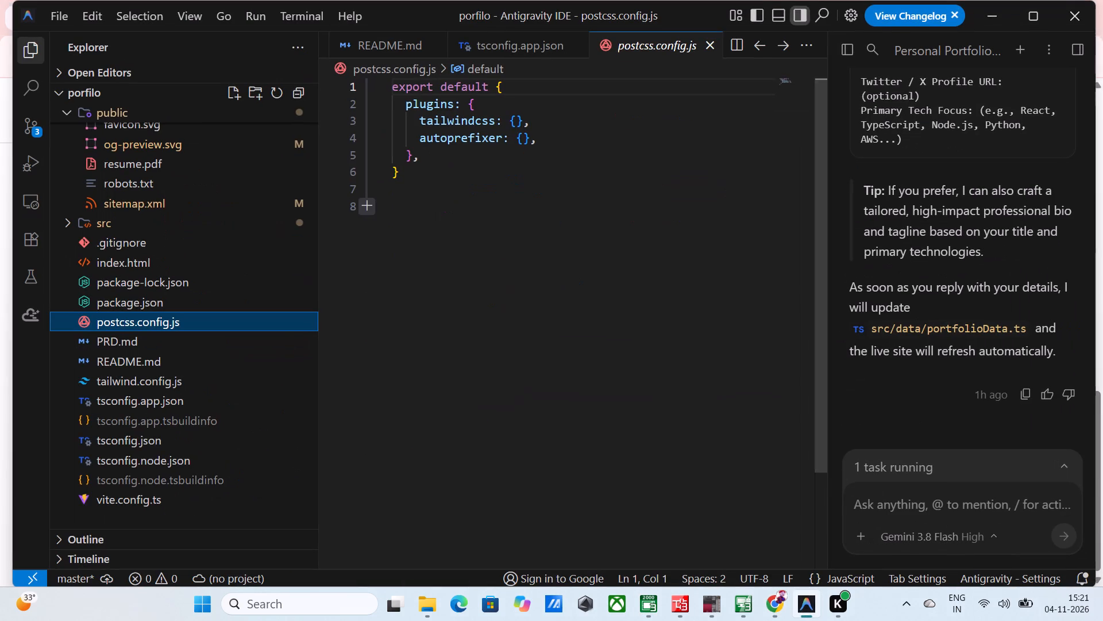
pyautogui.click(723, 609)
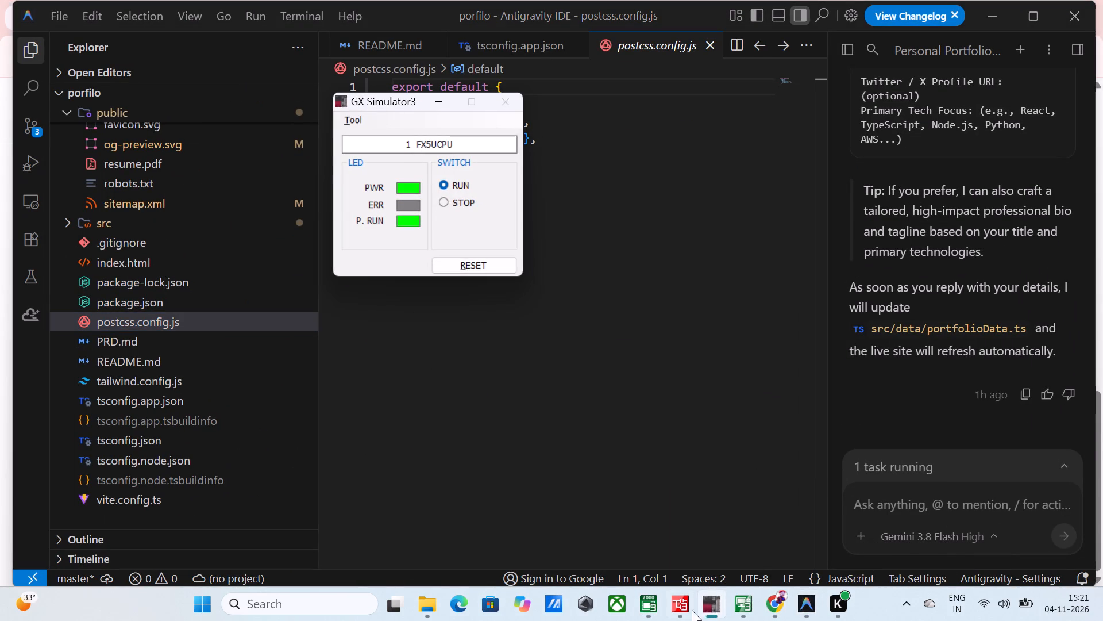
pyautogui.click(681, 609)
pyautogui.click(644, 594)
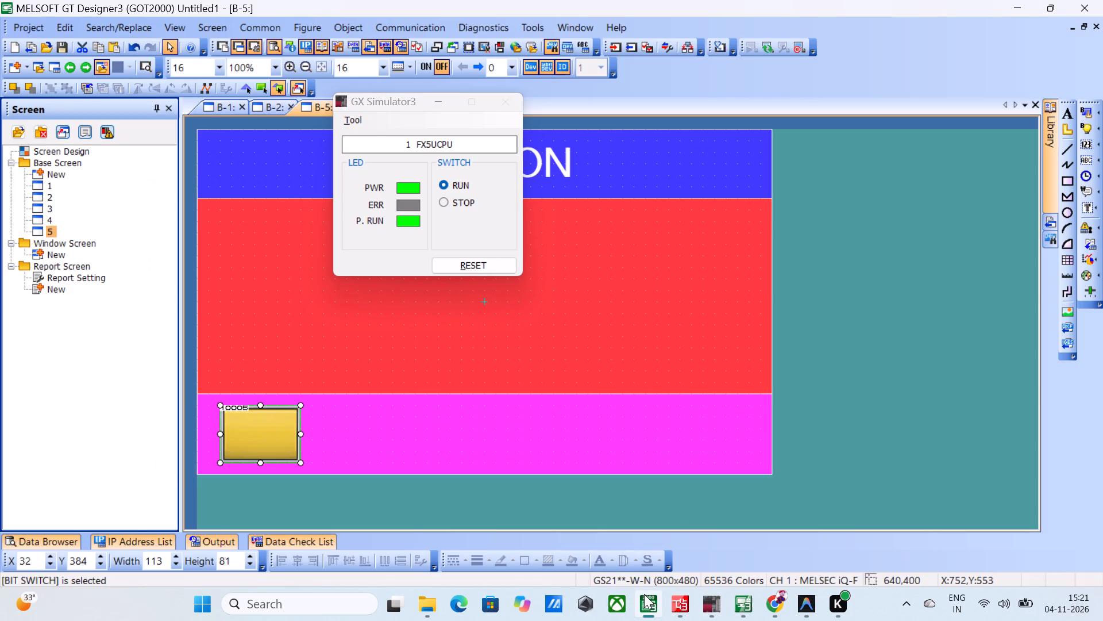
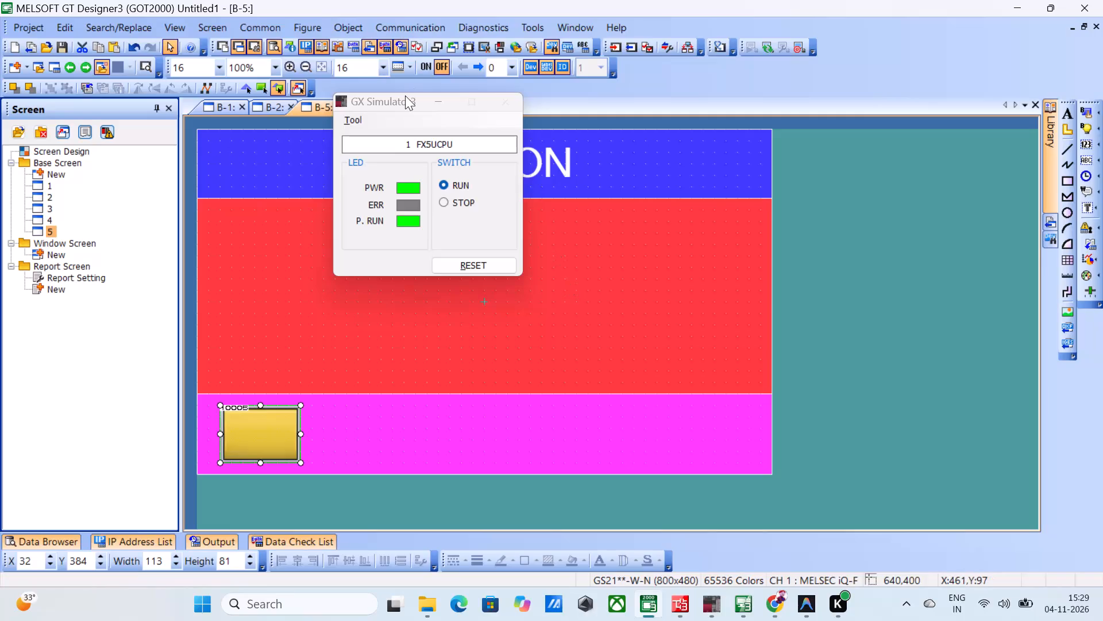
# Minimize the GX Simulator3 window and review base screens 1, 2 and 3 of the HMI project.
pyautogui.click(438, 95)
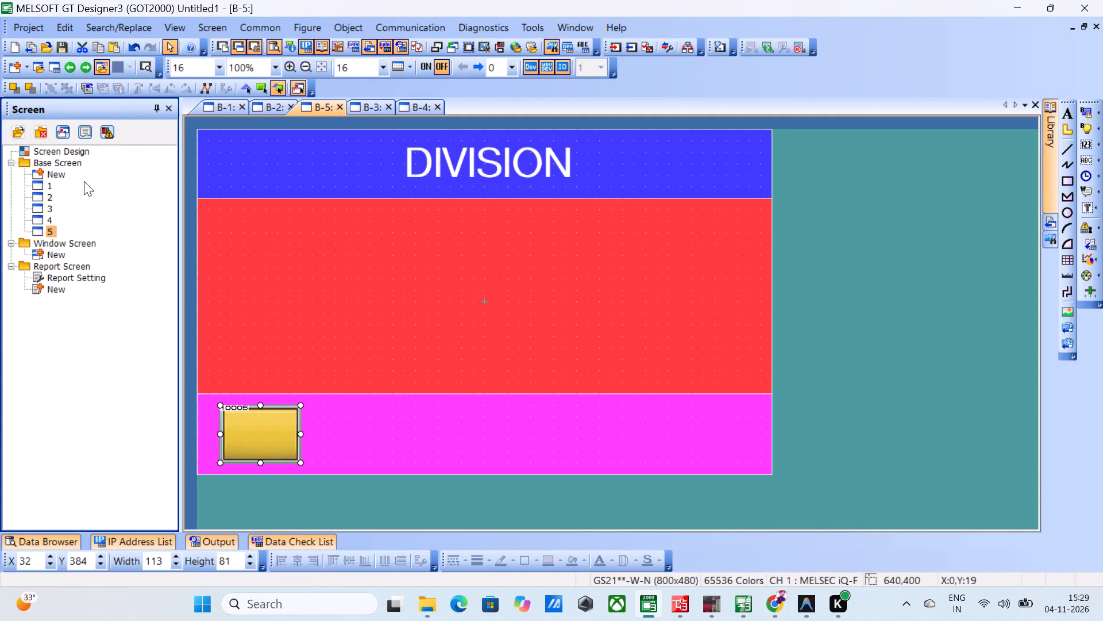
pyautogui.doubleClick(51, 182)
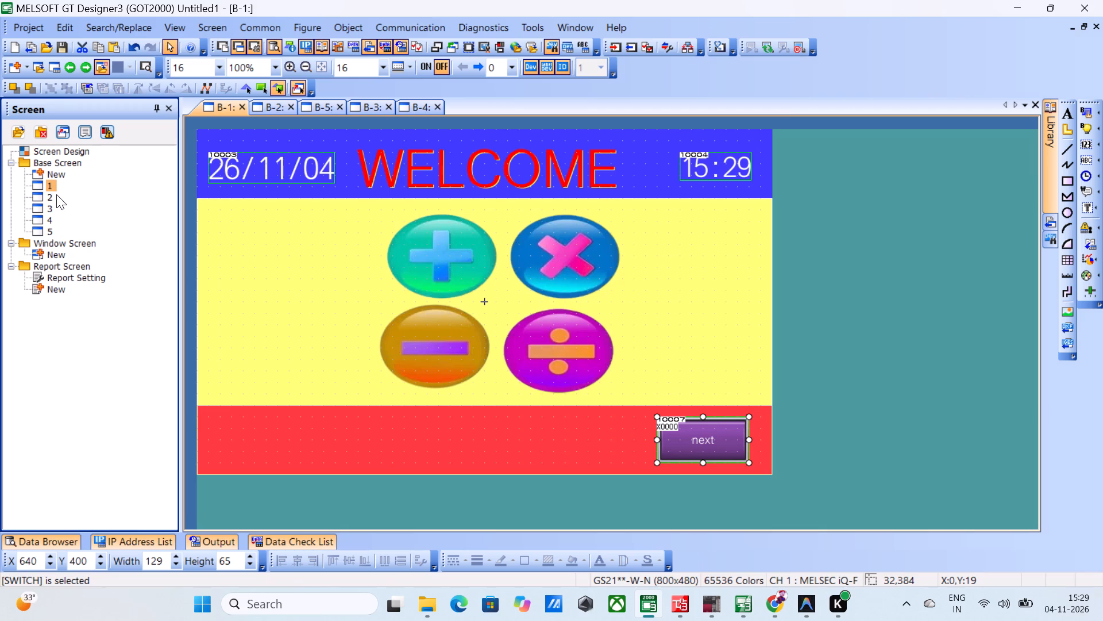
pyautogui.doubleClick(56, 194)
pyautogui.click(56, 213)
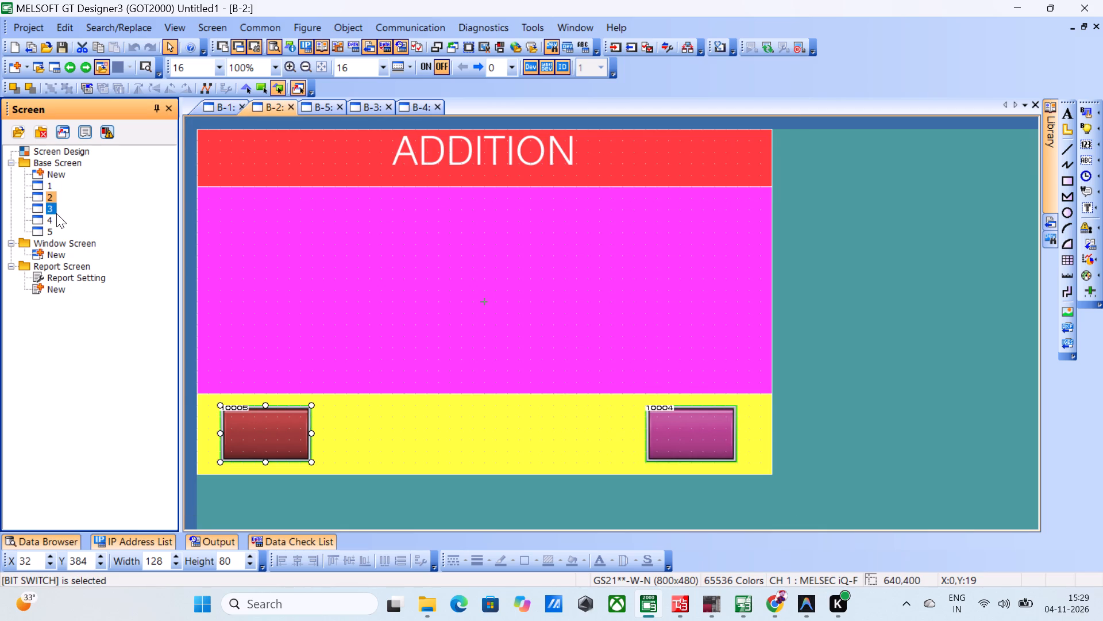
pyautogui.click(56, 213)
pyautogui.click(56, 213)
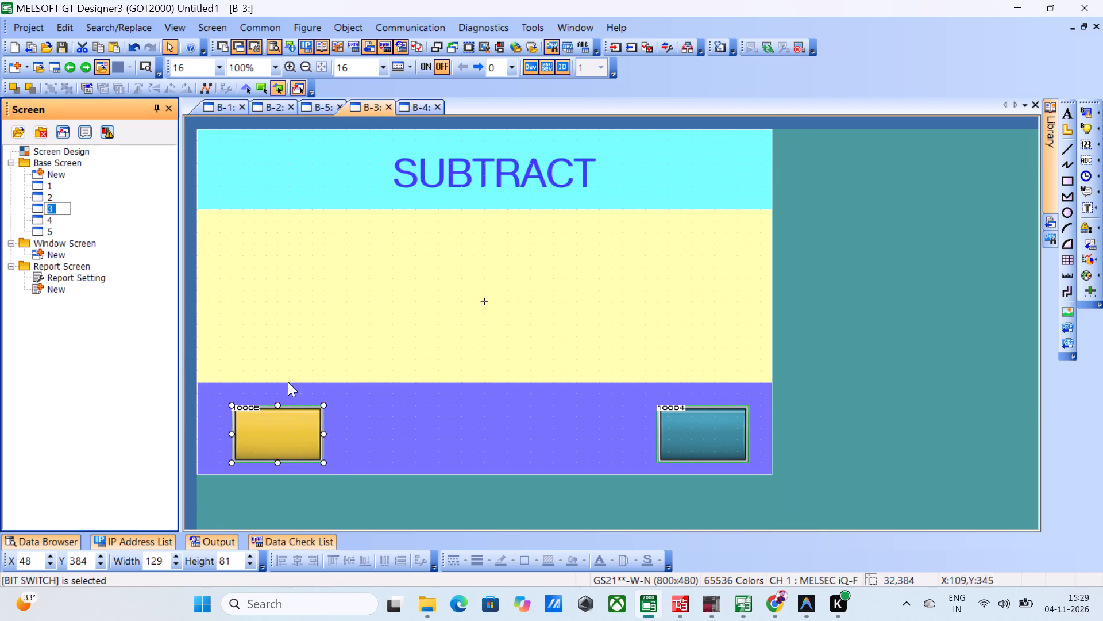
# Switch to GX Works3 and create a new FX5CPU series project of type FX5U in Ladder language, accepting the default module settings.
pyautogui.click(668, 600)
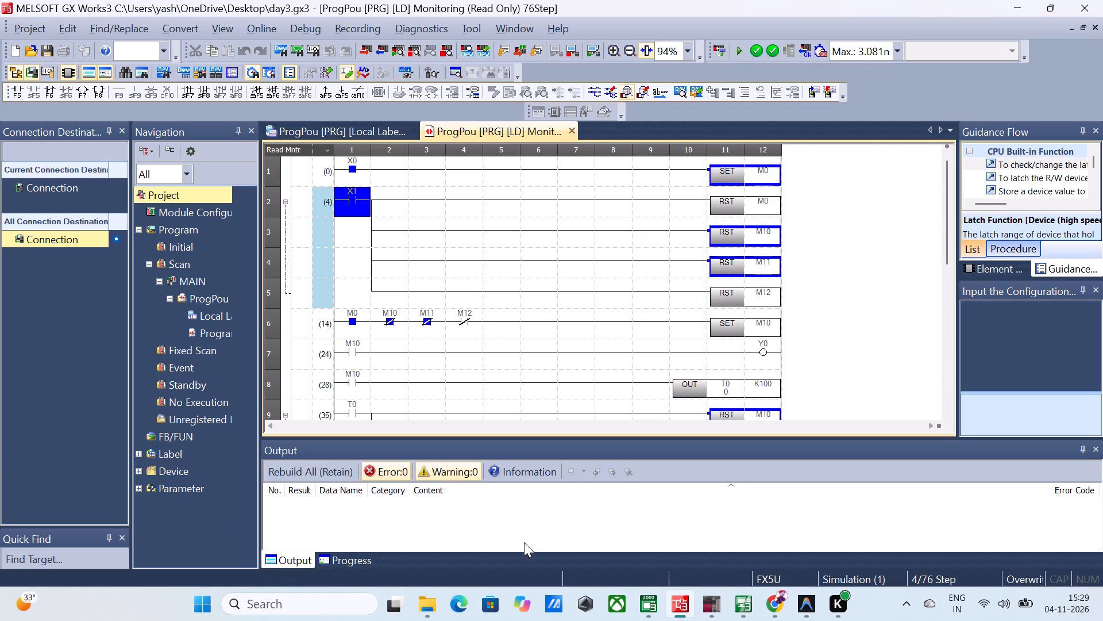
pyautogui.moveTo(92, 478); pyautogui.dragTo(95, 473, button='right')
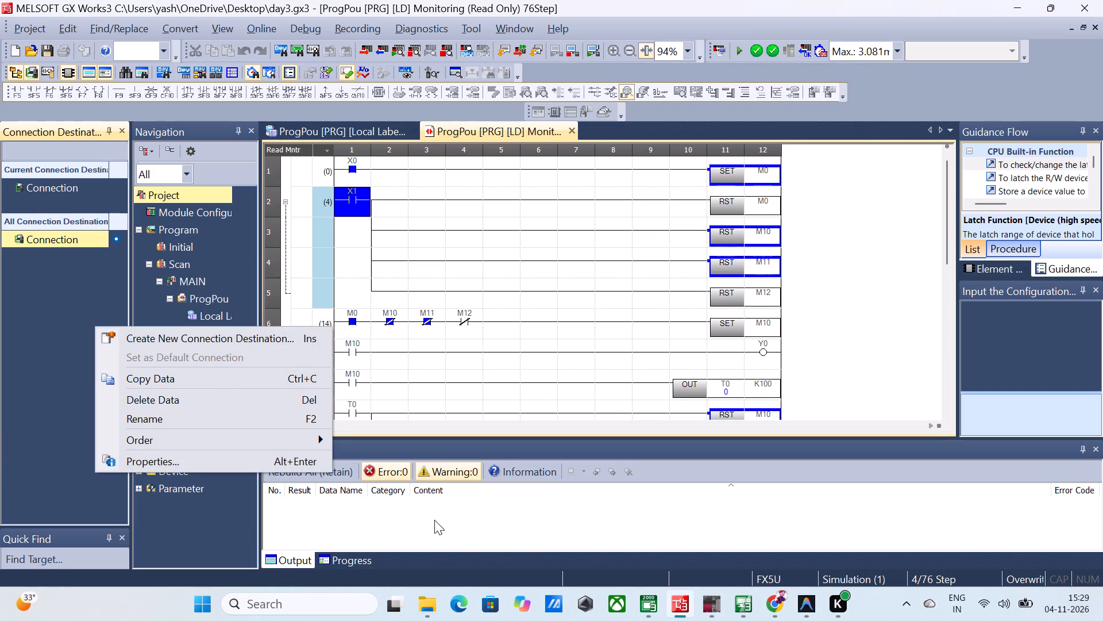
pyautogui.click(280, 296)
pyautogui.click(290, 324)
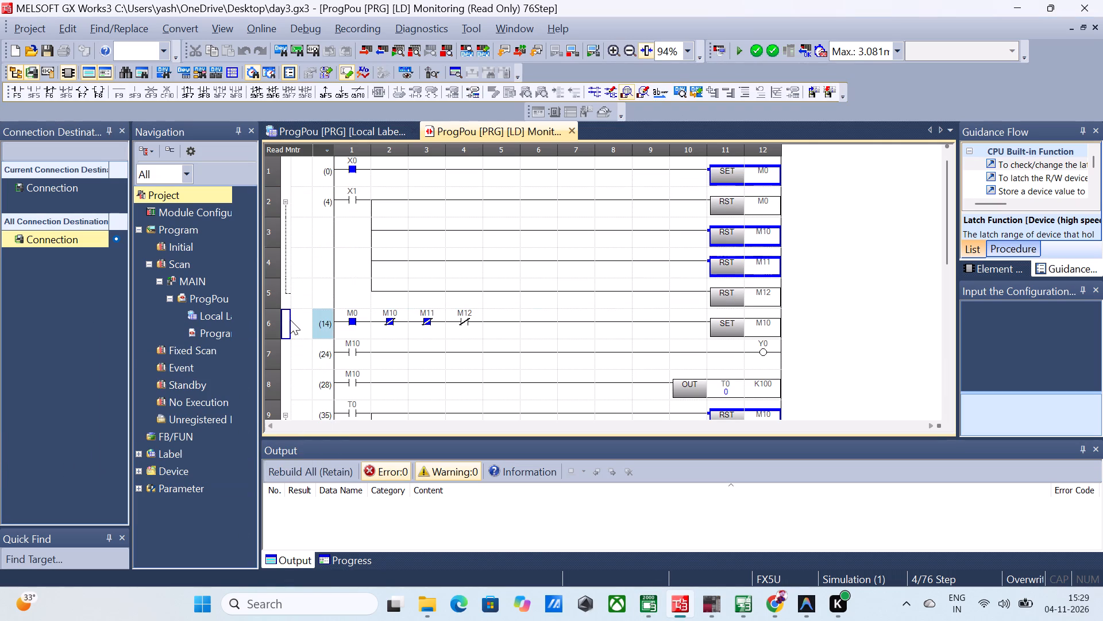
pyautogui.click(10, 56)
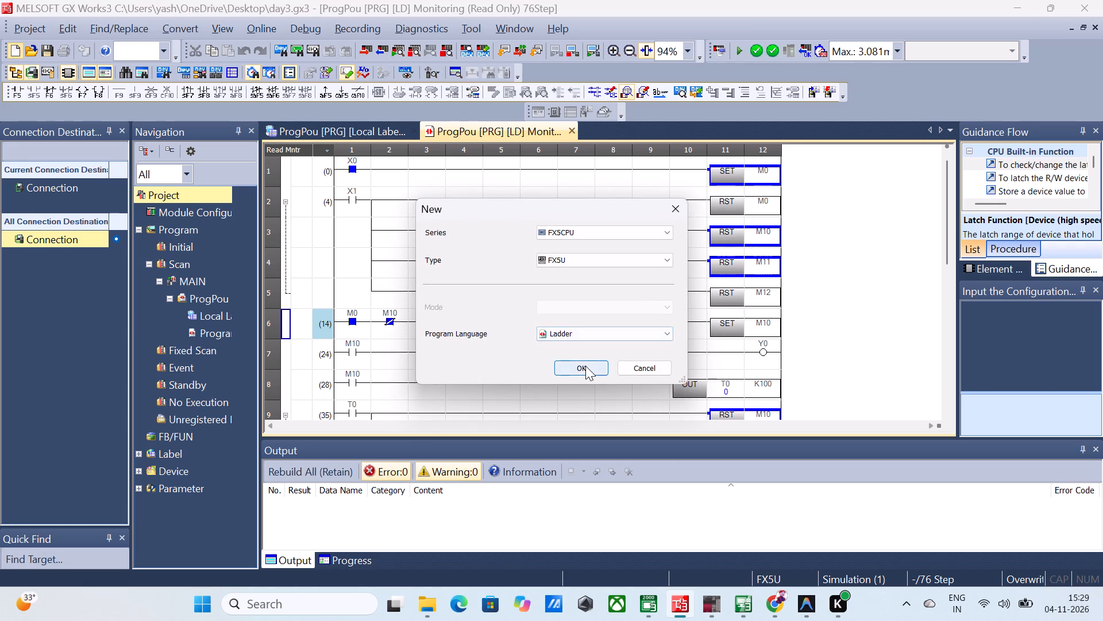
pyautogui.click(585, 366)
pyautogui.click(491, 338)
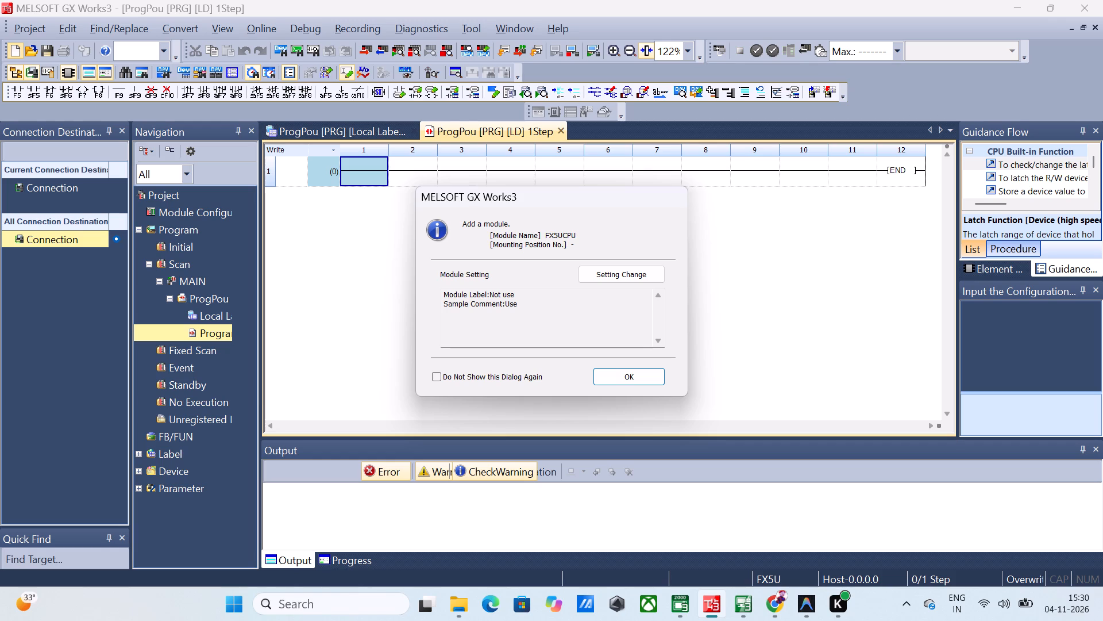
pyautogui.doubleClick(616, 367)
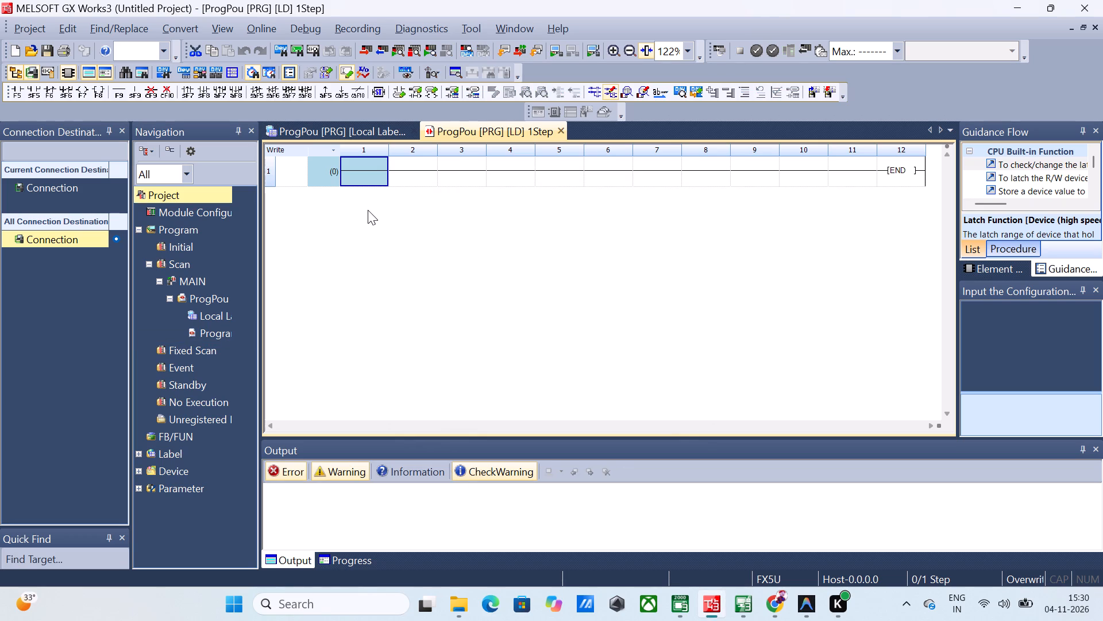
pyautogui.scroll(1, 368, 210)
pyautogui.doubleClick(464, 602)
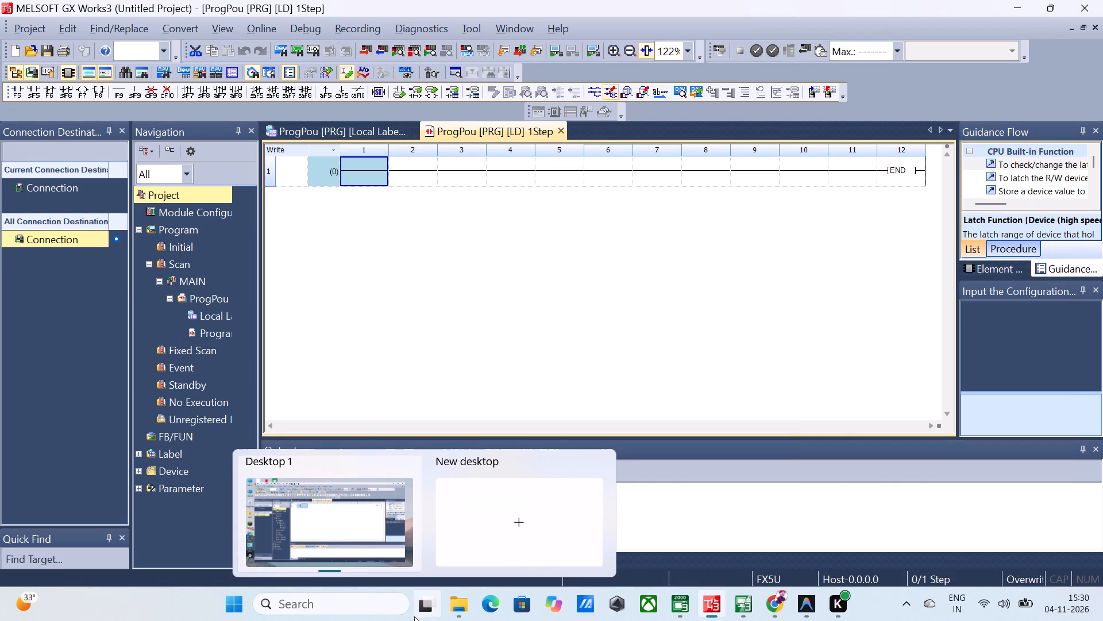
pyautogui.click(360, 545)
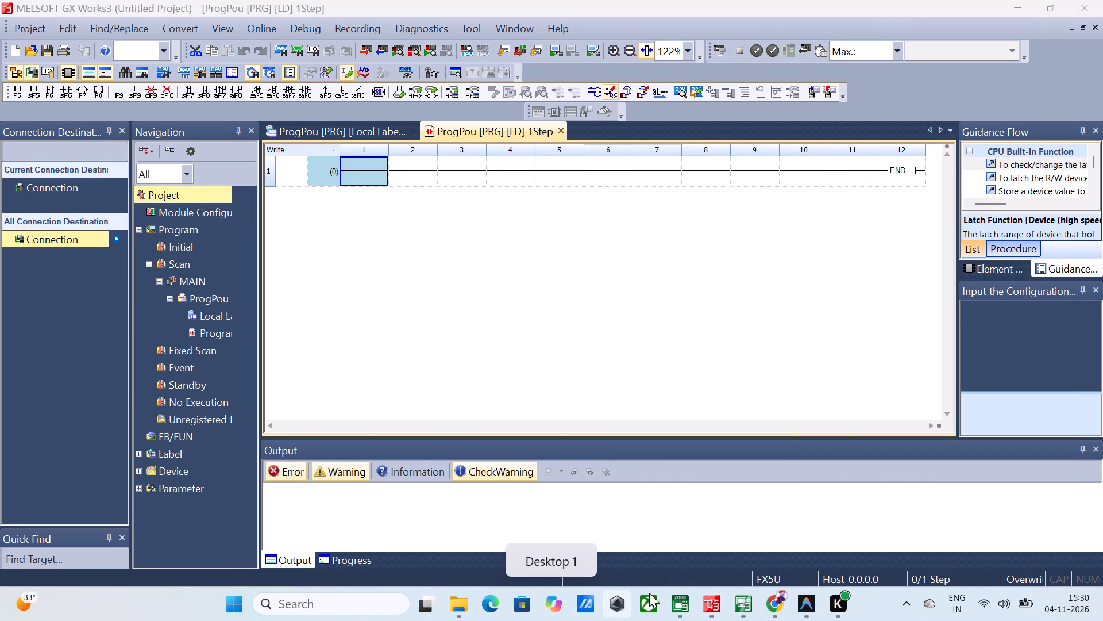
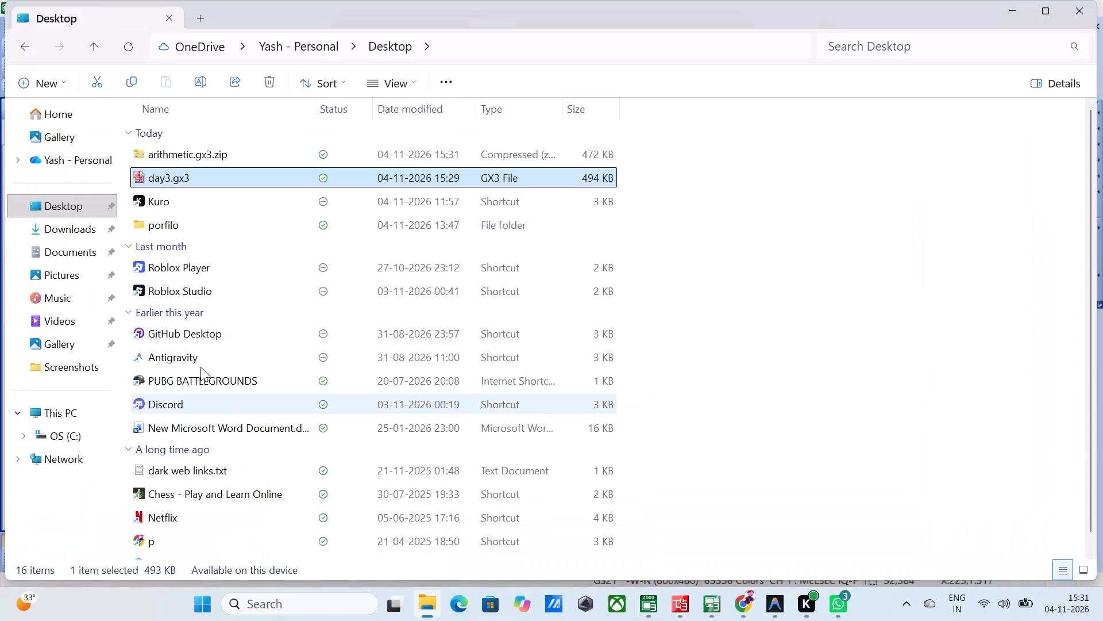
# Rename the arithmetic.gx3.zip file on the Desktop to arithmetic.gx3 and accept the extension change.
pyautogui.rightClick(163, 157)
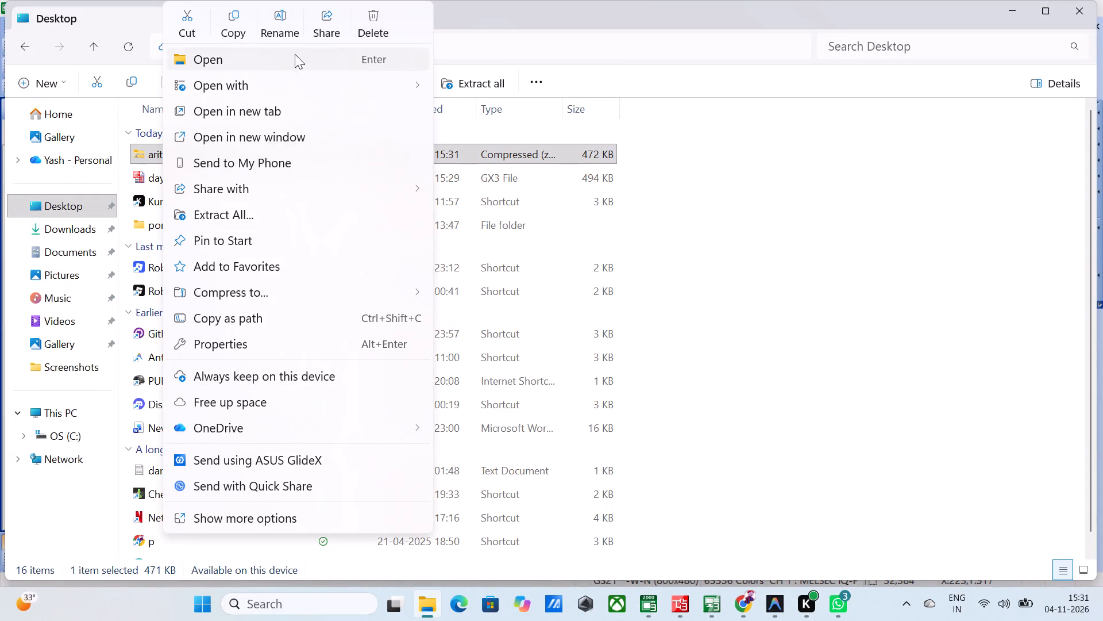
pyautogui.click(288, 25)
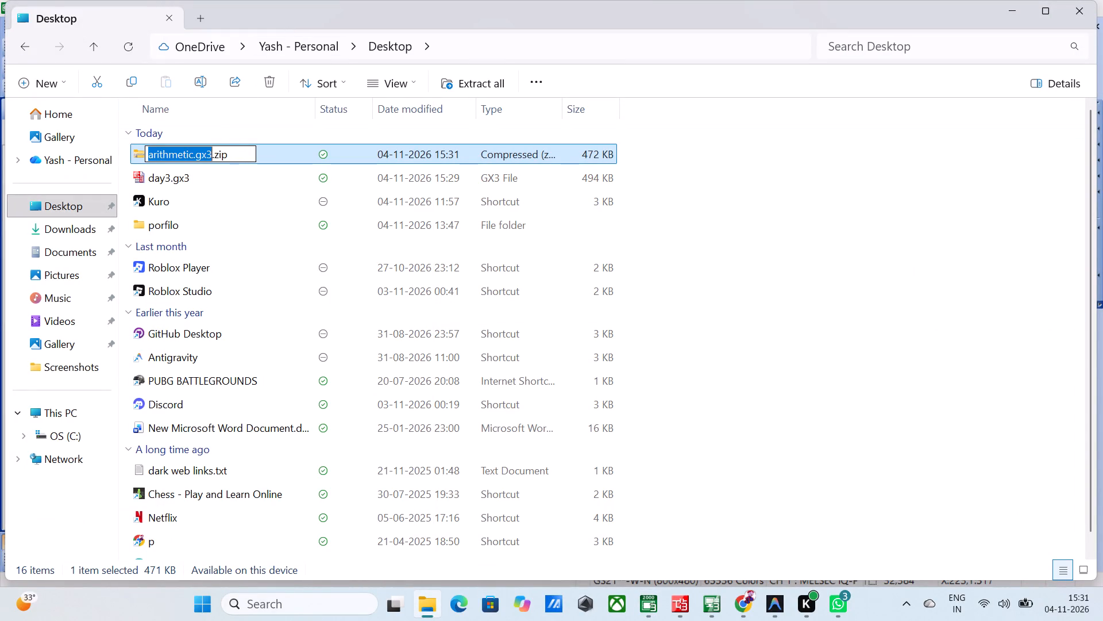
pyautogui.click(229, 156)
pyautogui.press('BackSpace')
pyautogui.press('BackSpace')
pyautogui.press('BackSpace')
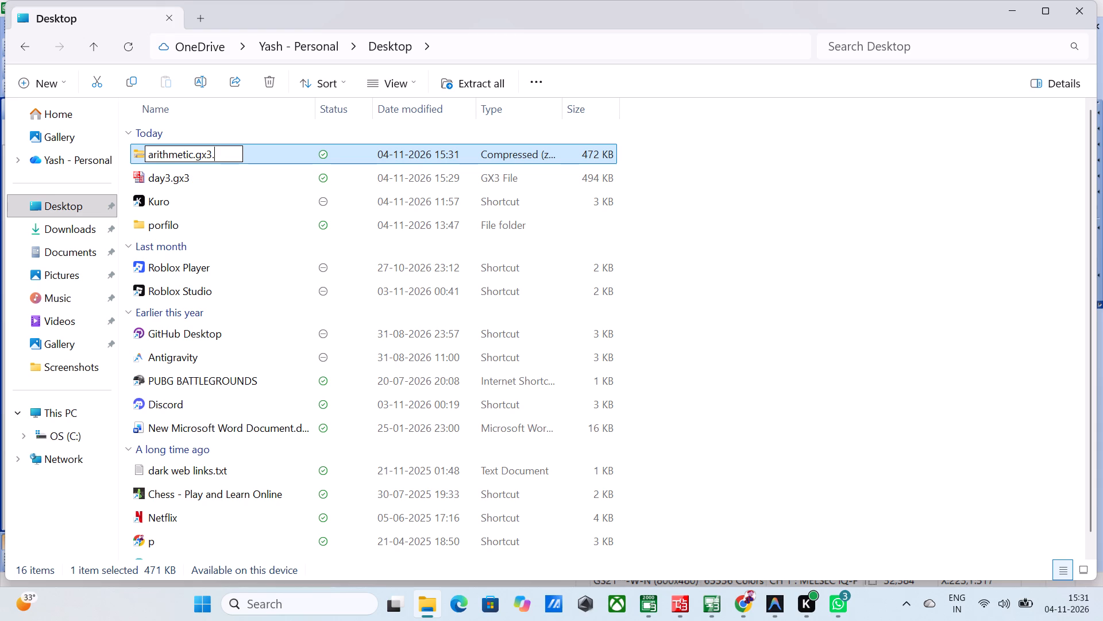
pyautogui.press('BackSpace')
pyautogui.press('Return')
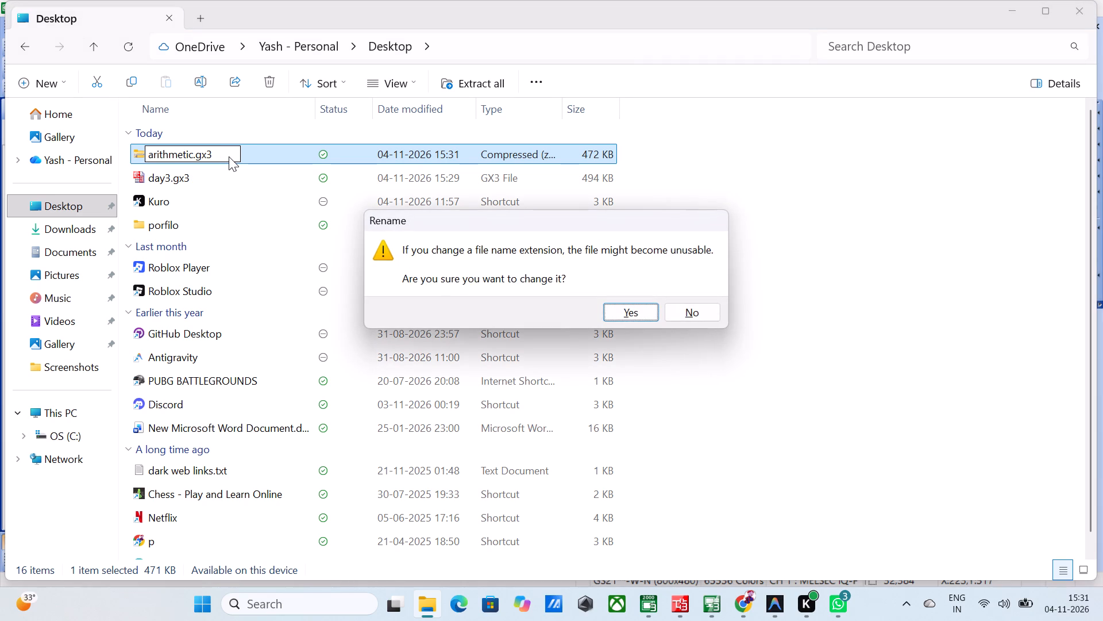
pyautogui.press('Return')
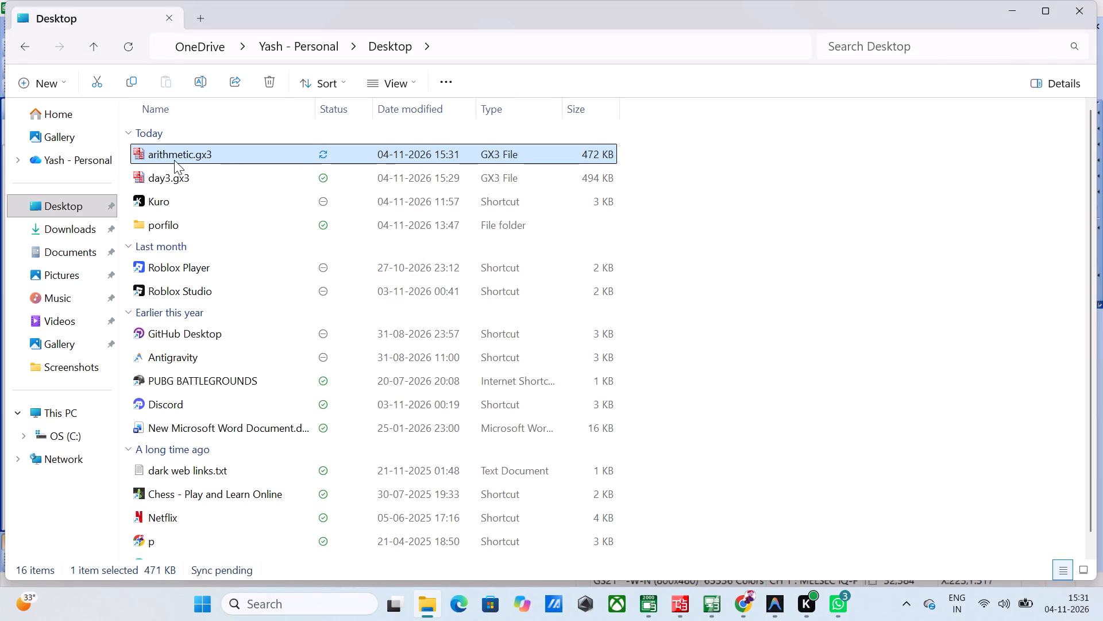
# Open the arithmetic.gx3 project from the Desktop in GX Works3.
pyautogui.click(174, 160)
pyautogui.doubleClick(257, 158)
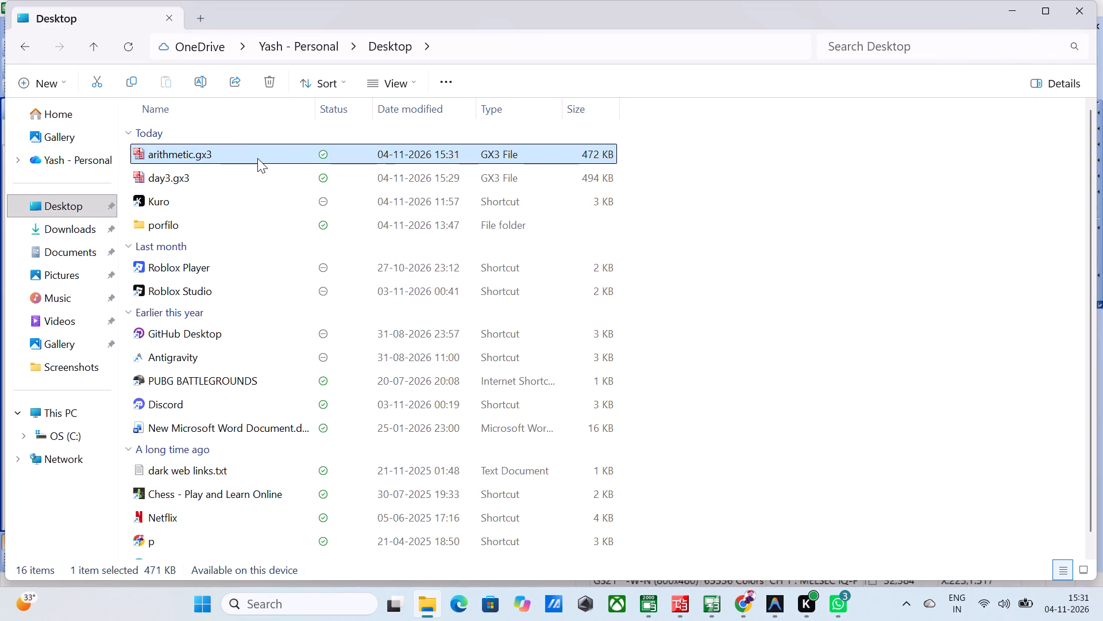
pyautogui.doubleClick(257, 155)
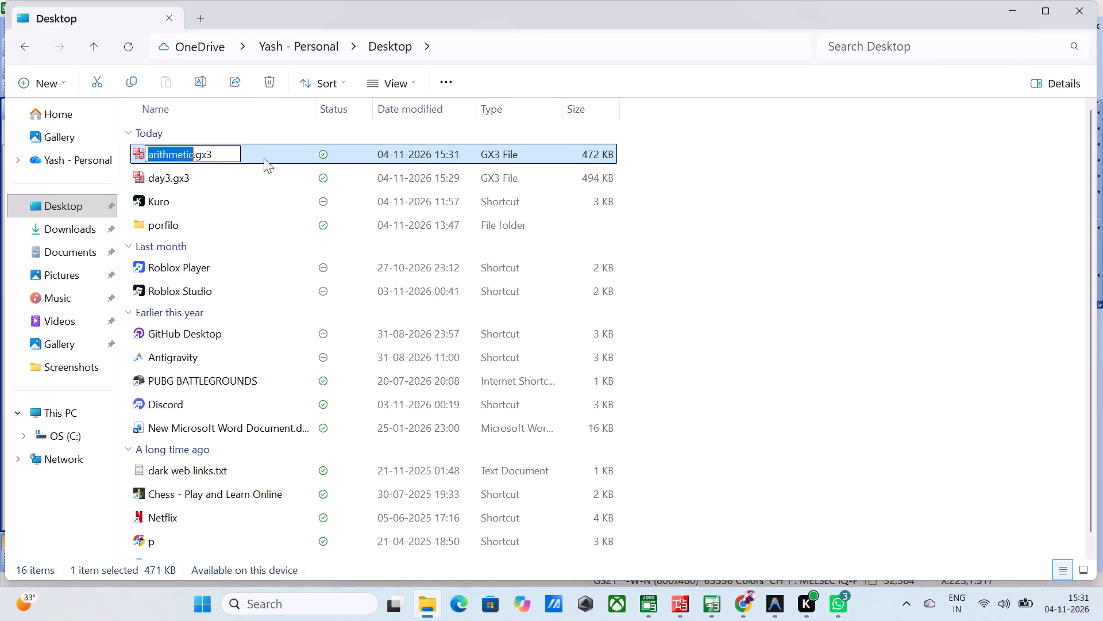
pyautogui.click(264, 158)
pyautogui.click(373, 151)
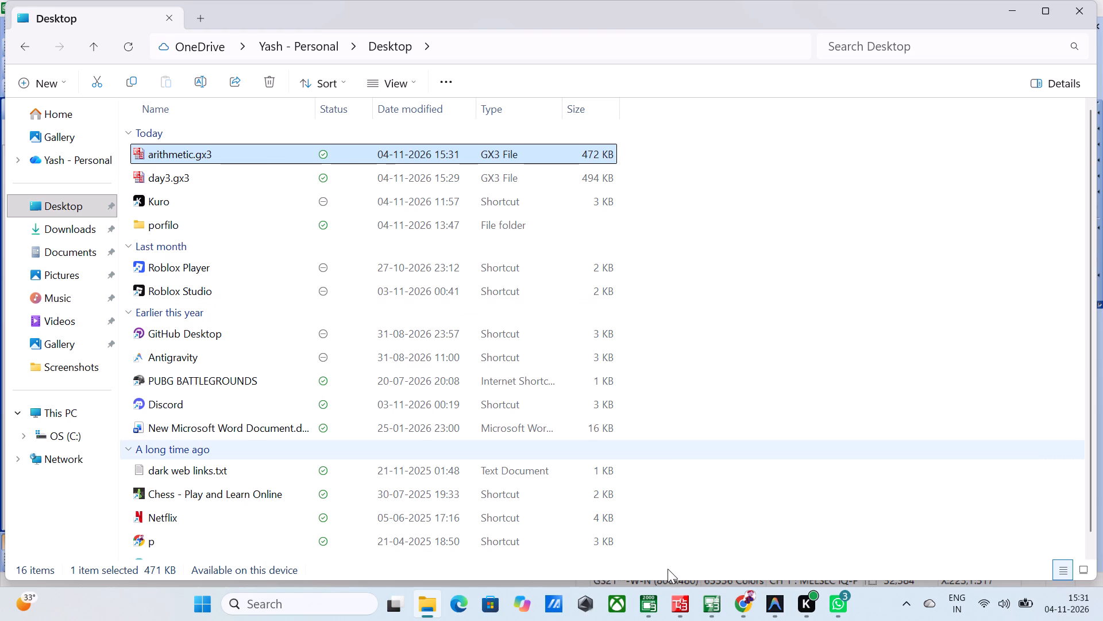
pyautogui.click(734, 482)
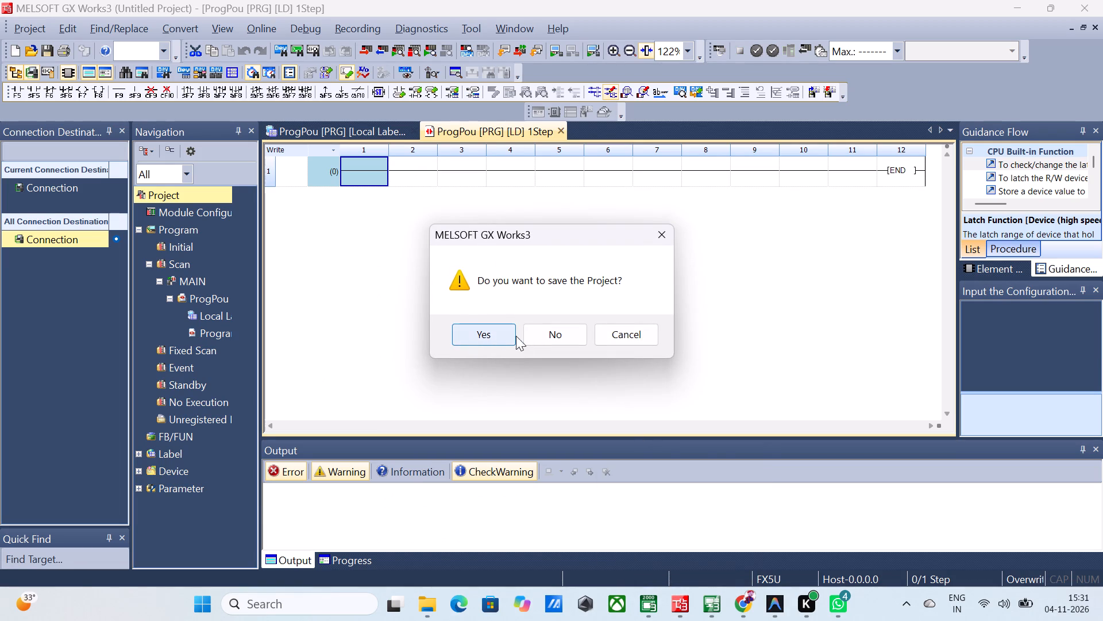
# Close the untitled GX Works3 project without saving it.
pyautogui.doubleClick(537, 331)
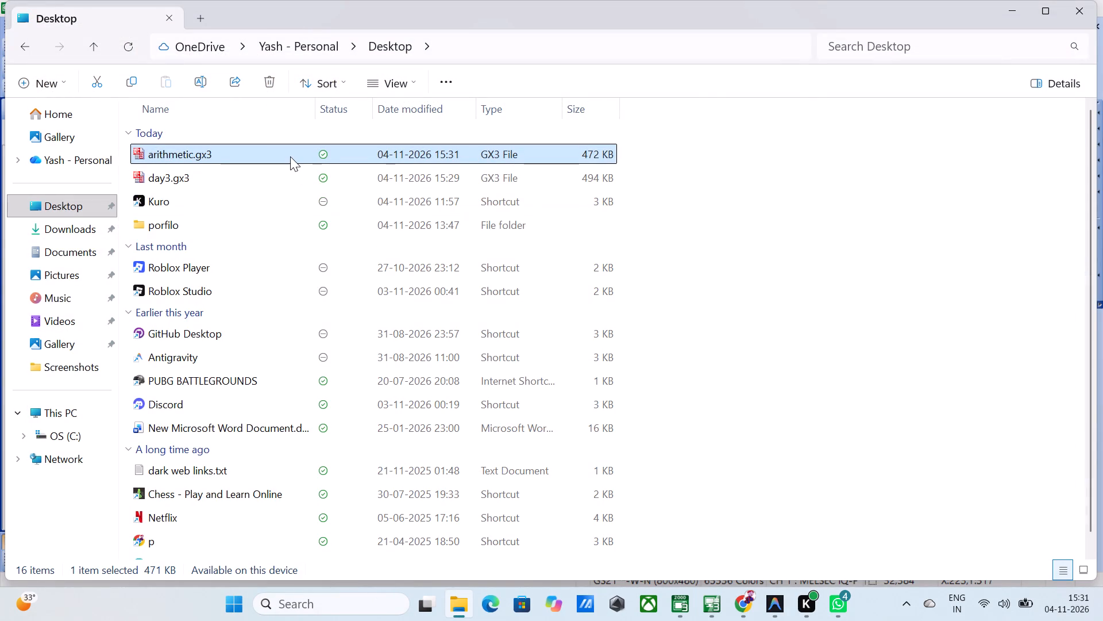
# Open arithmetic.gx3 from the Desktop folder and switch to its GX Works3 window showing the ladder program.
pyautogui.click(290, 156)
pyautogui.tripleClick(290, 156)
pyautogui.click(290, 156)
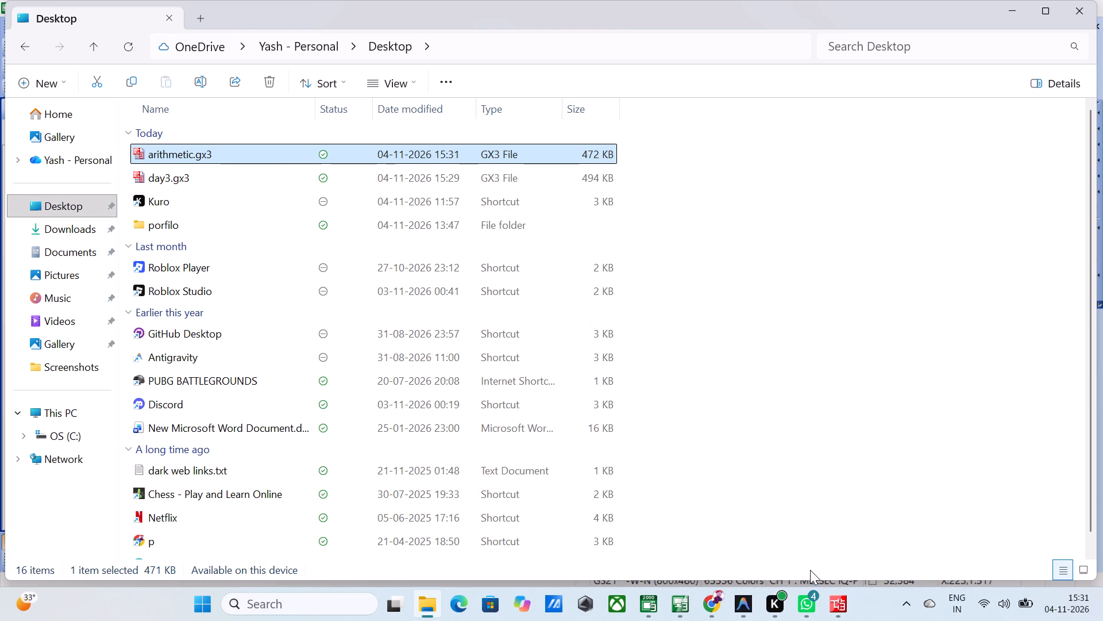
pyautogui.click(843, 608)
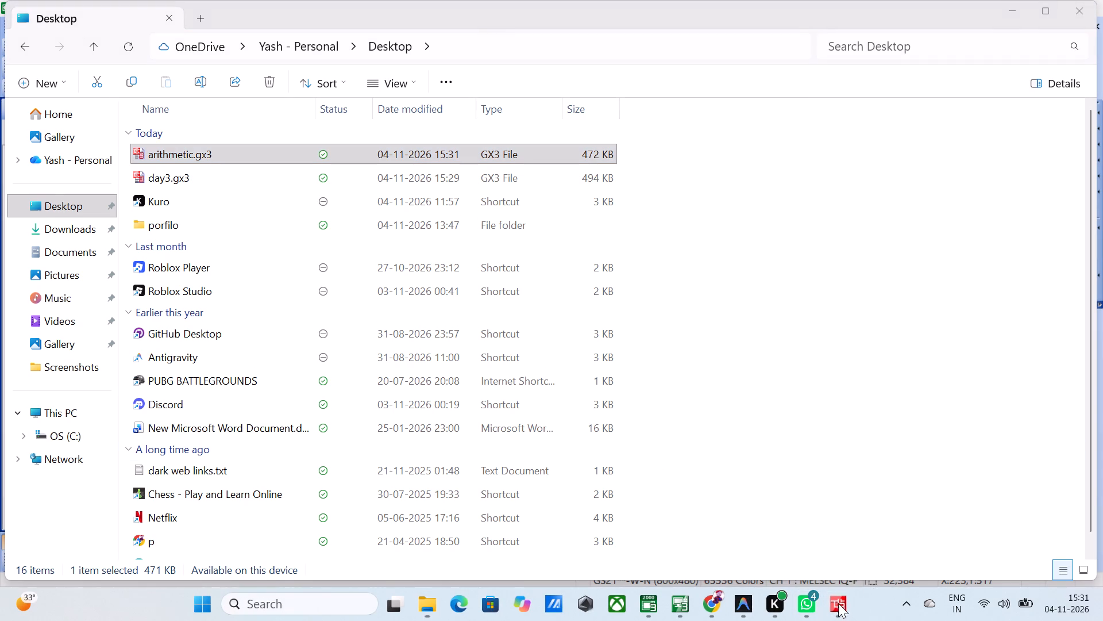
pyautogui.doubleClick(844, 612)
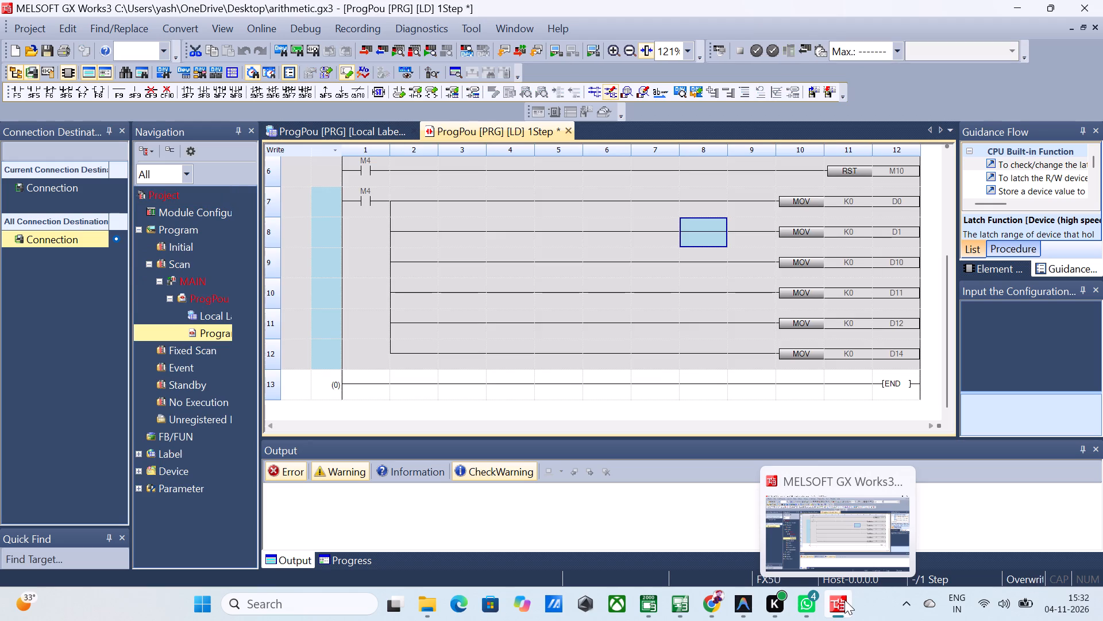
# Convert the arithmetic ladder program.
pyautogui.scroll(14, 555, 287)
pyautogui.click(172, 30)
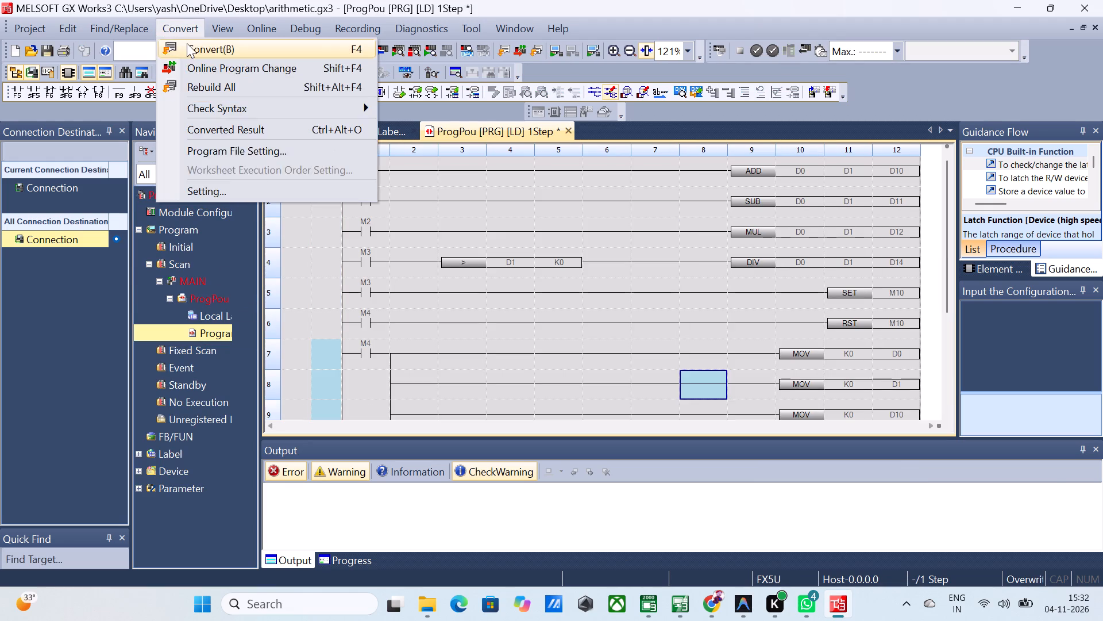
pyautogui.click(187, 43)
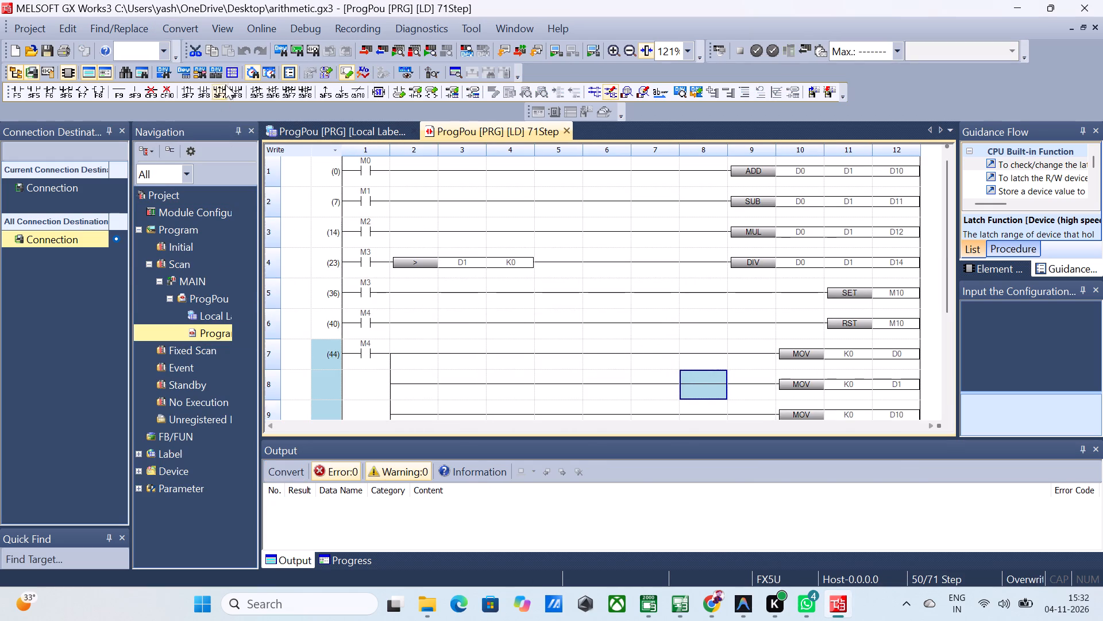
# Start the simulation of the FX5U program and close the Write to PLC dialog once writing is done.
pyautogui.click(302, 23)
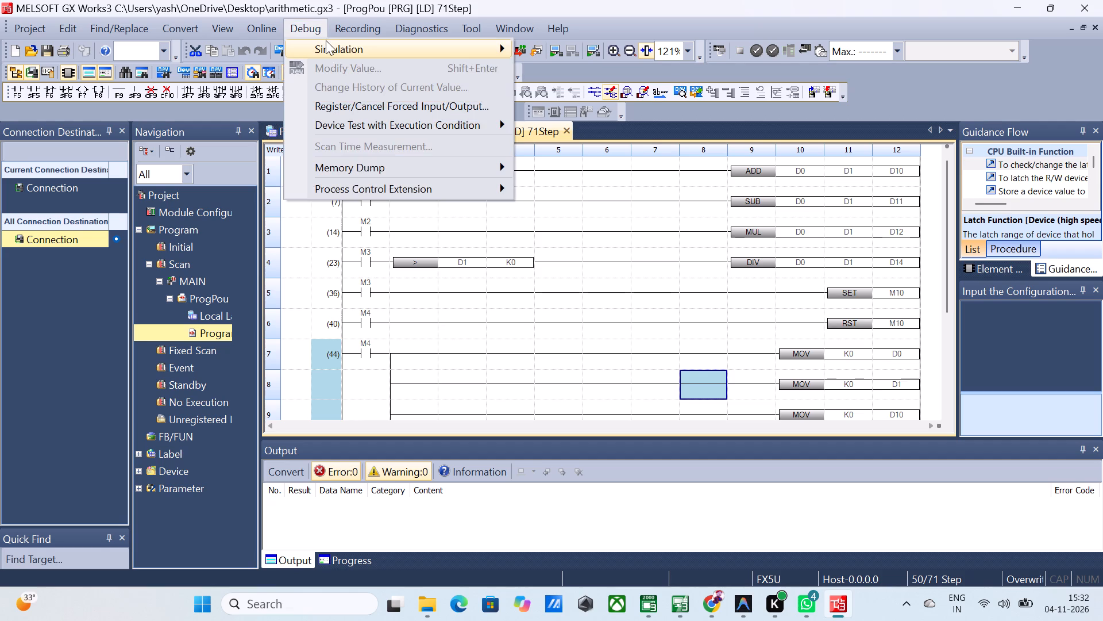
pyautogui.click(329, 41)
pyautogui.click(625, 51)
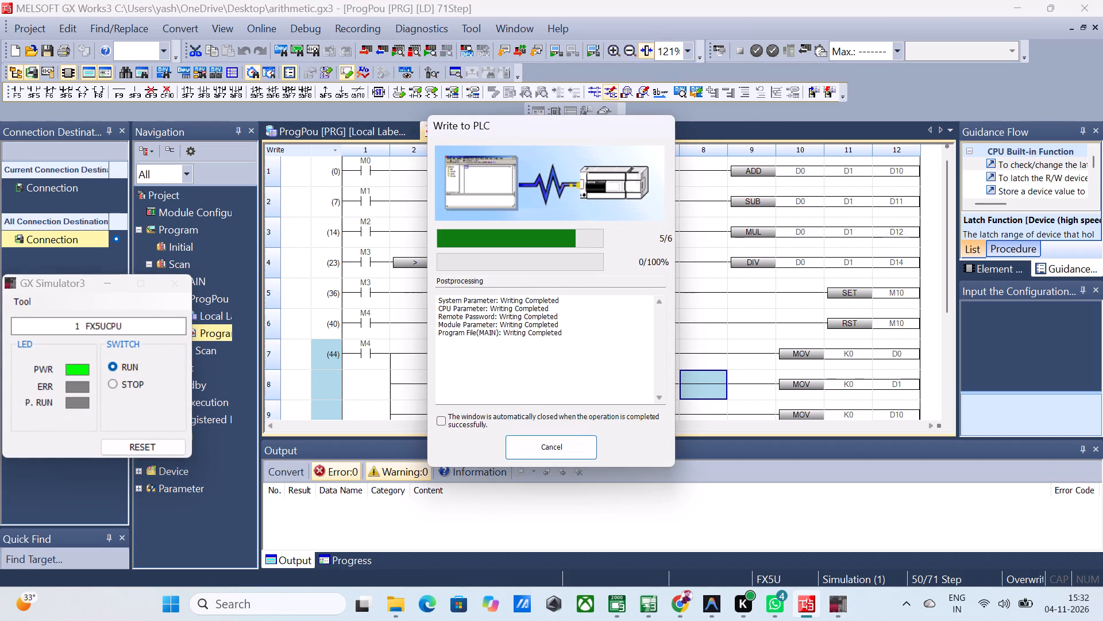
pyautogui.click(554, 448)
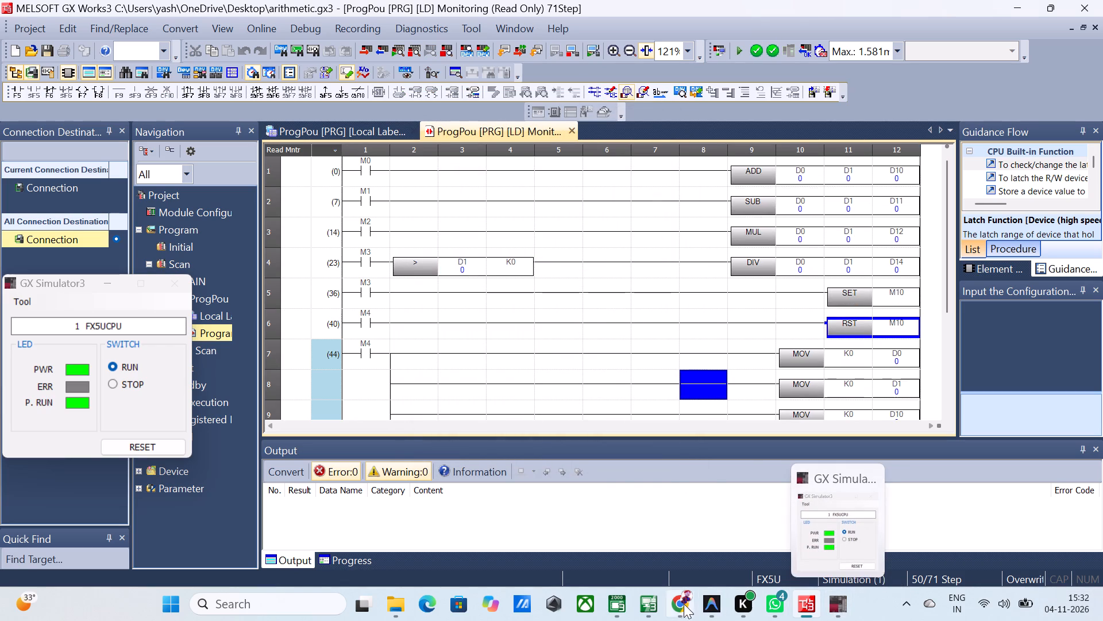
# Switch to GT Designer3 and place a numerical input on base screen 2 (ADDITION) at X 96, Y 176, enlarged to about 133 wide.
pyautogui.click(620, 604)
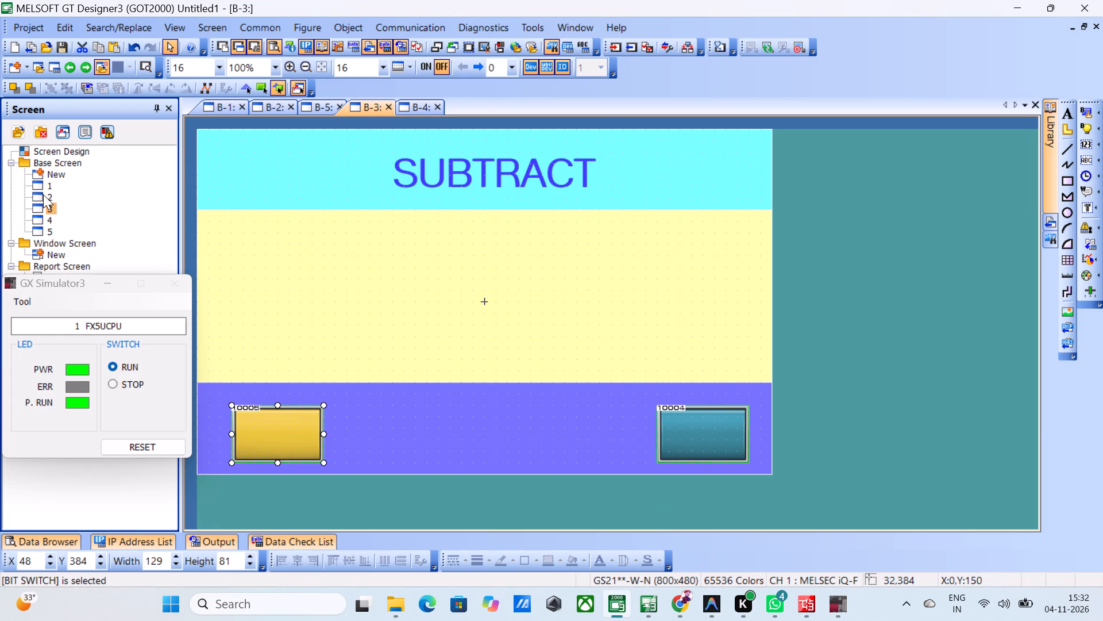
pyautogui.click(43, 194)
pyautogui.doubleClick(33, 193)
pyautogui.tripleClick(37, 193)
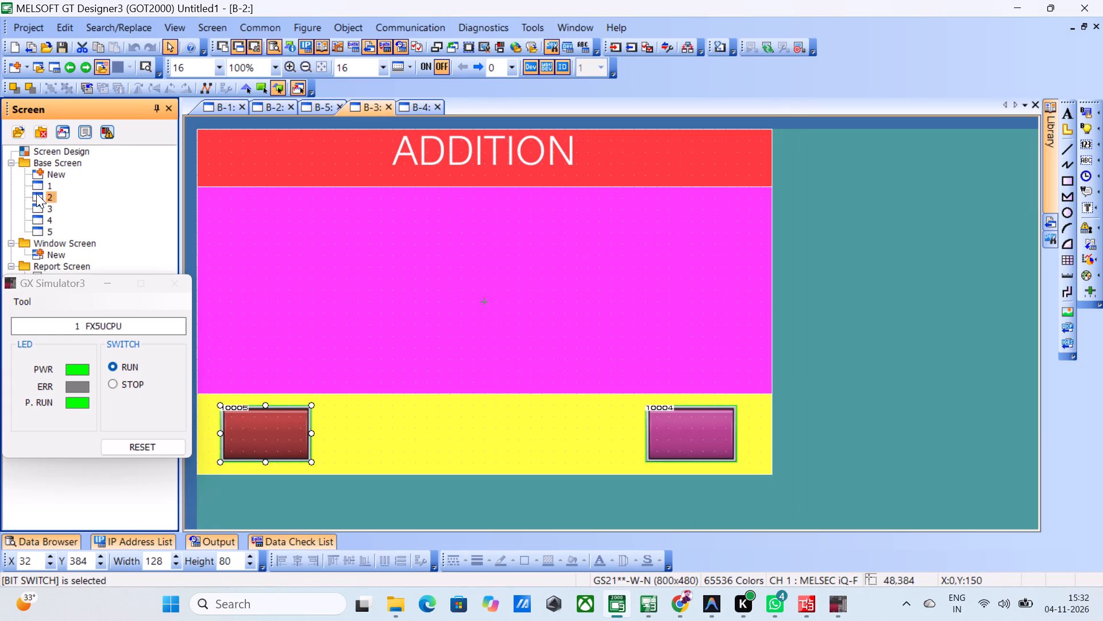
pyautogui.click(385, 286)
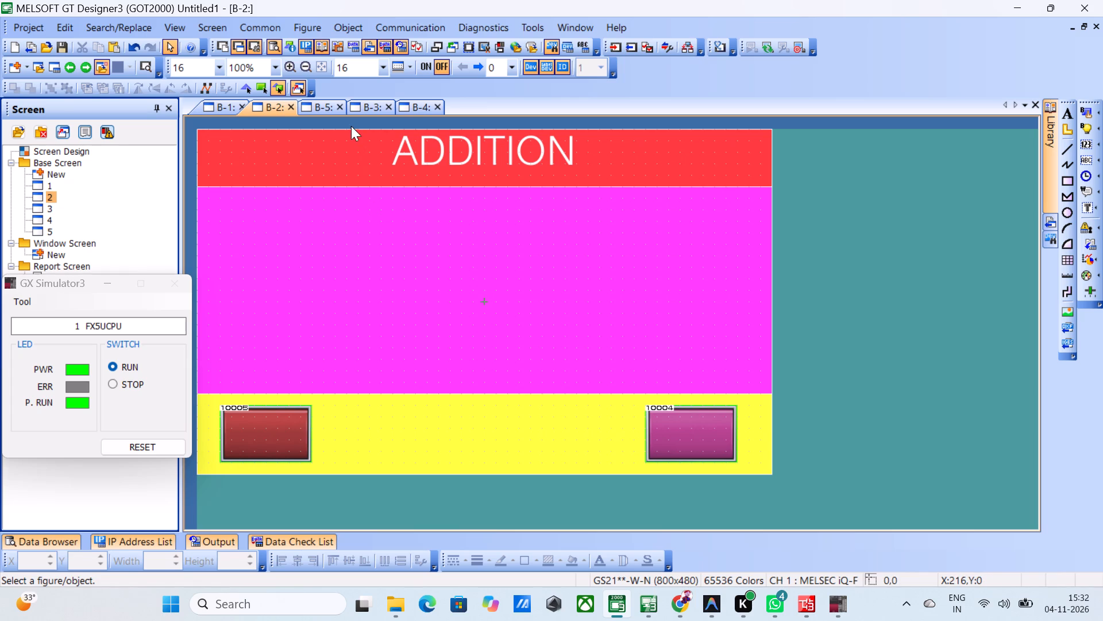
pyautogui.click(341, 31)
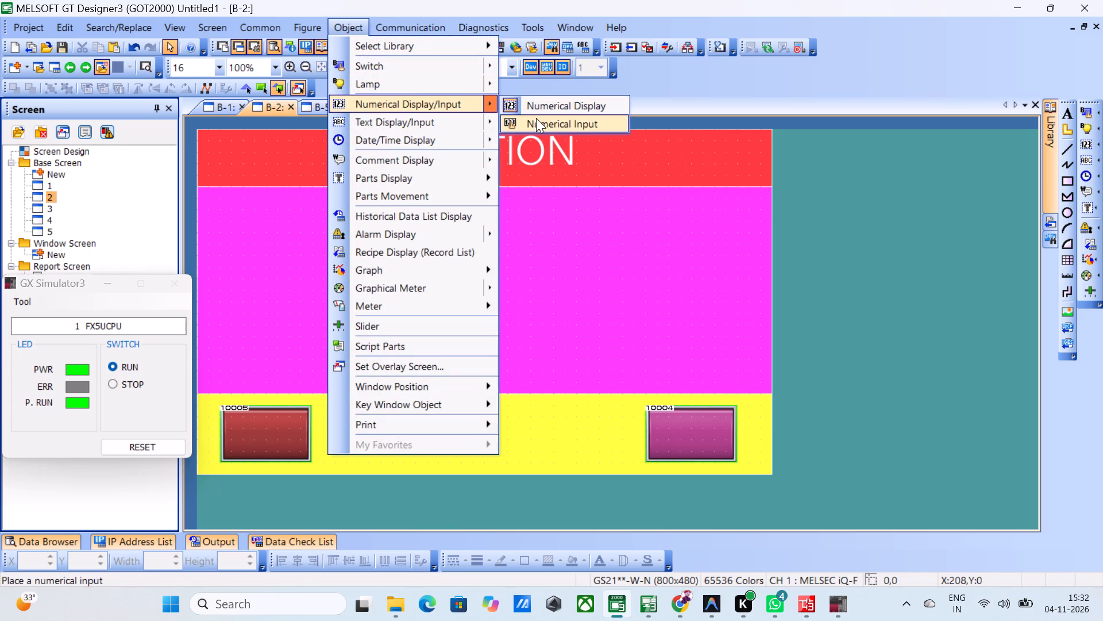
pyautogui.click(536, 118)
pyautogui.click(267, 254)
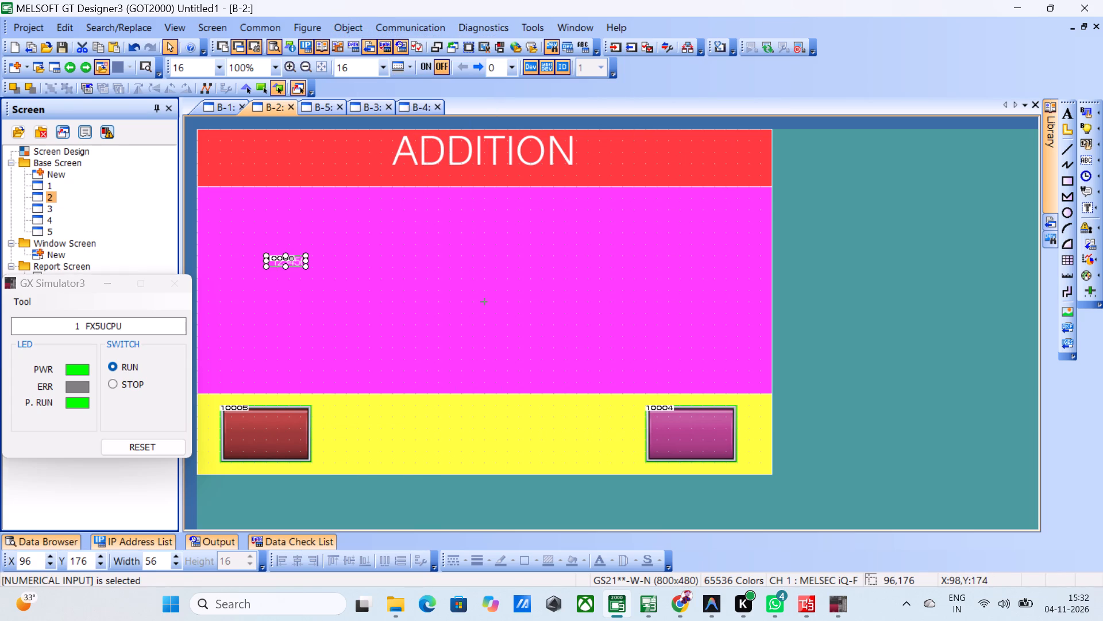
pyautogui.moveTo(306, 267); pyautogui.dragTo(306, 268)
pyautogui.moveTo(306, 268); pyautogui.dragTo(363, 321)
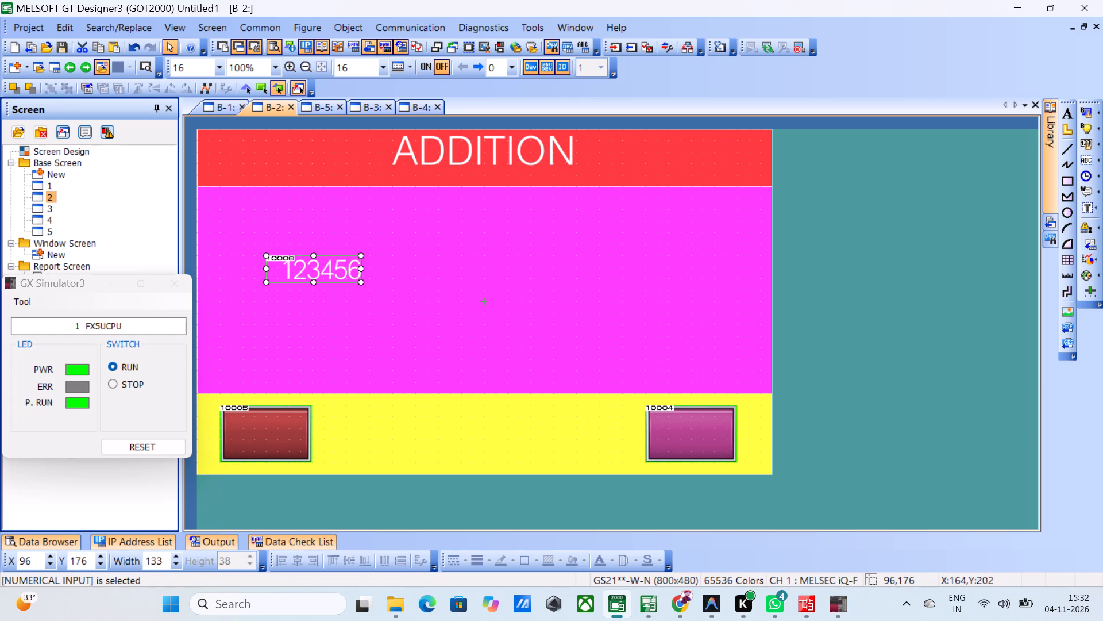
pyautogui.moveTo(372, 283); pyautogui.dragTo(364, 284)
pyautogui.click(364, 284)
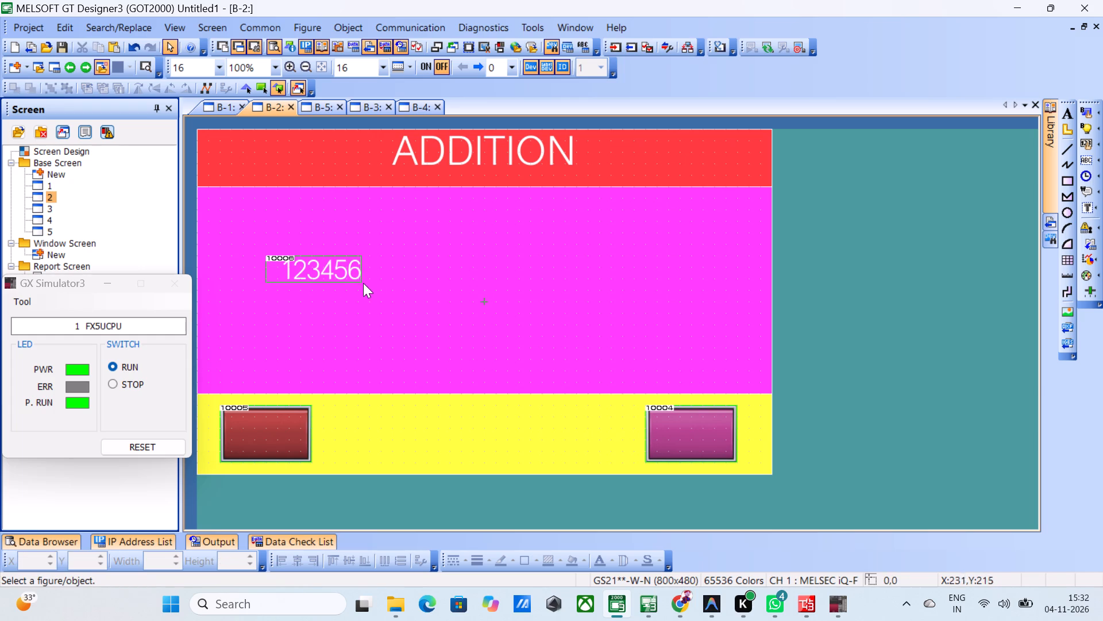
# Copy the ADDITION screen's numerical input and place the duplicate beside it at X 288, Y 176.
pyautogui.click(341, 262)
pyautogui.hotkey('ctrl', 'c')
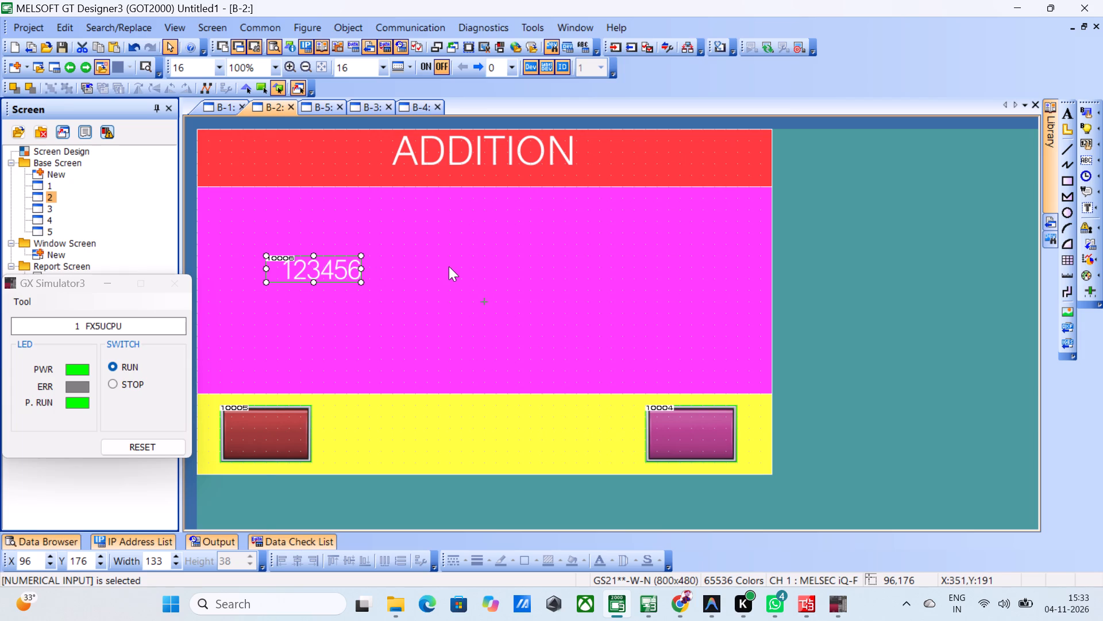
pyautogui.hotkey('ctrl', 'v')
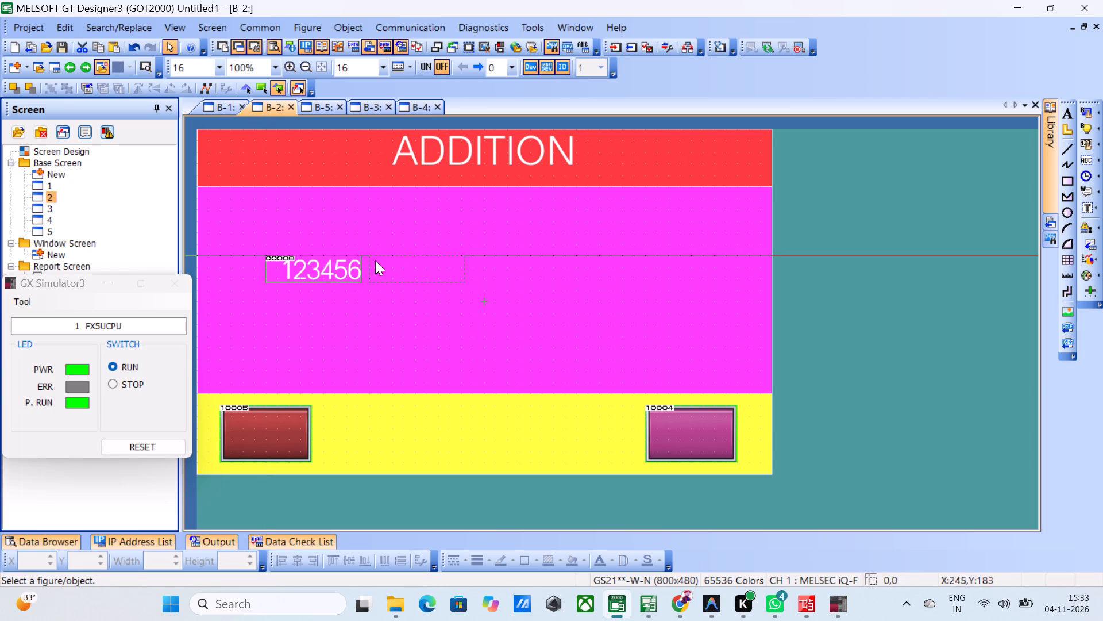
pyautogui.click(404, 260)
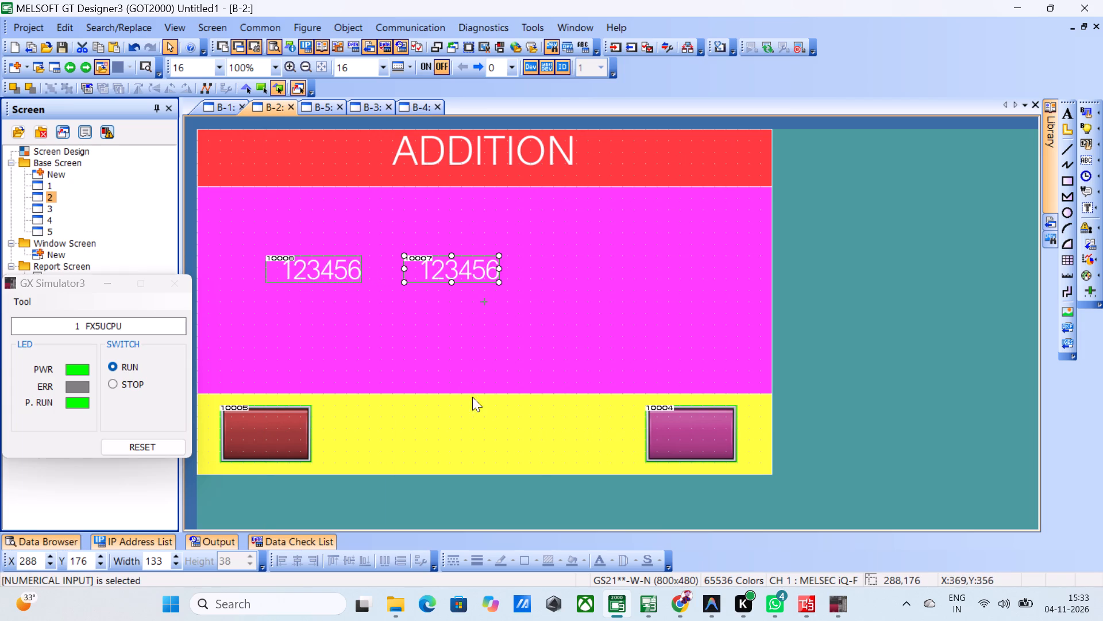
# Paste two copies of the numerical input onto base screen 5 (DIVISION), side by side at X 96 and X 288, Y 176.
pyautogui.click(322, 106)
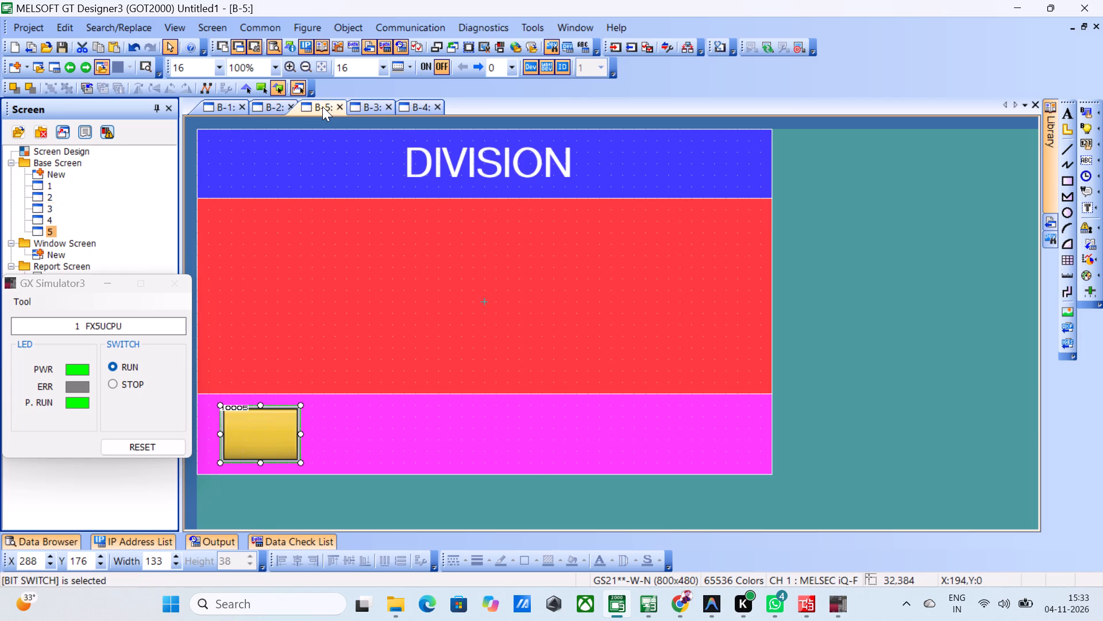
pyautogui.hotkey('ctrl', 'v')
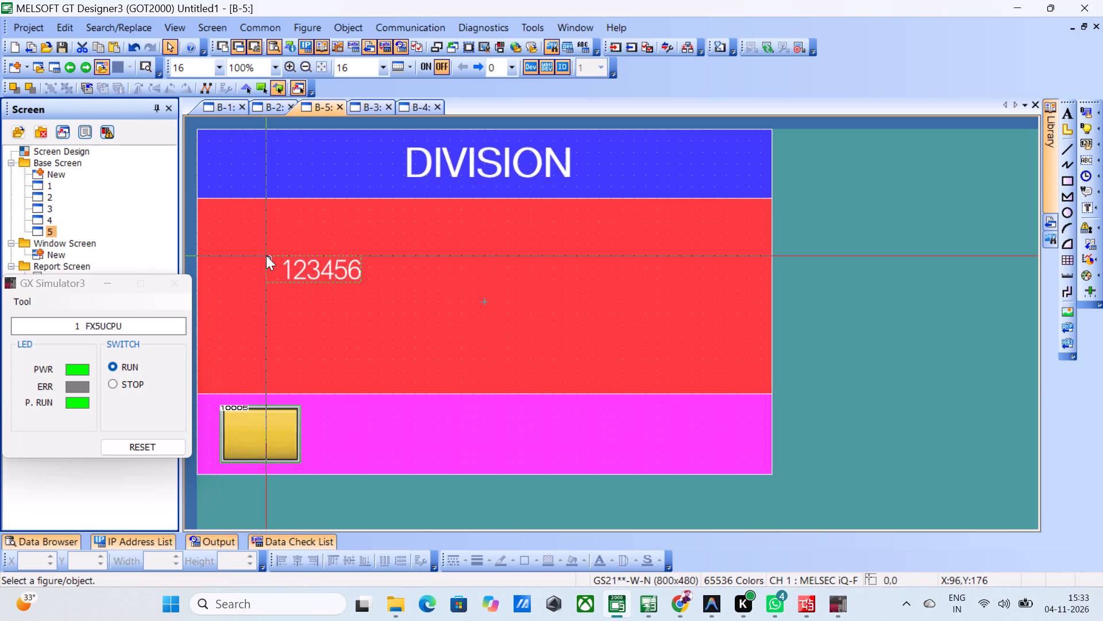
pyautogui.click(266, 255)
pyautogui.hotkey('ctrl', 'v')
pyautogui.click(399, 256)
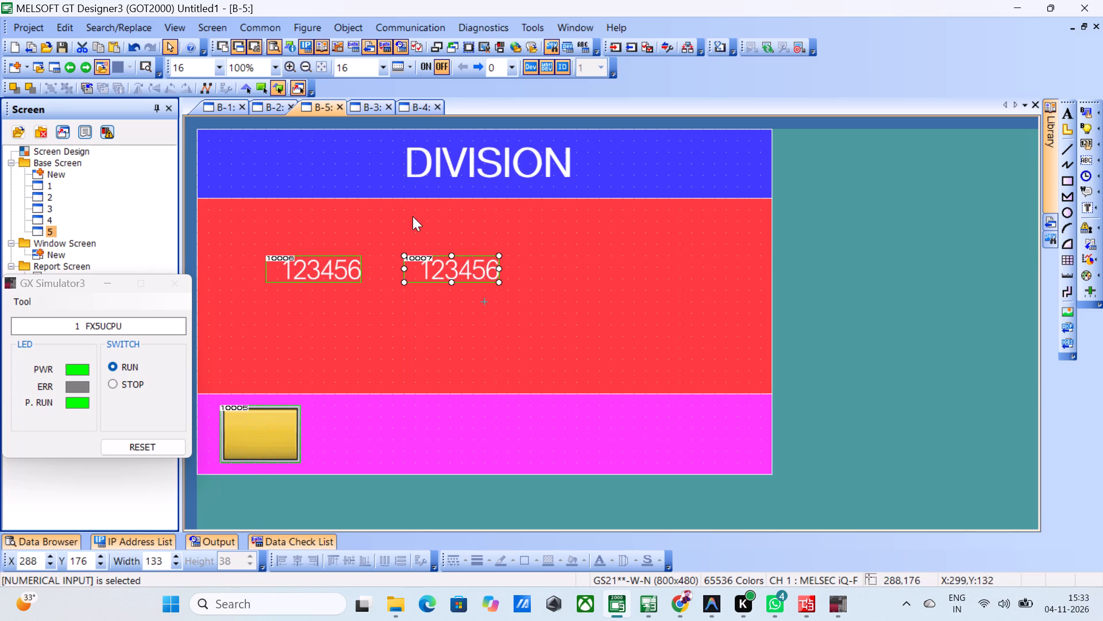
# Paste two copies of the numerical input onto base screen 3 (SUBTRACT), side by side at X 96 and X 272, Y 192.
pyautogui.click(376, 112)
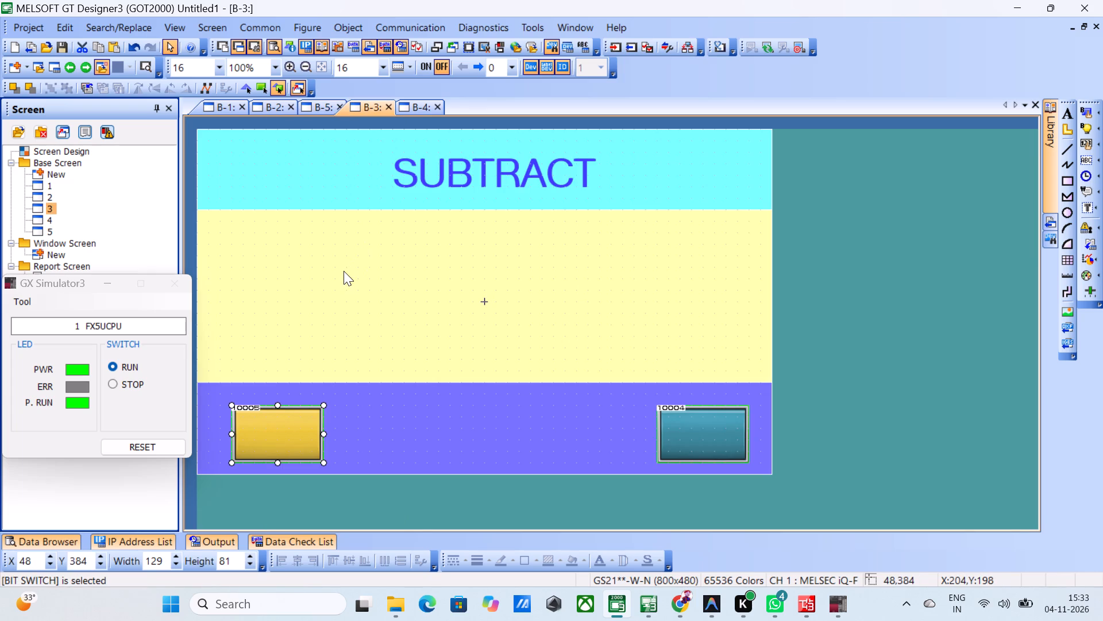
pyautogui.hotkey('ctrl', 'v')
pyautogui.click(266, 264)
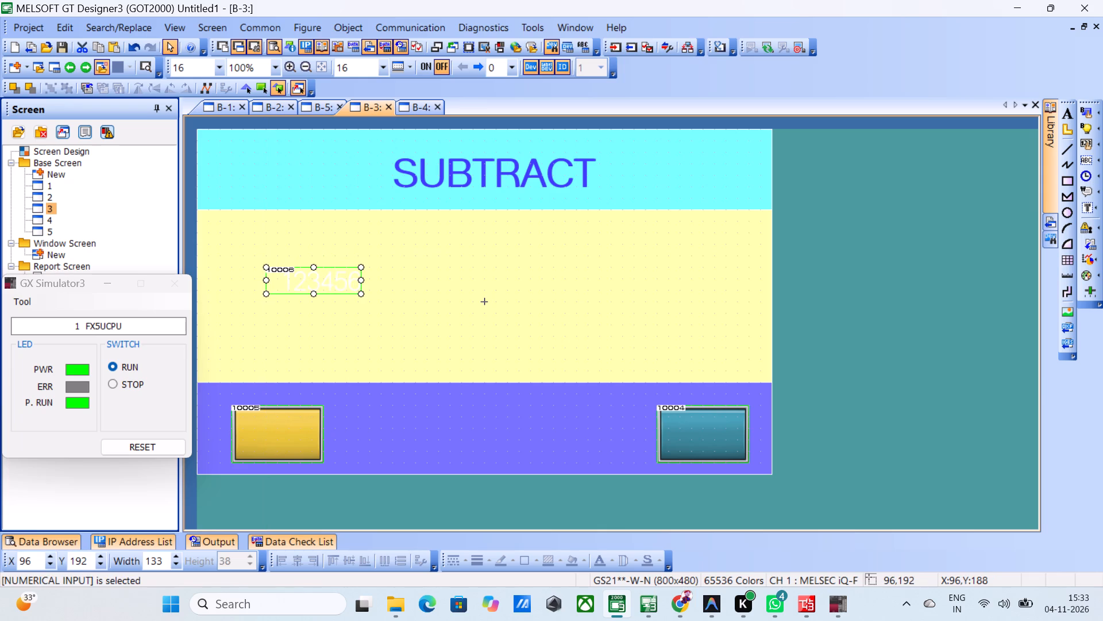
pyautogui.hotkey('ctrl', 'v')
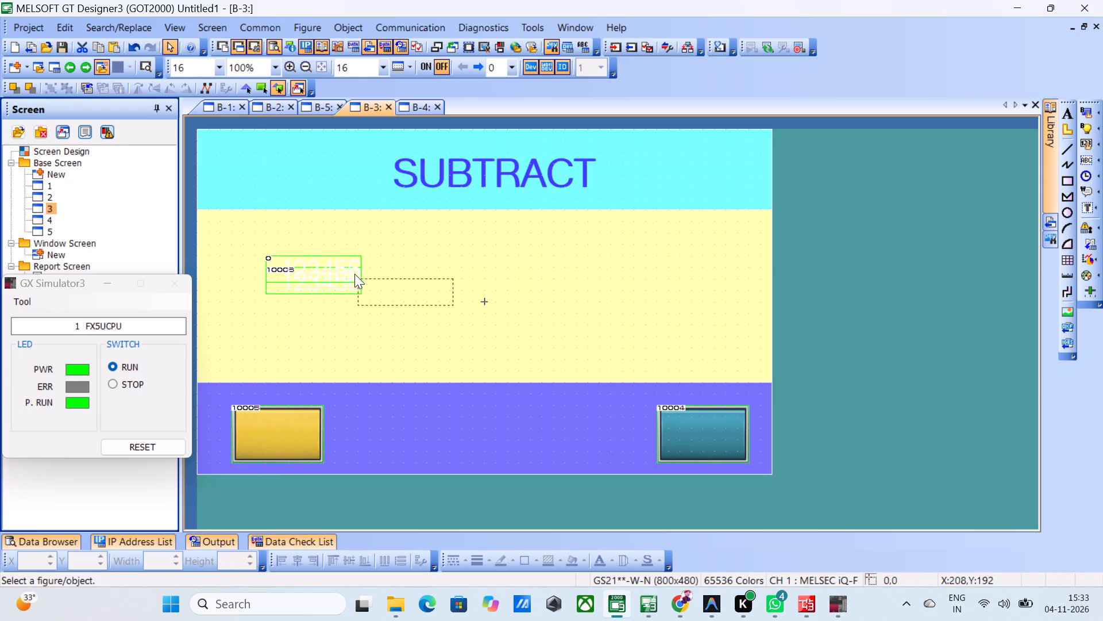
pyautogui.click(391, 264)
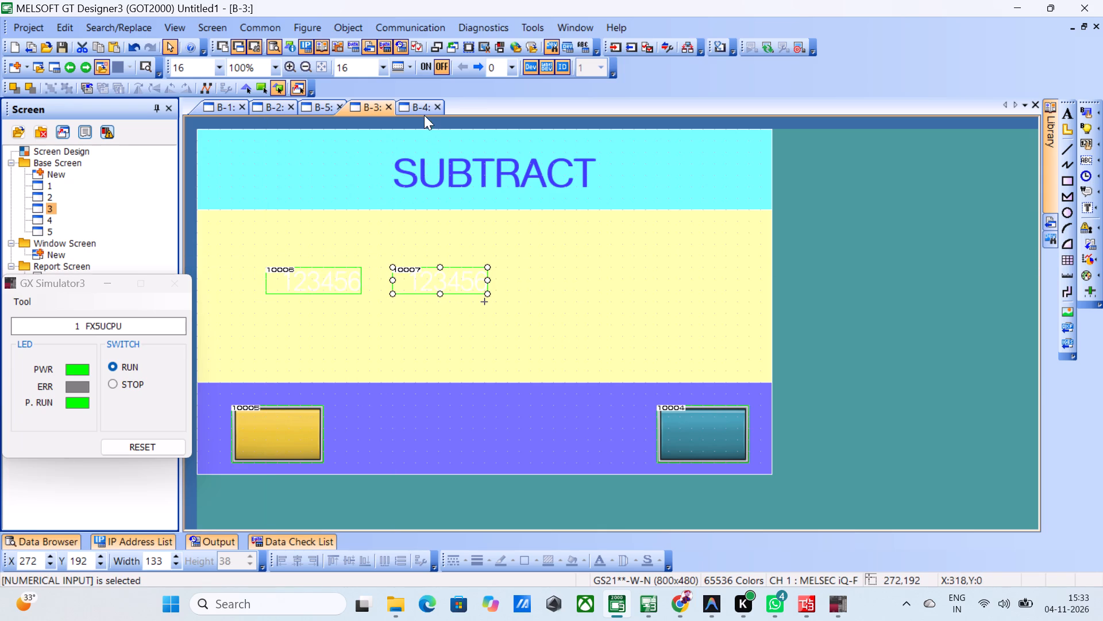
# Paste two copies of the numerical input onto base screen 4 (MULTIPLICATION), at X 96 and X 272, Y 176.
pyautogui.click(420, 112)
pyautogui.hotkey('ctrl', 'v')
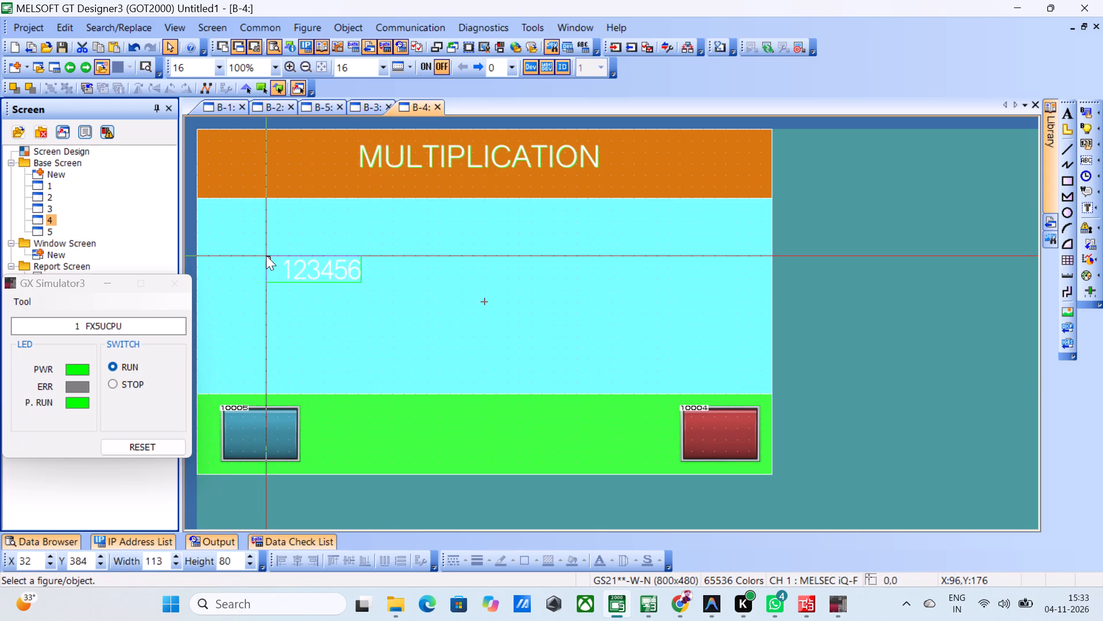
pyautogui.click(266, 255)
pyautogui.hotkey('ctrl', 'v')
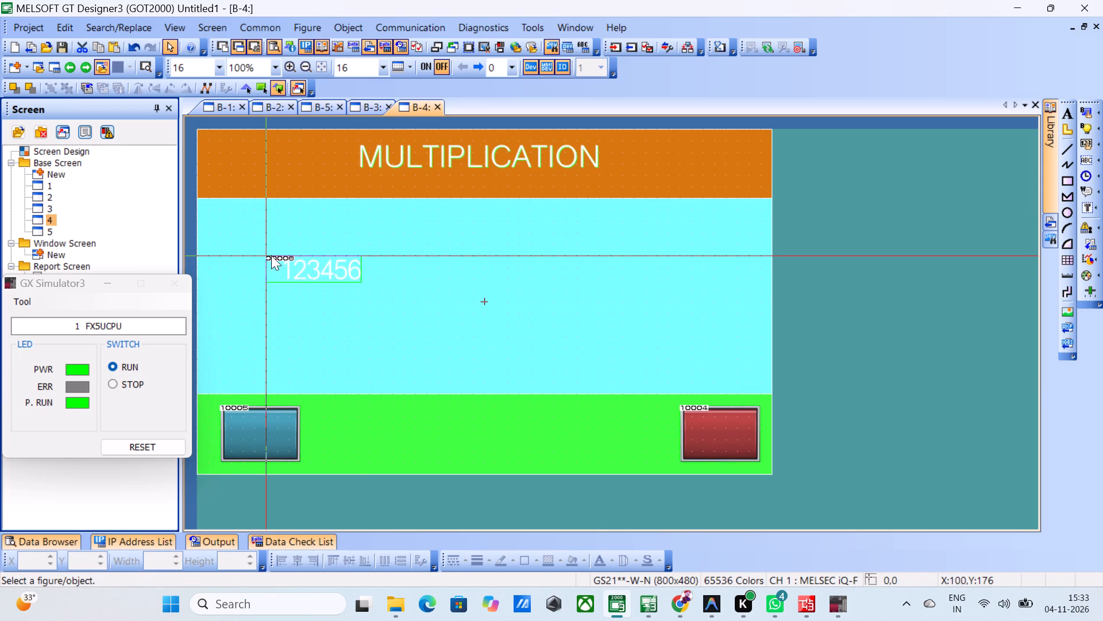
pyautogui.click(389, 252)
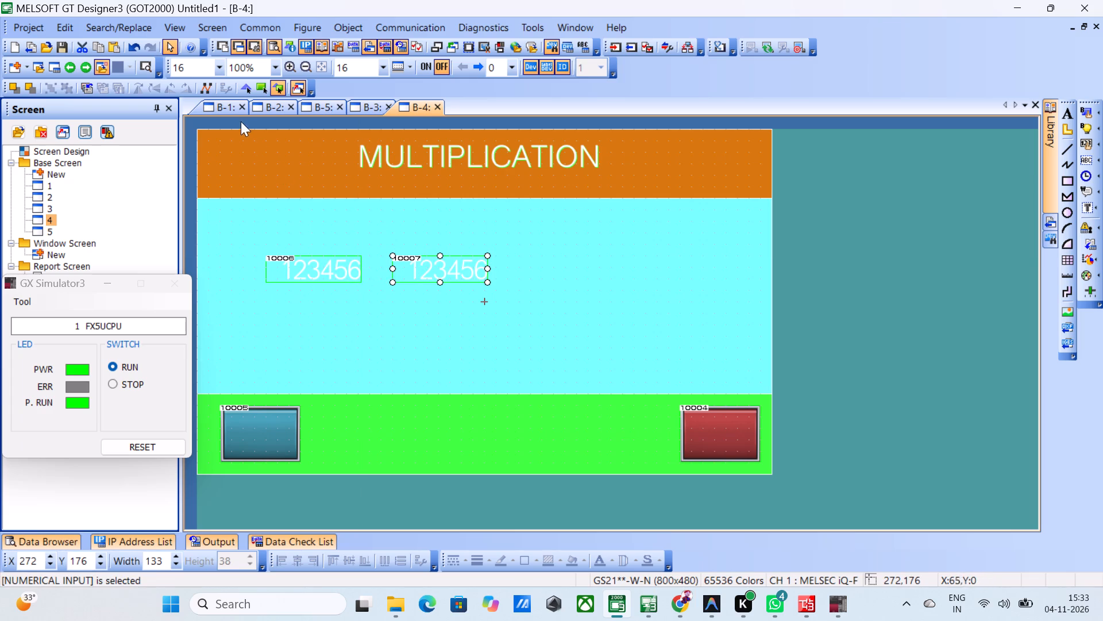
# Assign device D0 to the numerical input at X 96, Y 176 on base screen 2 (ADDITION).
pyautogui.click(229, 112)
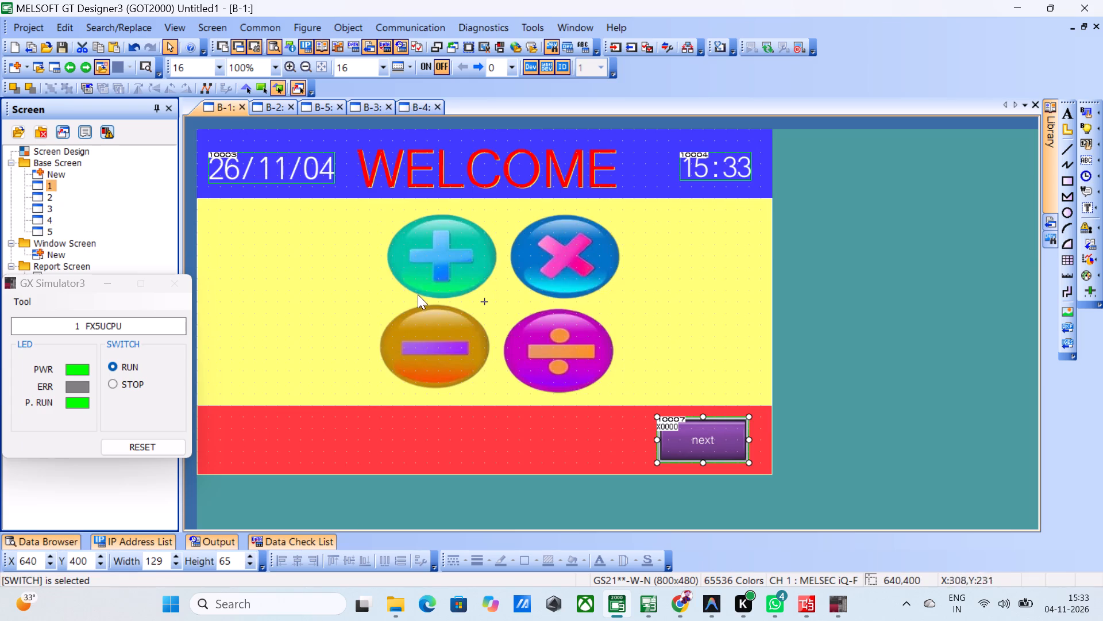
pyautogui.click(279, 106)
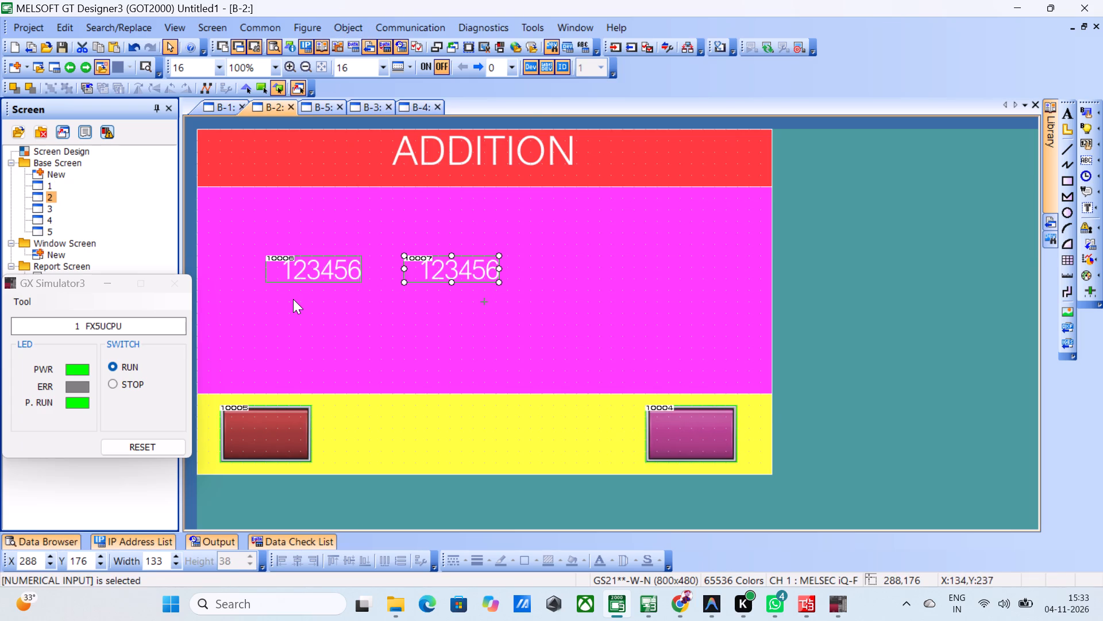
pyautogui.doubleClick(321, 276)
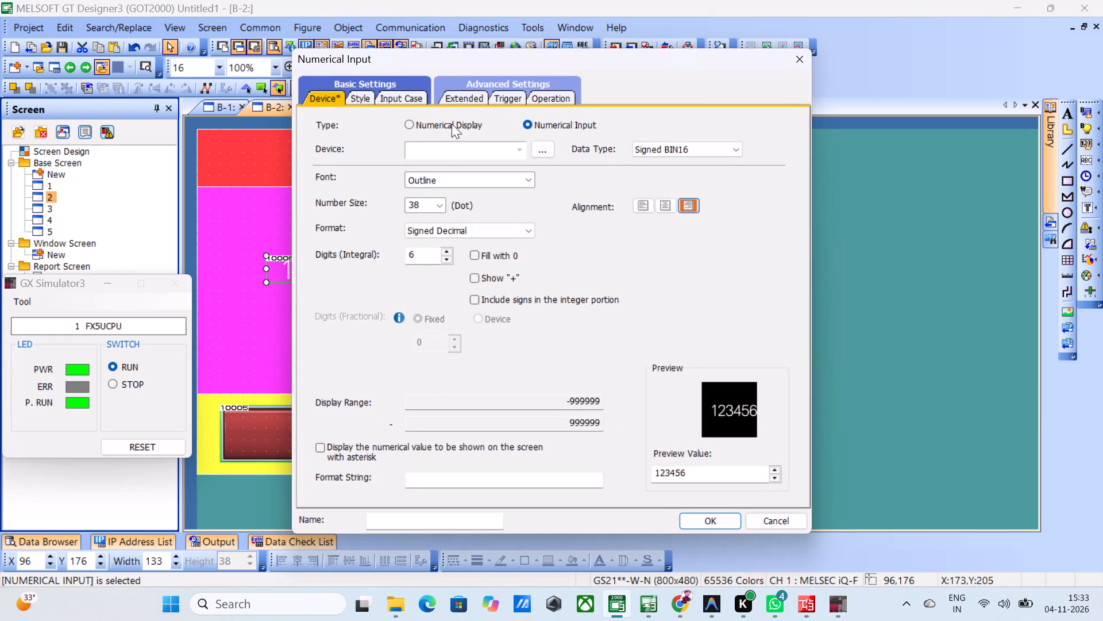
pyautogui.click(441, 151)
pyautogui.press('d')
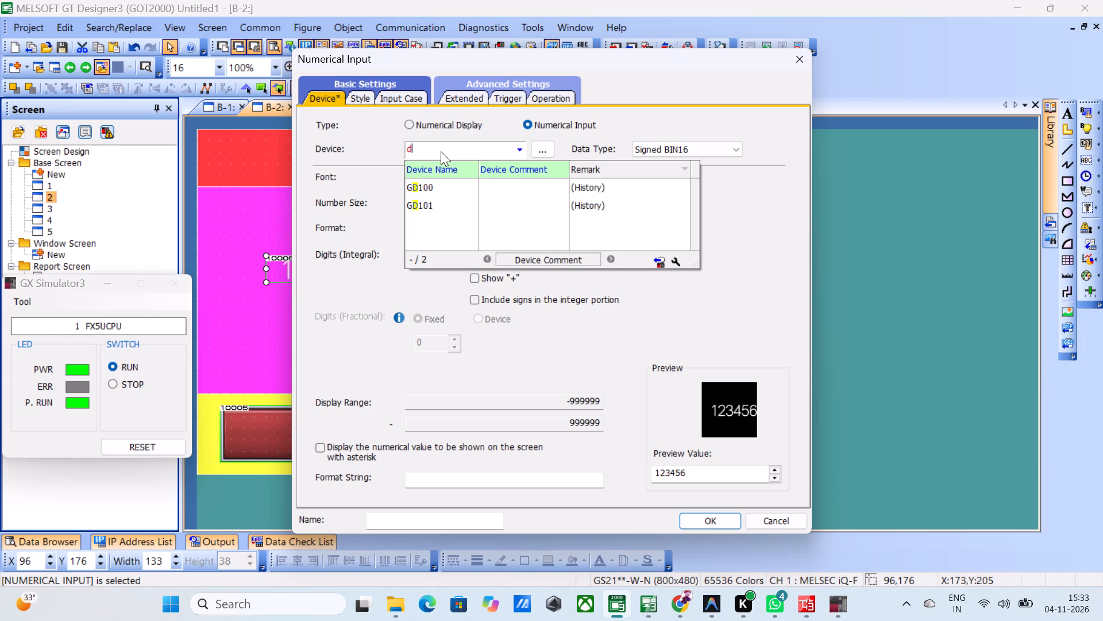
pyautogui.press('0')
pyautogui.press('Return')
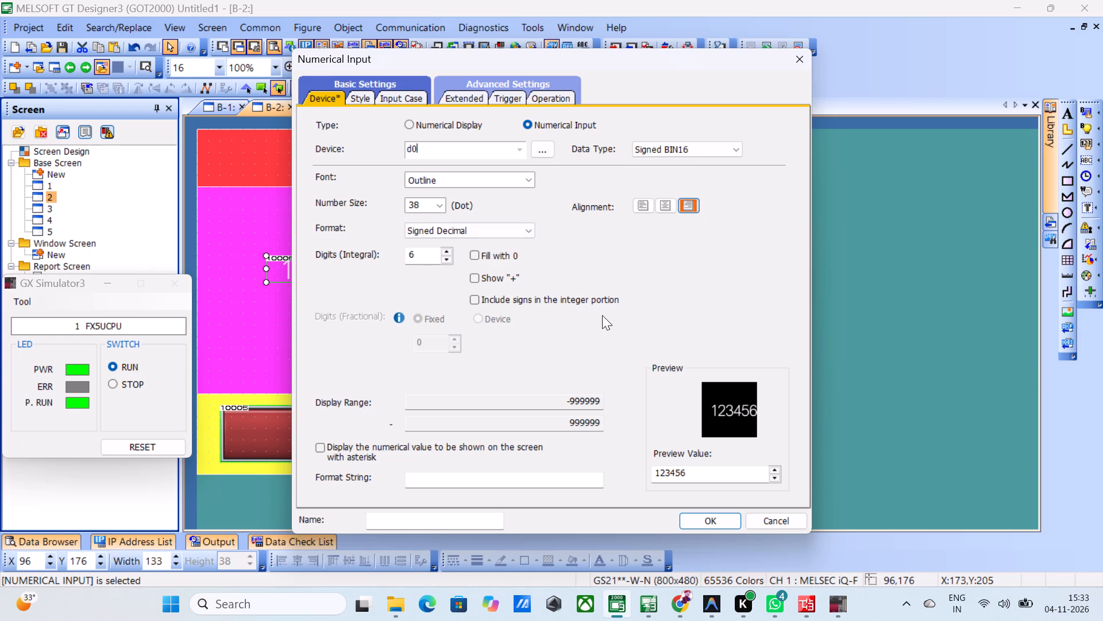
pyautogui.click(701, 526)
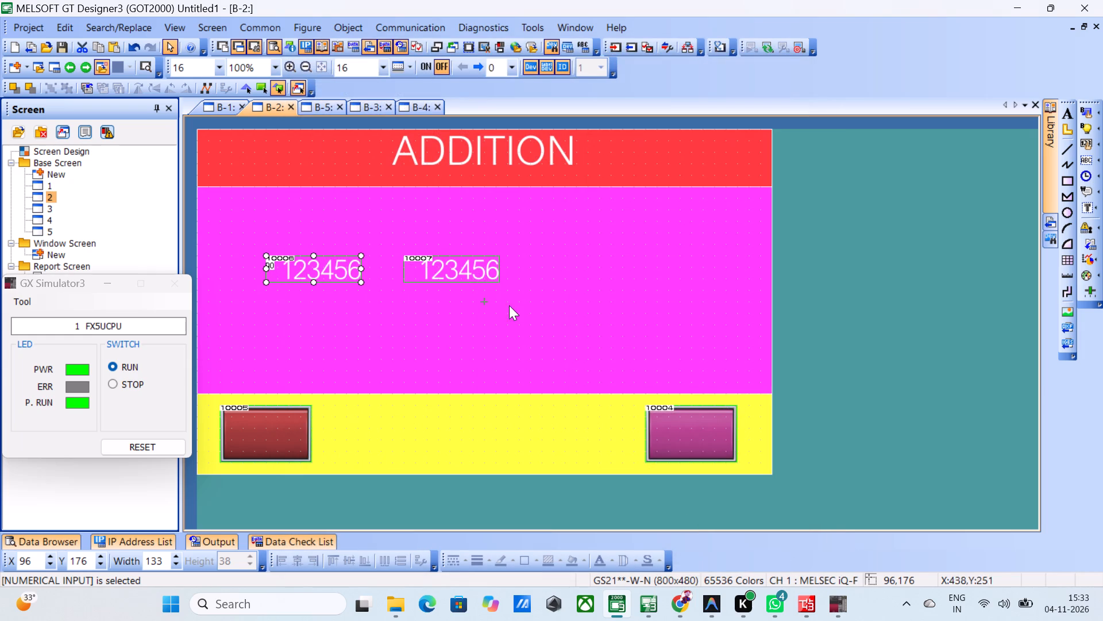
# Assign device D1 to the ADDITION screen's second numerical input, at X 288, Y 176.
pyautogui.doubleClick(474, 270)
pyautogui.write('d1')
pyautogui.press('BackSpace')
pyautogui.write('d1')
pyautogui.press('Return')
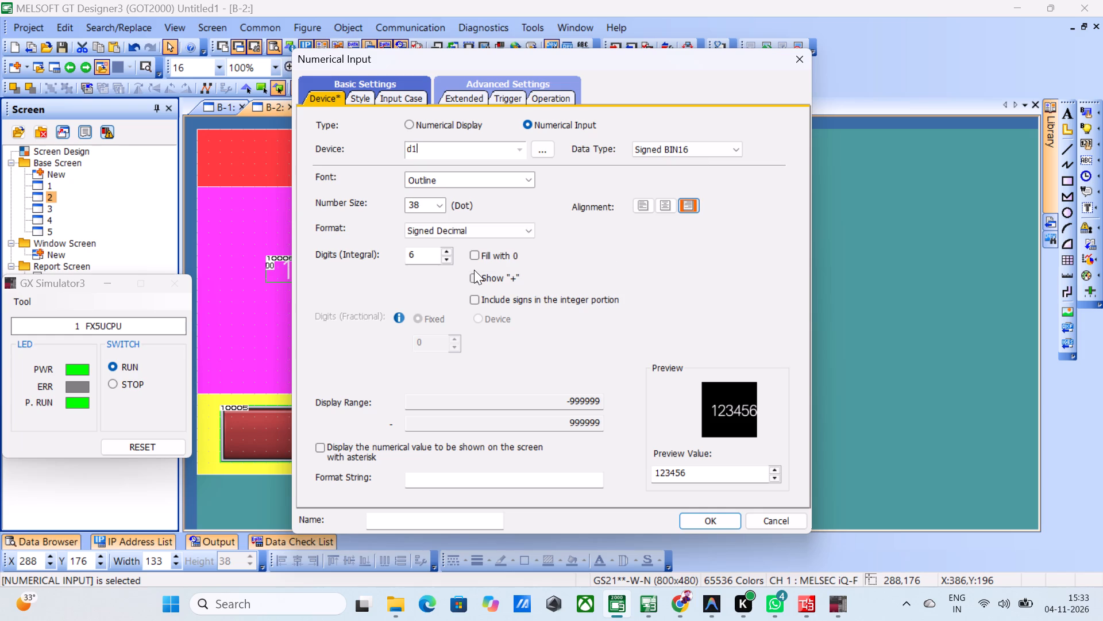
pyautogui.click(725, 515)
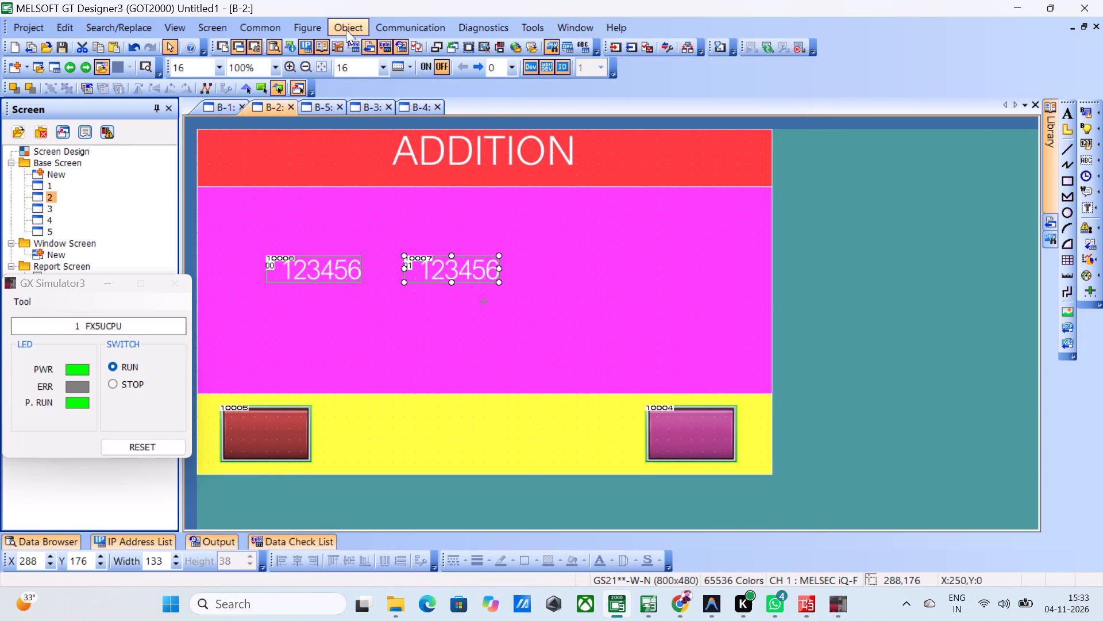
# Place a numerical display below the two inputs on the ADDITION screen at X 256, Y 272, enlarged to about 161 wide.
pyautogui.click(346, 29)
pyautogui.click(385, 102)
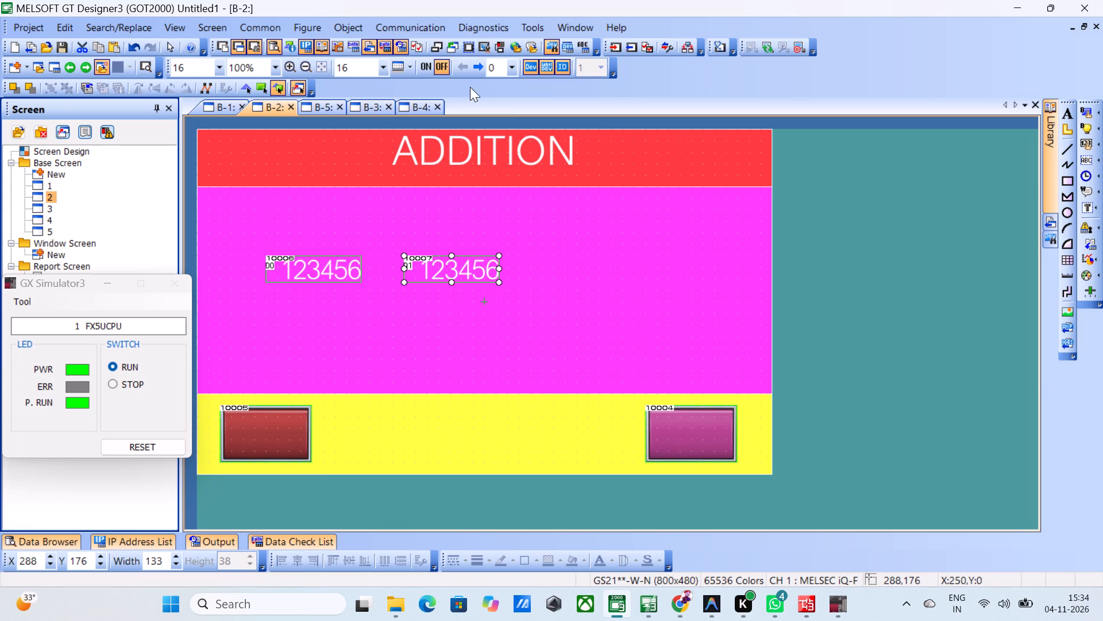
pyautogui.click(348, 25)
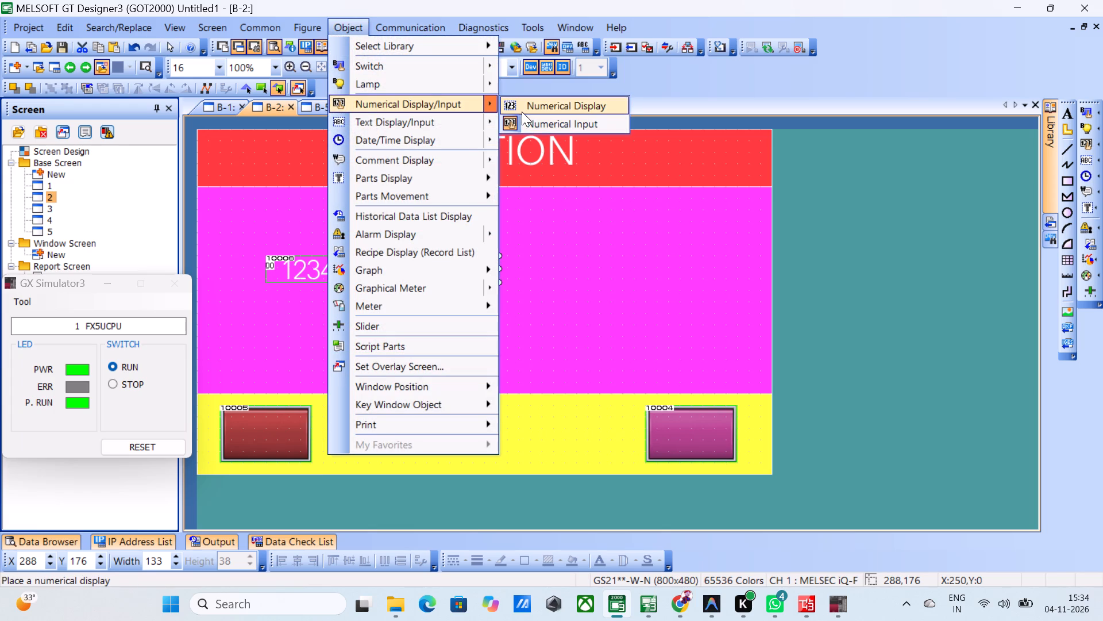
pyautogui.click(523, 111)
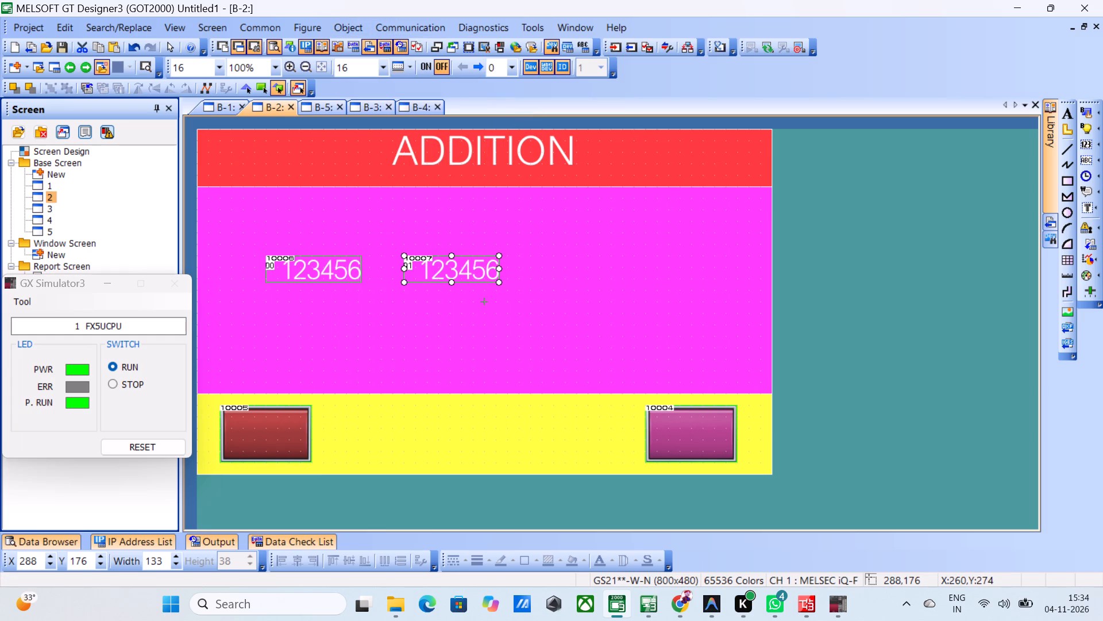
pyautogui.click(384, 325)
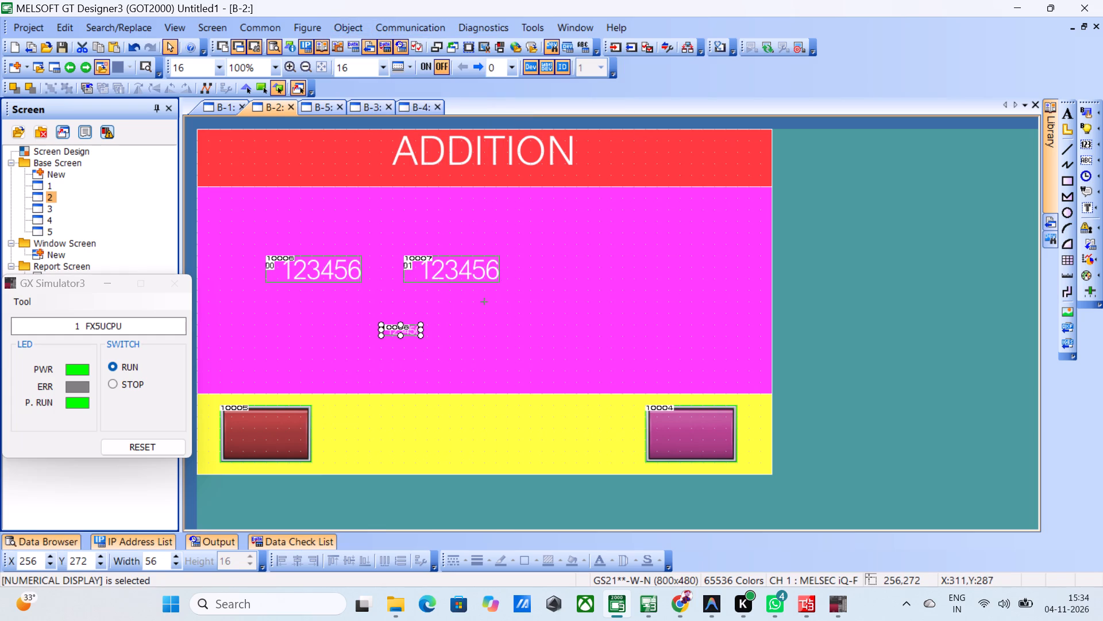
pyautogui.moveTo(420, 335); pyautogui.dragTo(499, 372)
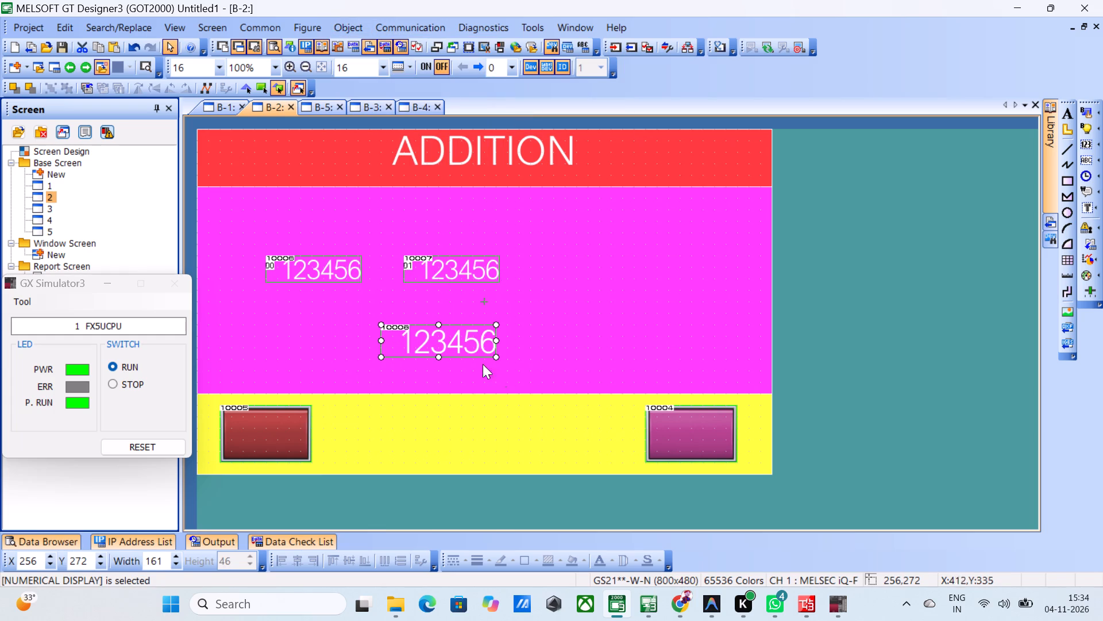
# Assign device D10 to the ADDITION screen's numerical display.
pyautogui.doubleClick(457, 343)
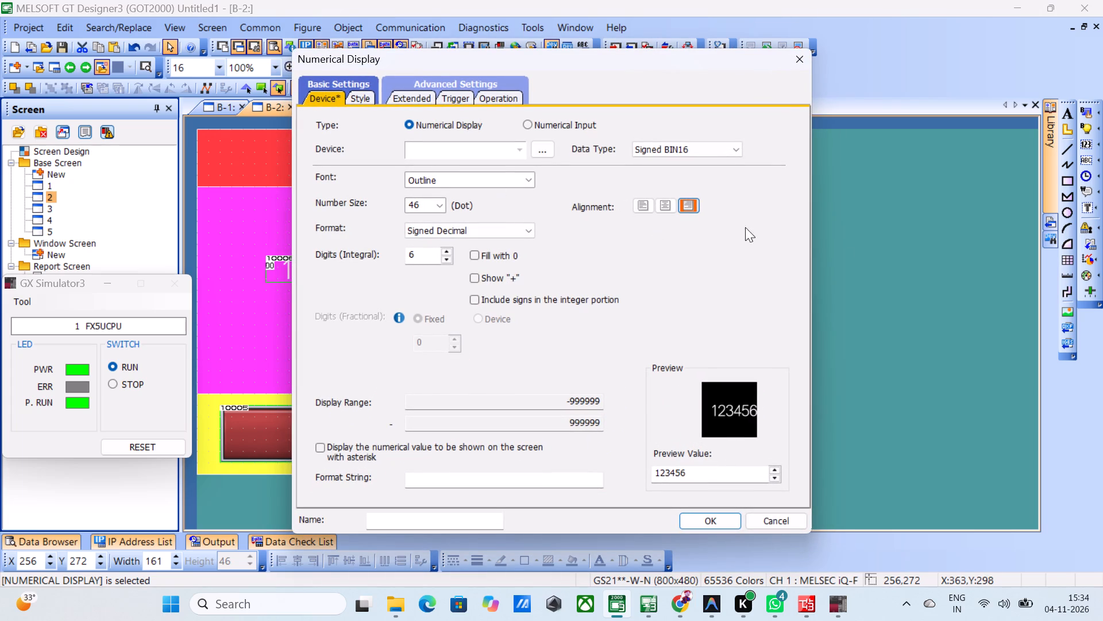
pyautogui.moveTo(726, 72); pyautogui.dragTo(739, 238)
pyautogui.moveTo(739, 238); pyautogui.dragTo(555, 183)
pyautogui.click(469, 149)
pyautogui.write('d10')
pyautogui.press('Return')
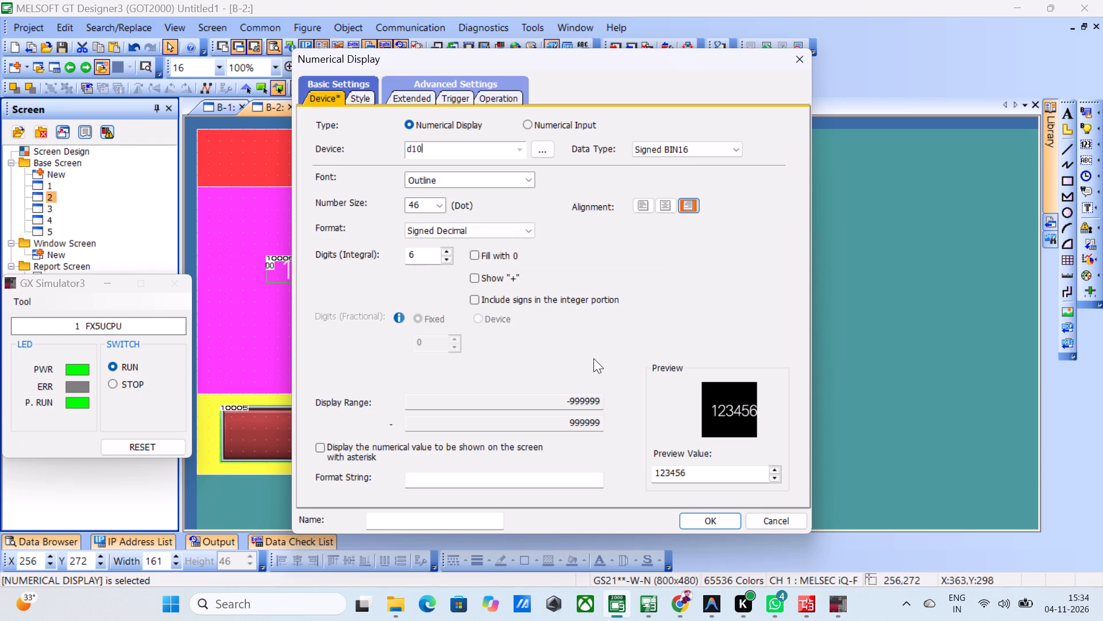
pyautogui.click(704, 517)
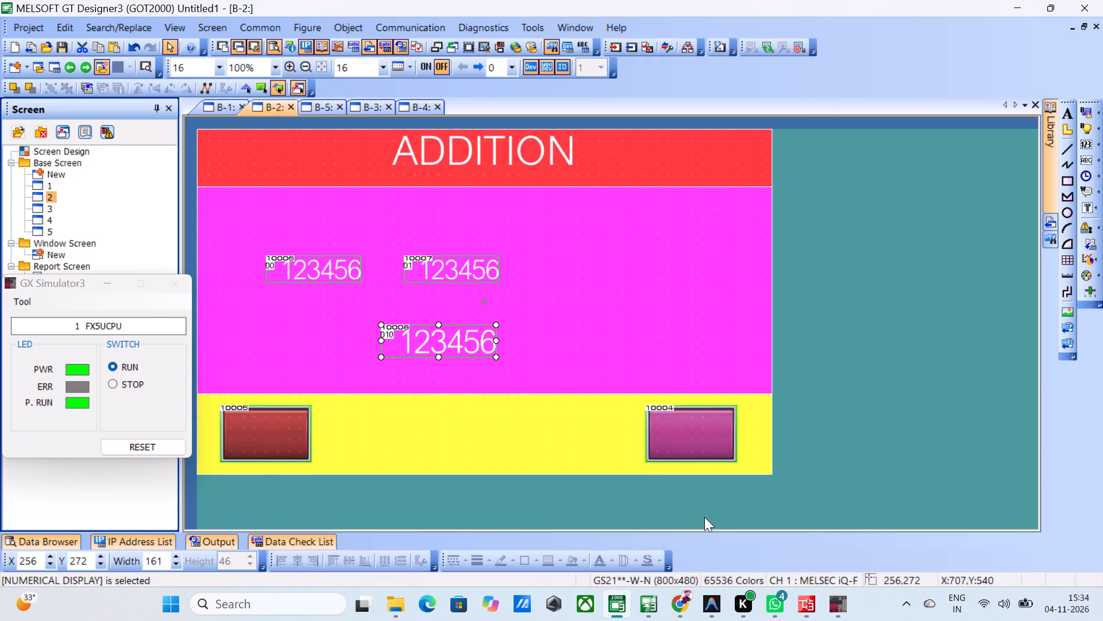
pyautogui.click(577, 333)
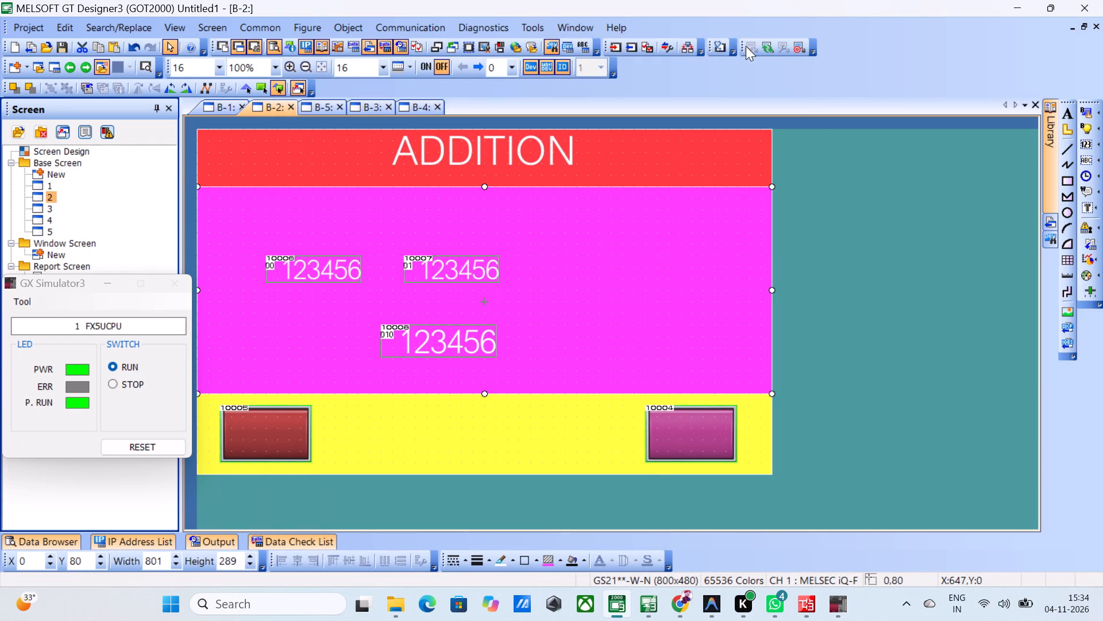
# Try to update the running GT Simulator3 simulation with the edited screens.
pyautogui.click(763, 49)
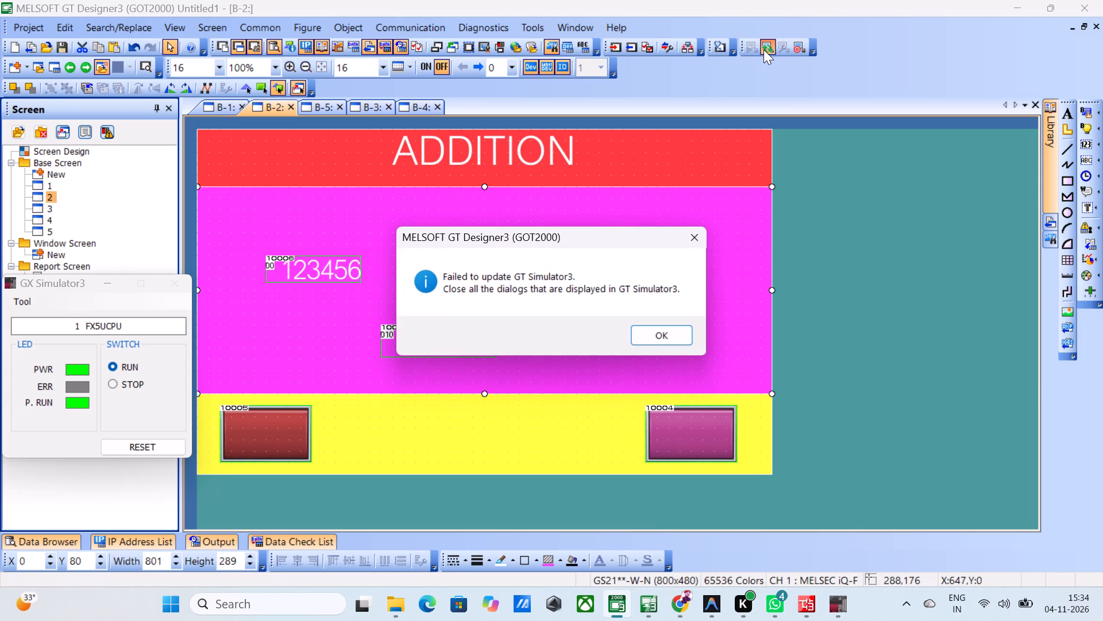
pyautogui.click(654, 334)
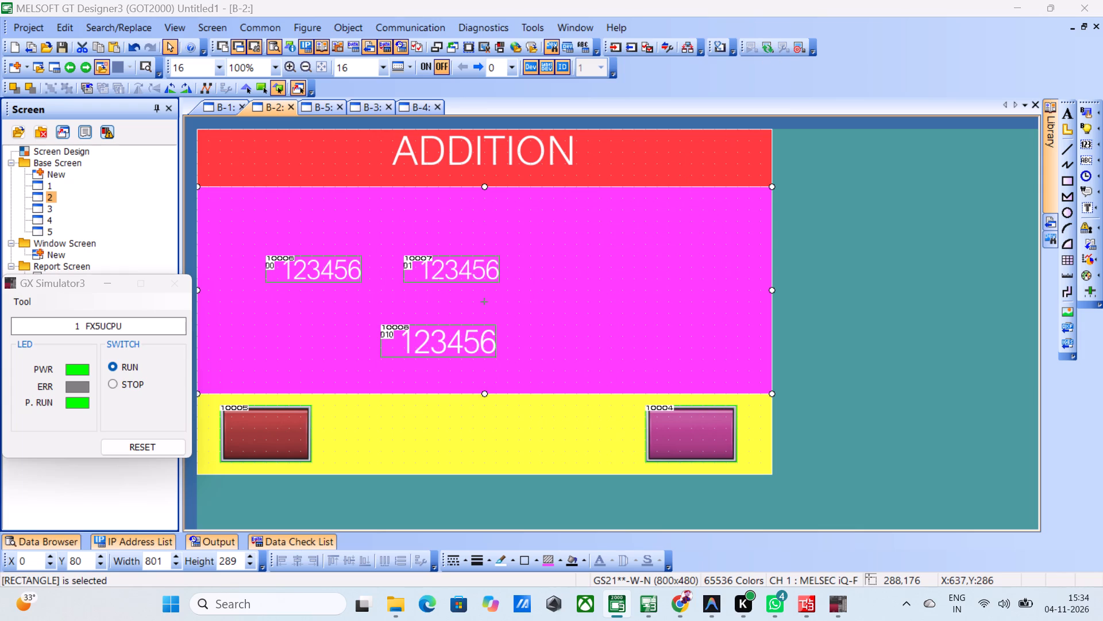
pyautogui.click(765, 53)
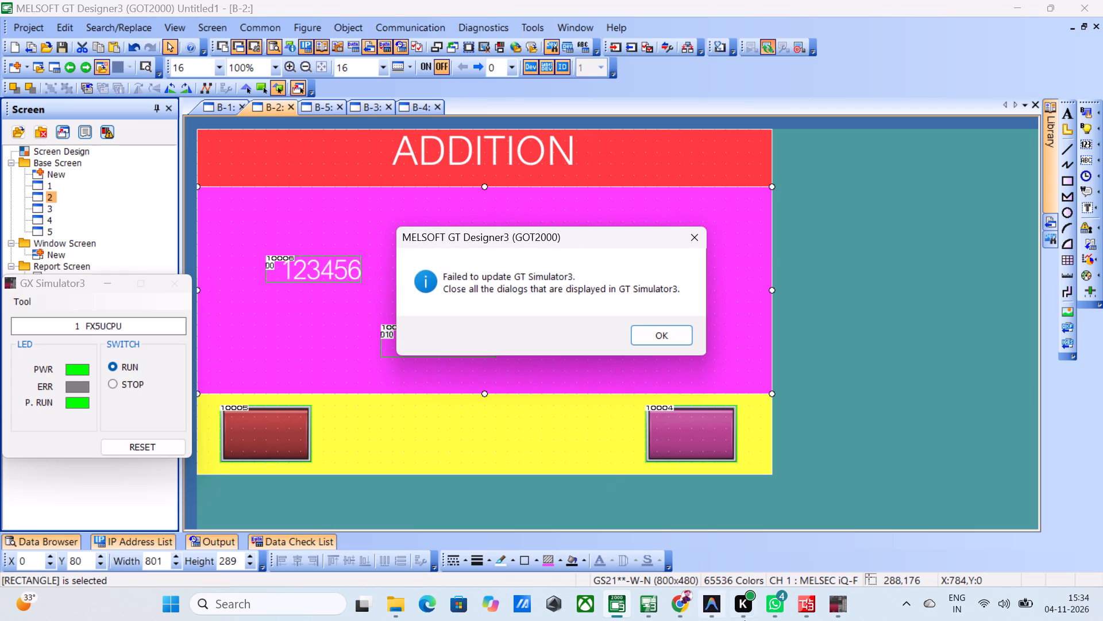
# Switch to GT Simulator3, close the old simulation and return to GT Designer3.
pyautogui.click(685, 484)
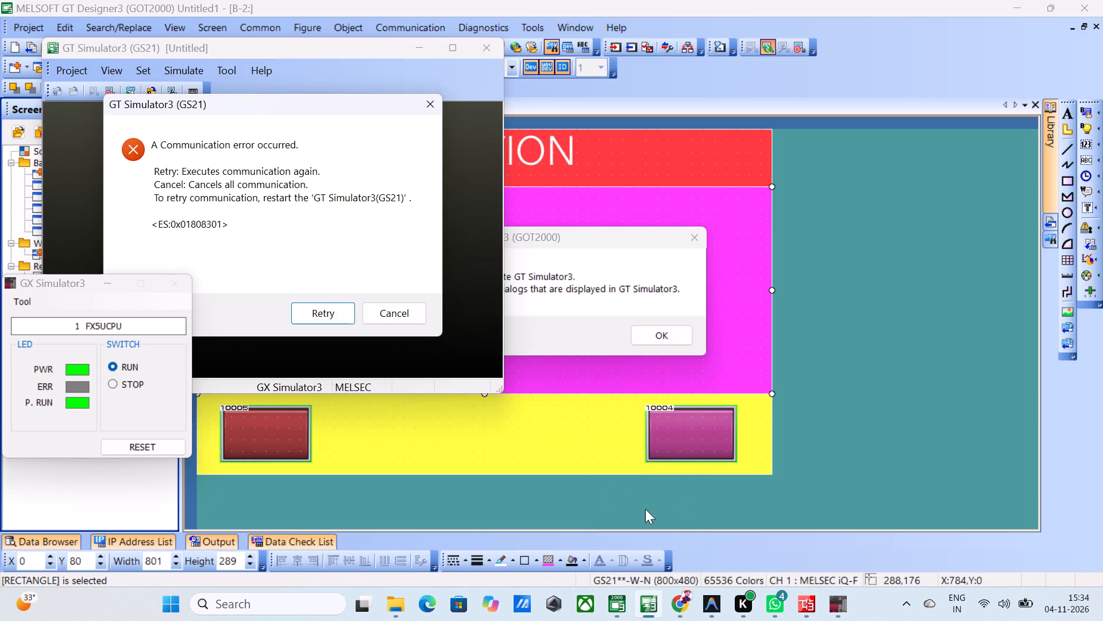
pyautogui.click(300, 302)
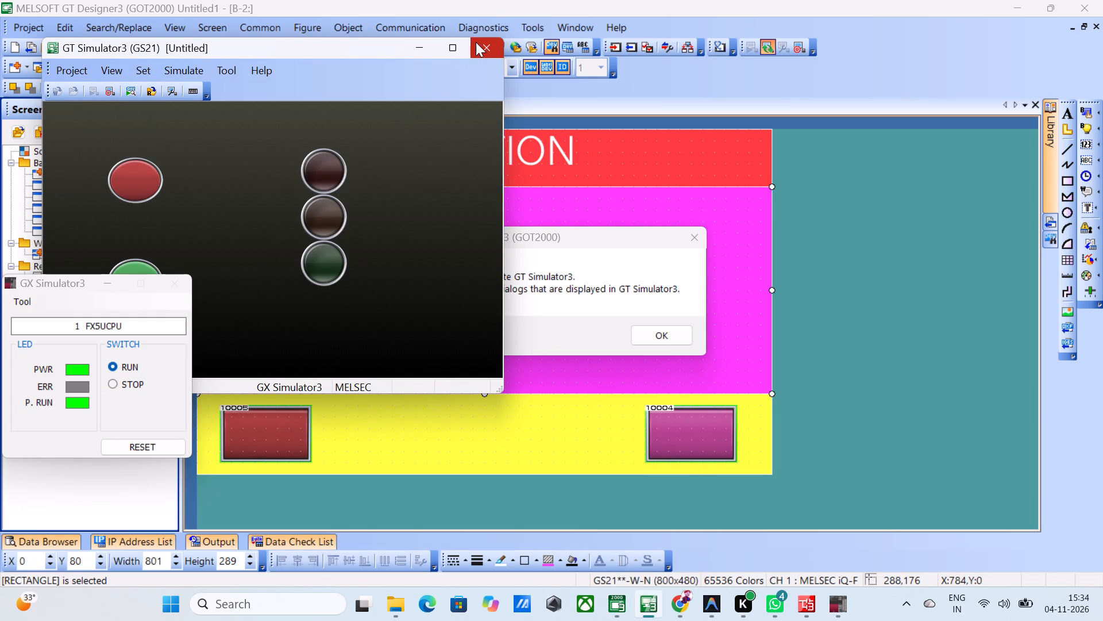
pyautogui.click(476, 42)
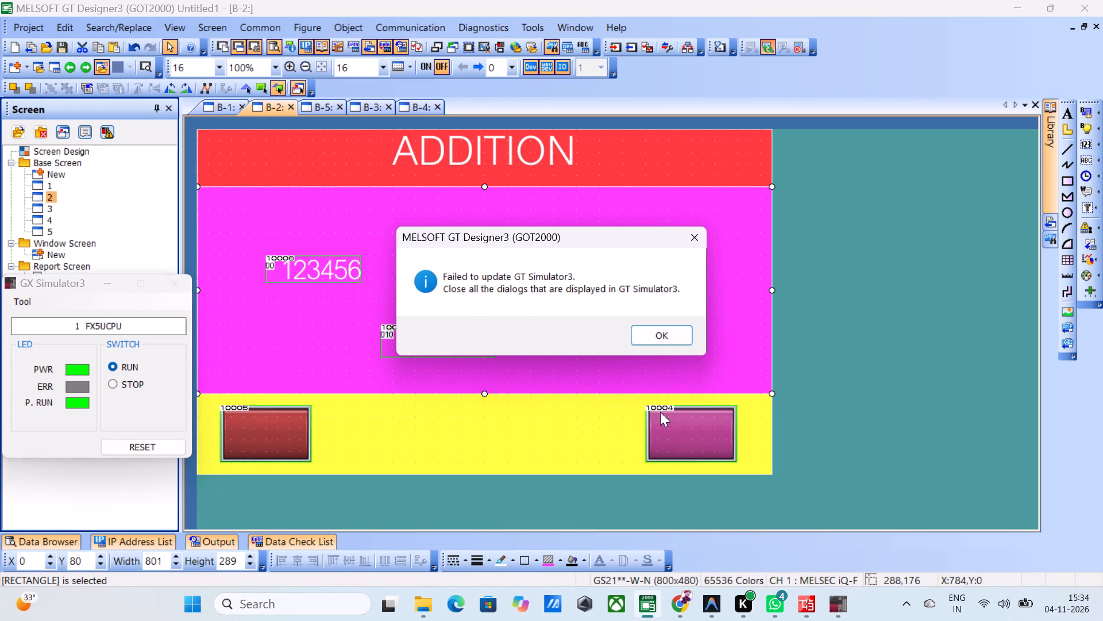
pyautogui.click(653, 344)
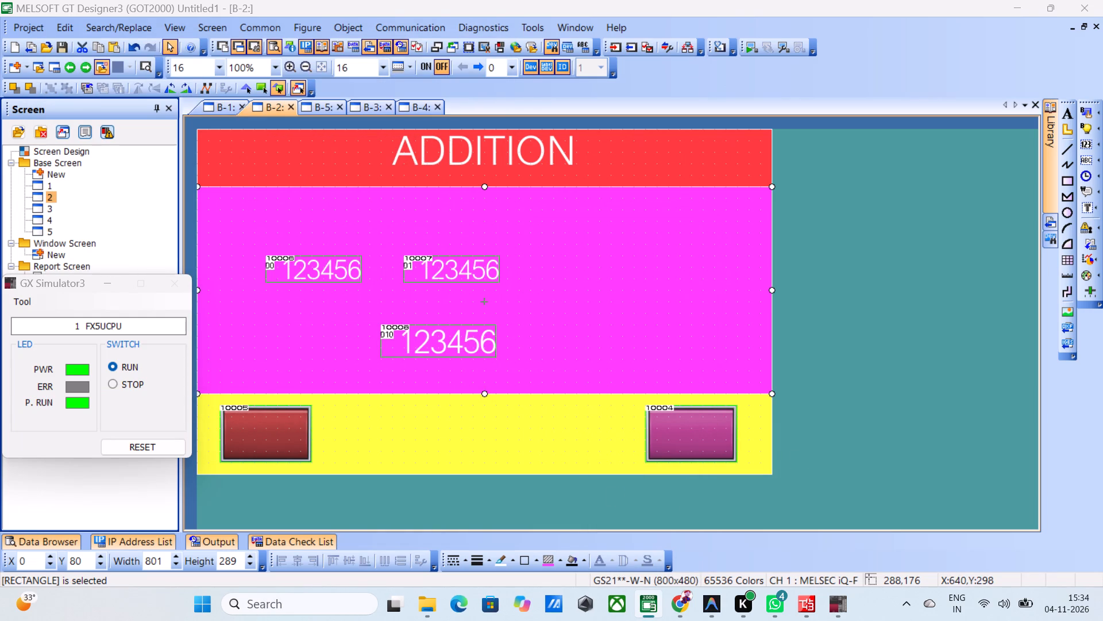
# Start a new GT Simulator3 simulation, test the WELCOME screen's next switch and plus symbol, and close the simulator.
pyautogui.click(747, 52)
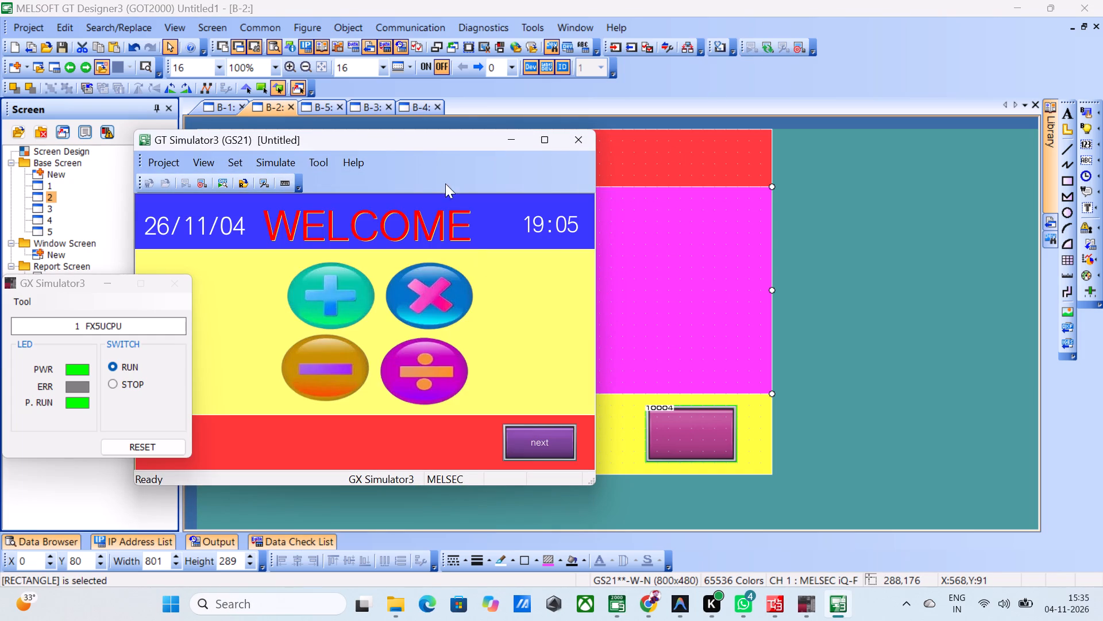
pyautogui.moveTo(433, 137); pyautogui.dragTo(566, 141)
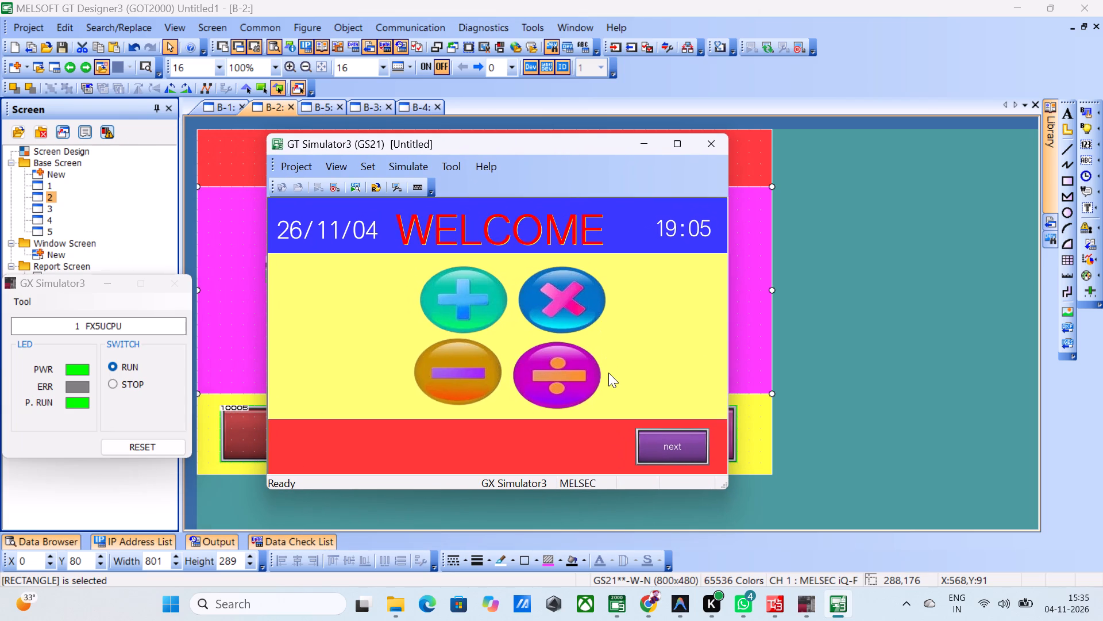
pyautogui.click(677, 444)
pyautogui.click(498, 297)
pyautogui.click(716, 148)
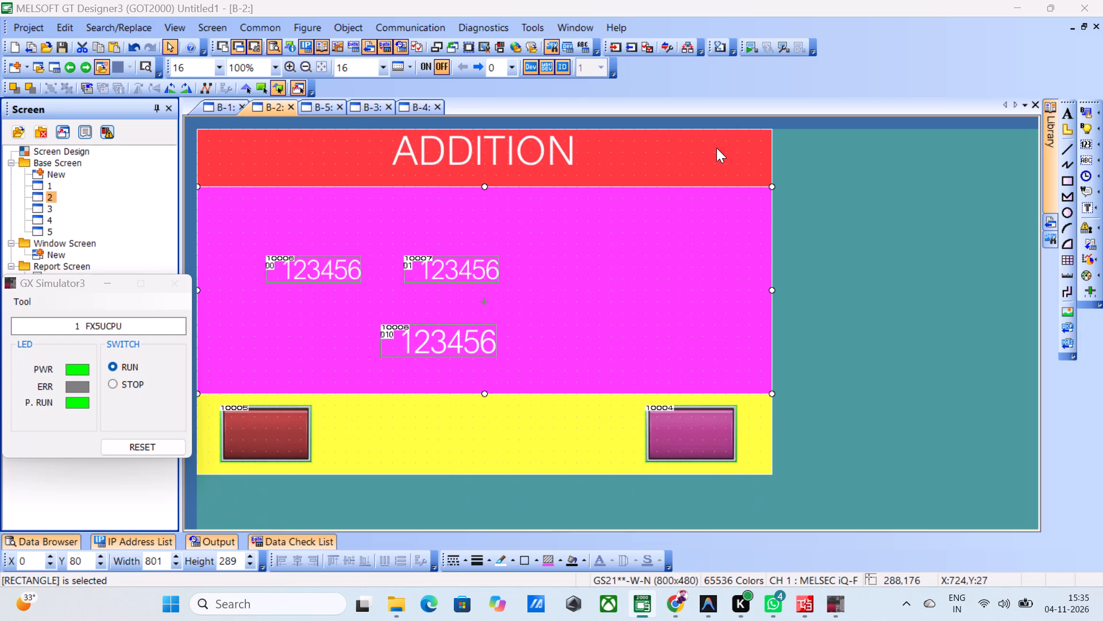
# Add a screen switching action to base screen 2 to the WELCOME screen's next switch.
pyautogui.click(218, 107)
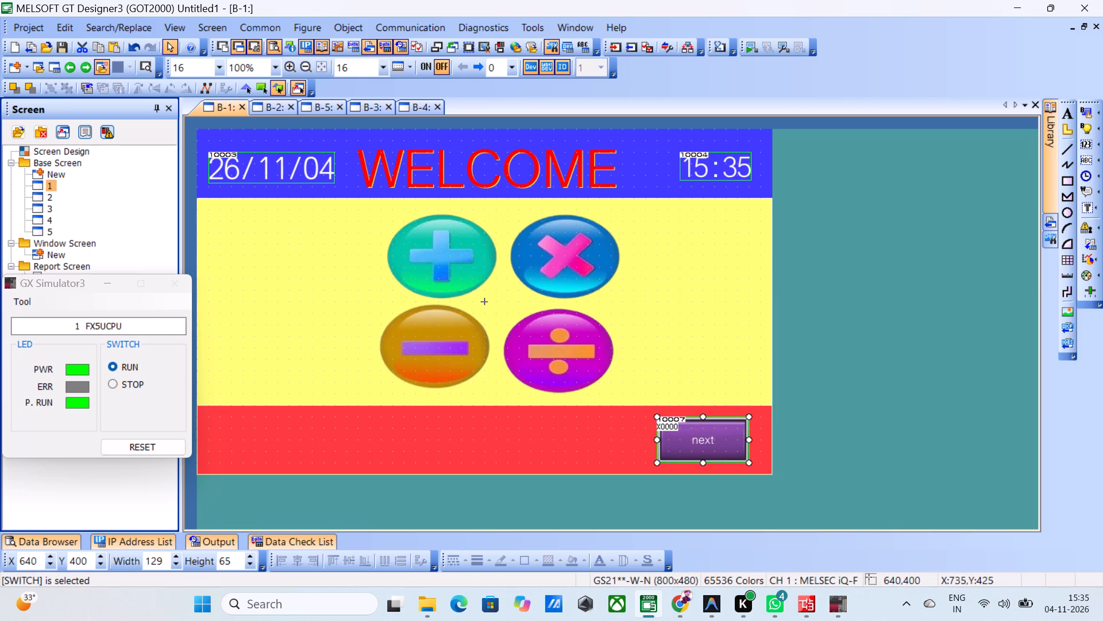
pyautogui.doubleClick(718, 438)
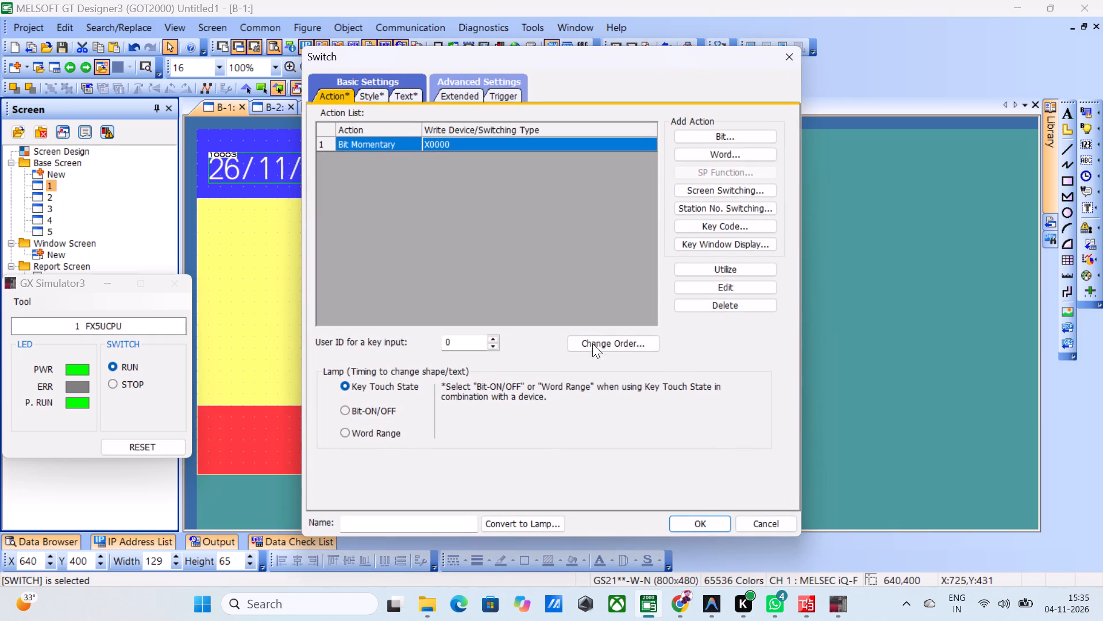
pyautogui.click(733, 184)
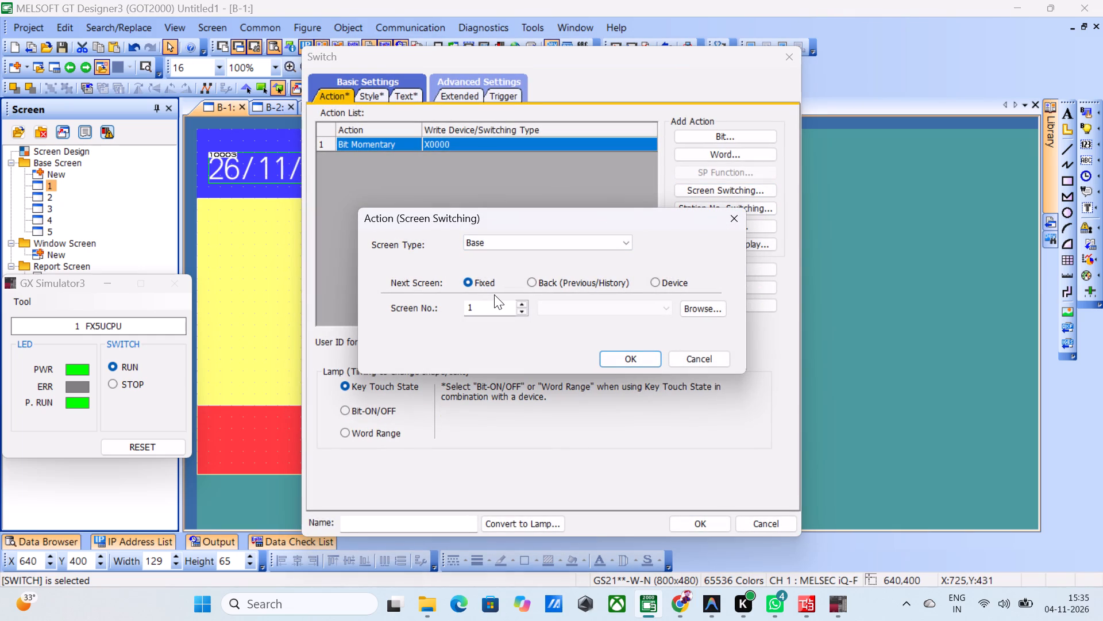
pyautogui.click(520, 304)
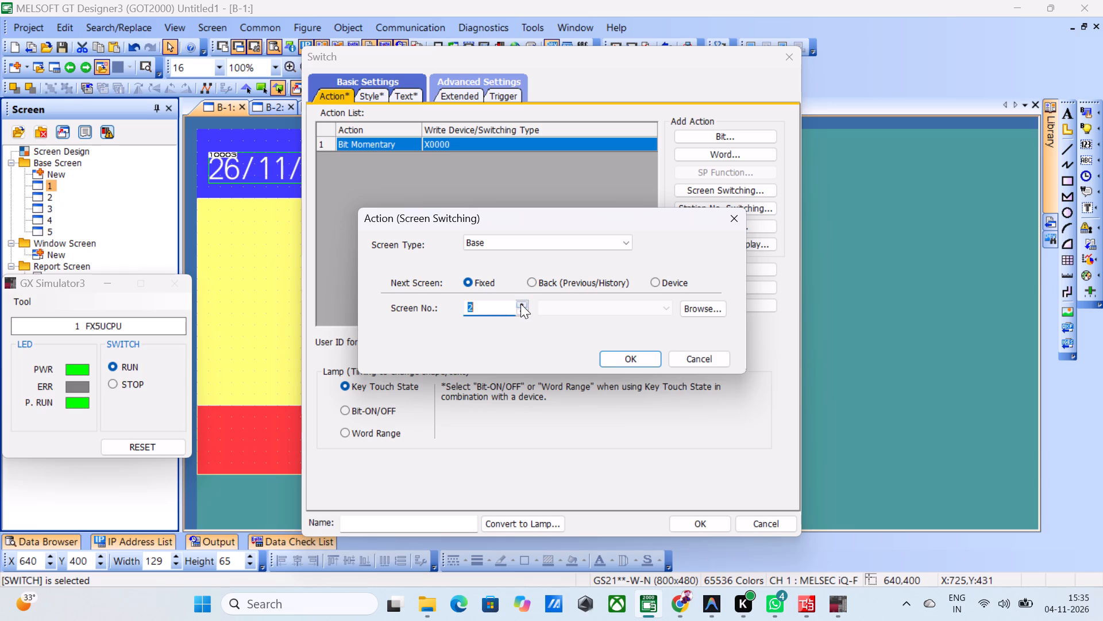
pyautogui.click(646, 358)
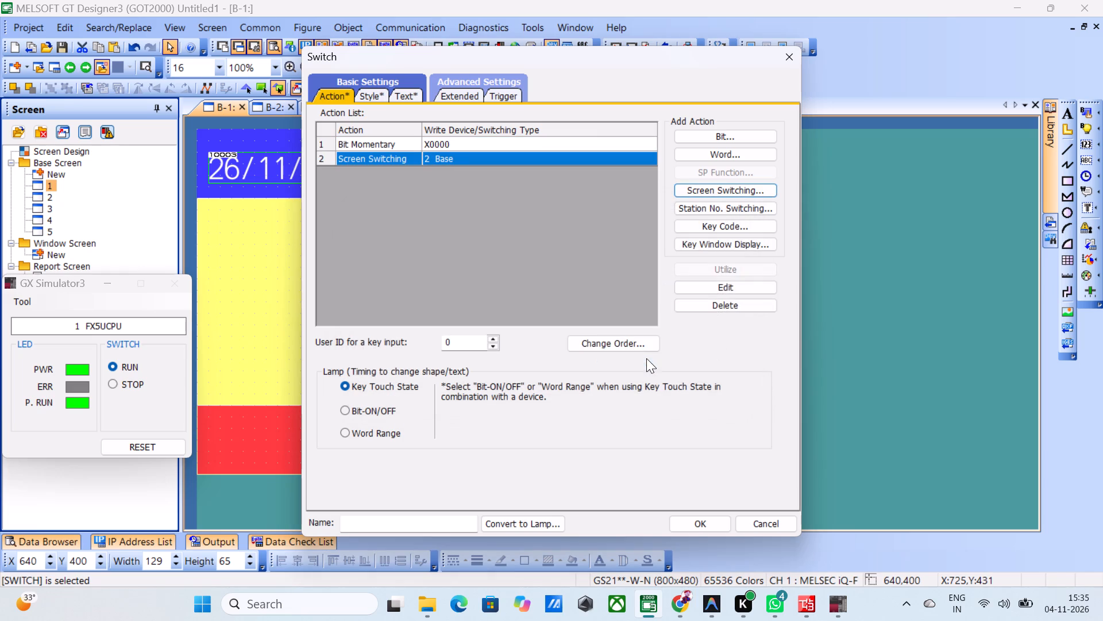
pyautogui.click(683, 515)
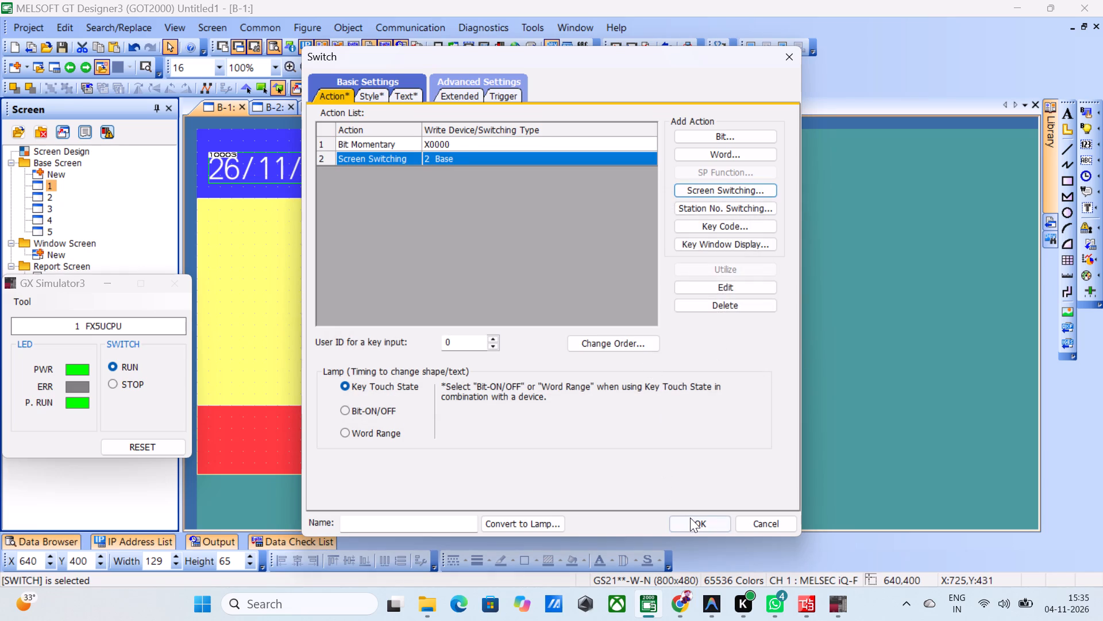
pyautogui.click(691, 519)
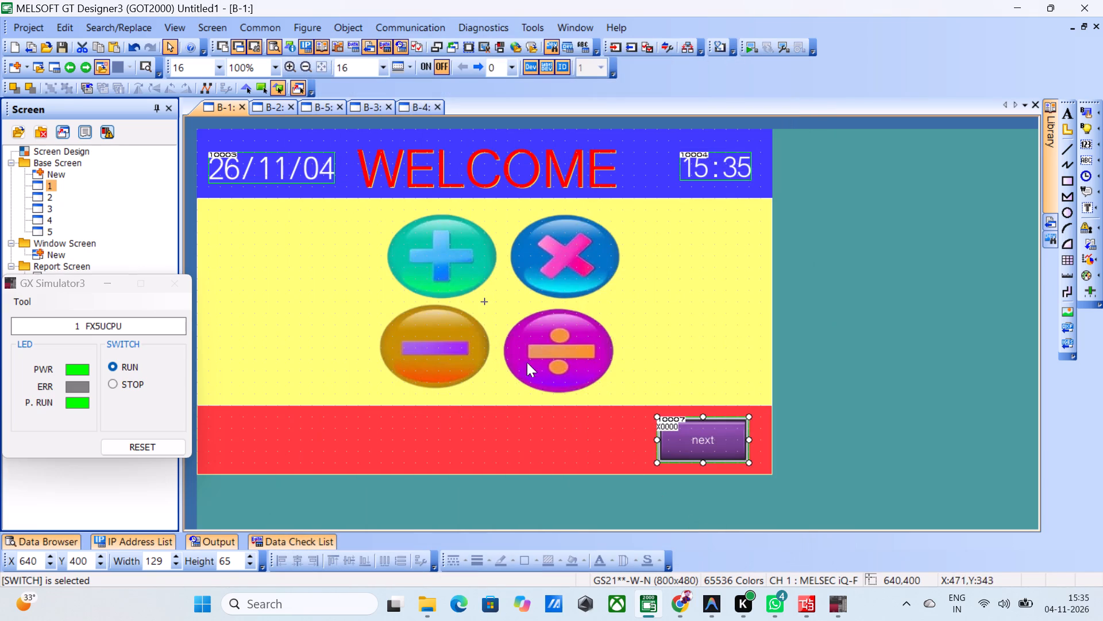
# Start a GT Simulator3 simulation of the edited screens and go to the ADDITION screen with the next switch.
pyautogui.click(743, 52)
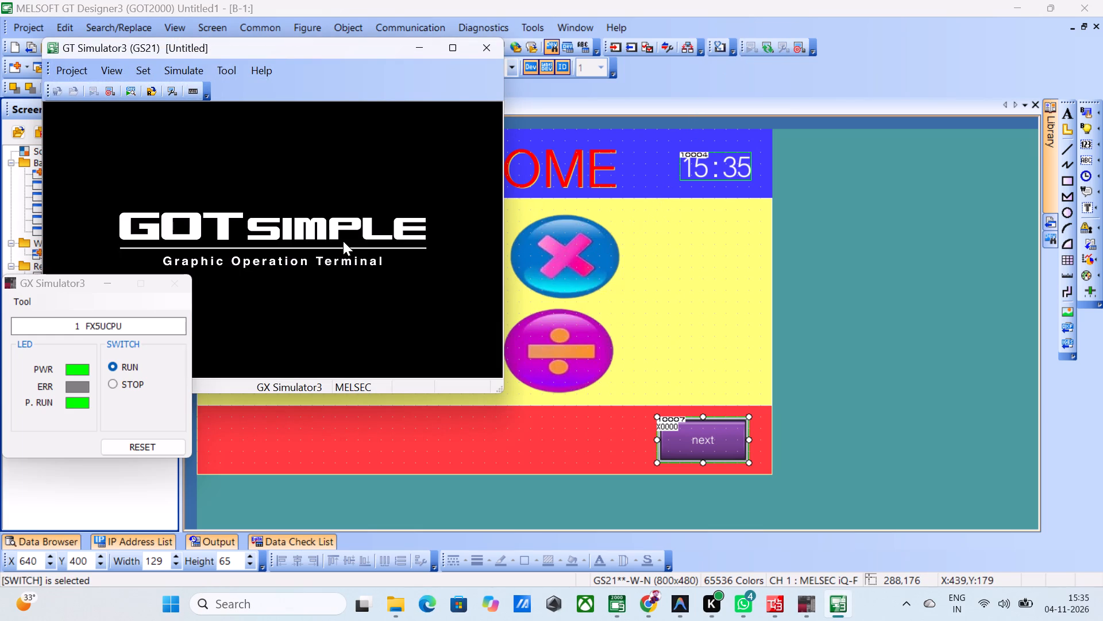
pyautogui.moveTo(368, 48); pyautogui.dragTo(596, 145)
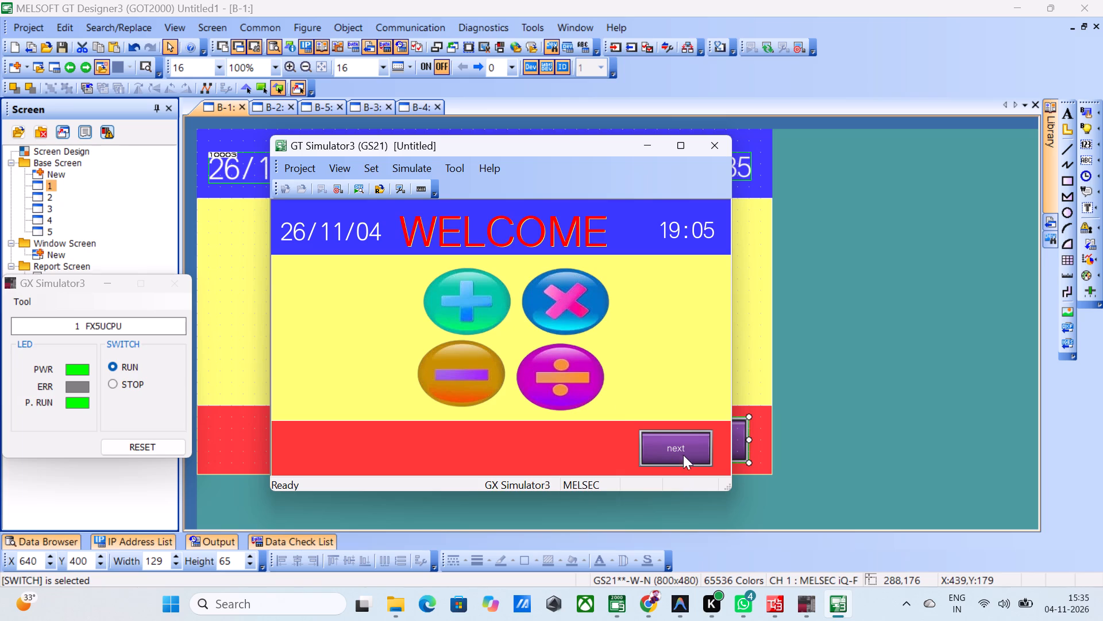
pyautogui.click(682, 449)
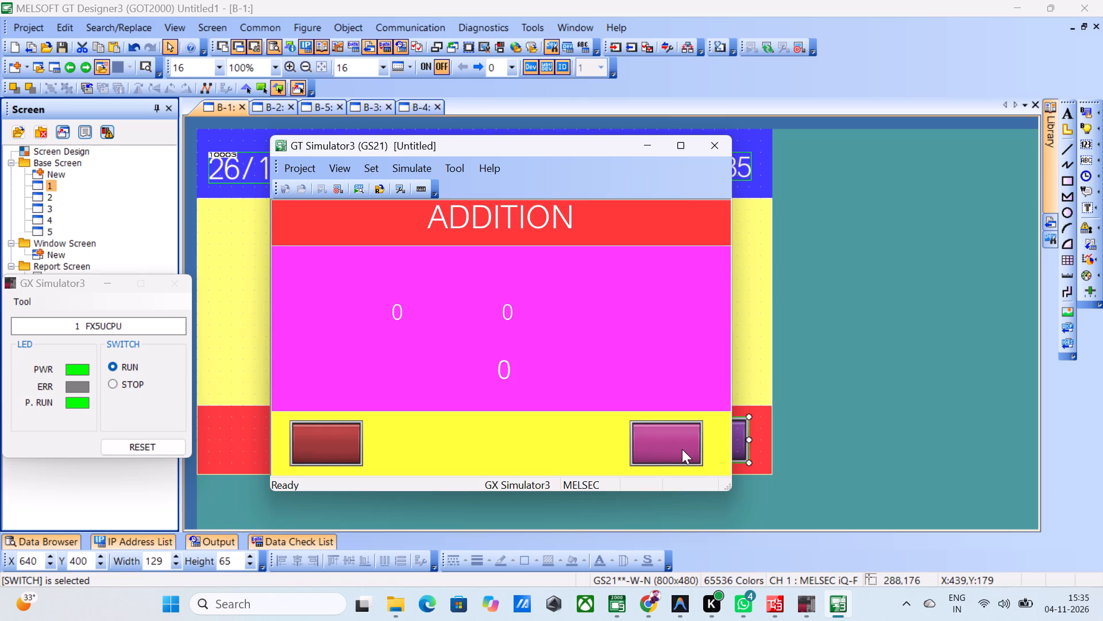
# Enter 7 as the first number and 9 as the second number on the simulated ADDITION screen.
pyautogui.click(400, 310)
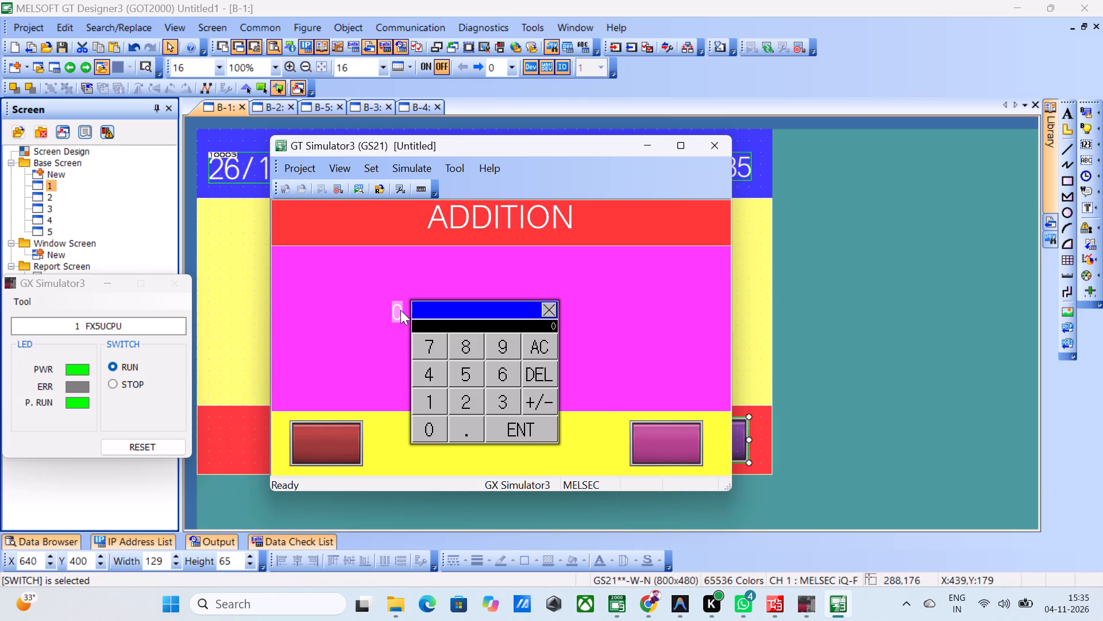
pyautogui.click(421, 405)
pyautogui.click(546, 344)
pyautogui.click(429, 342)
pyautogui.click(506, 429)
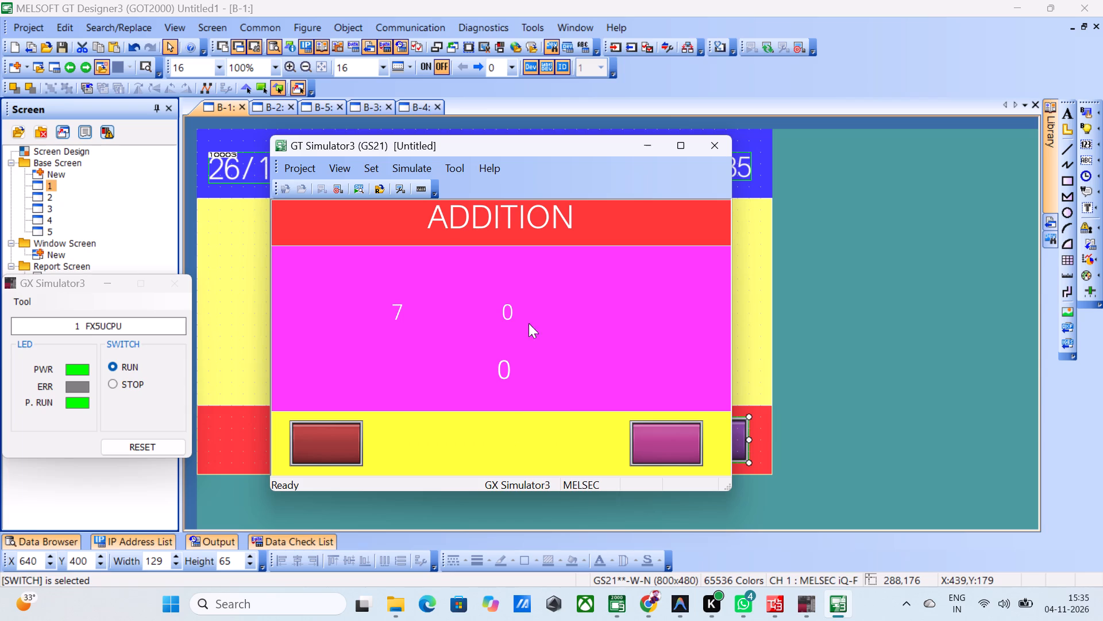
pyautogui.click(508, 309)
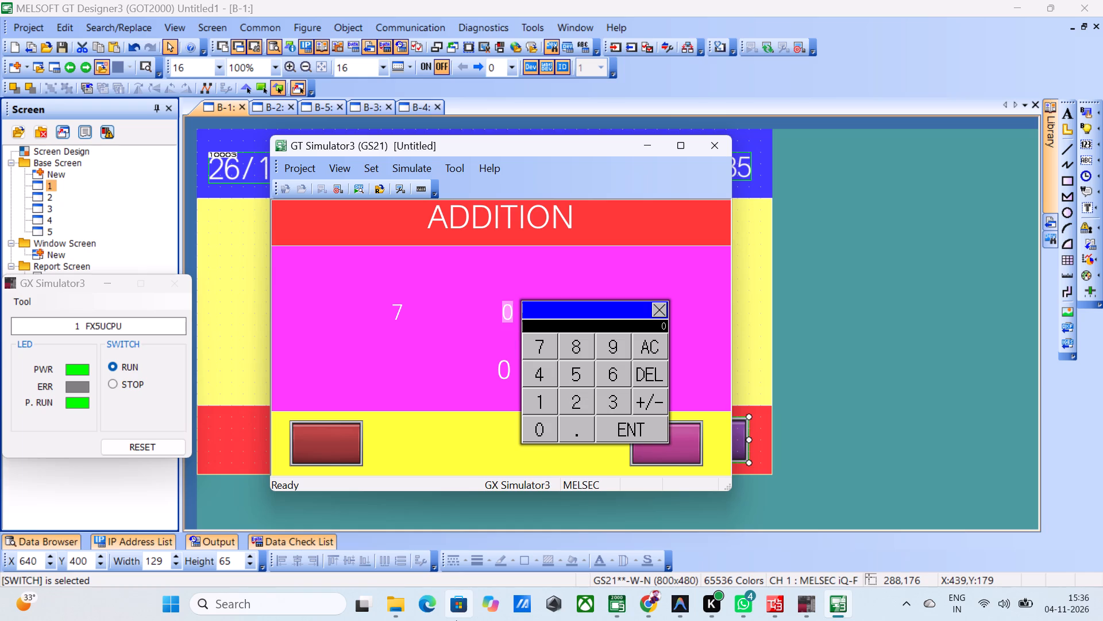
pyautogui.moveTo(538, 517); pyautogui.dragTo(600, 384)
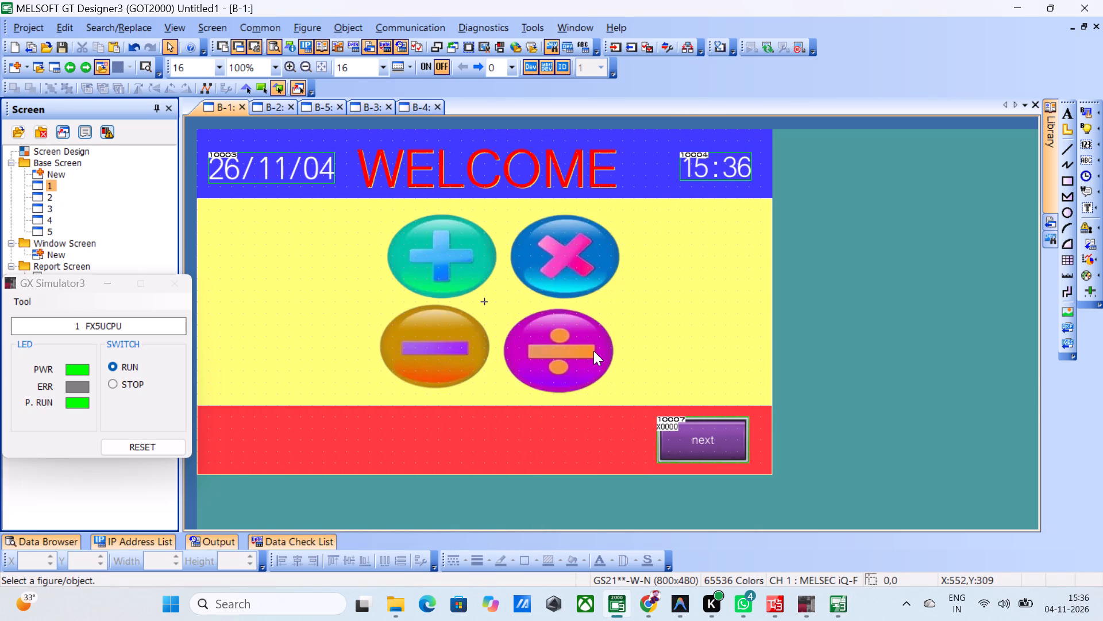
pyautogui.hotkey('alt', 'Tab')
pyautogui.click(618, 343)
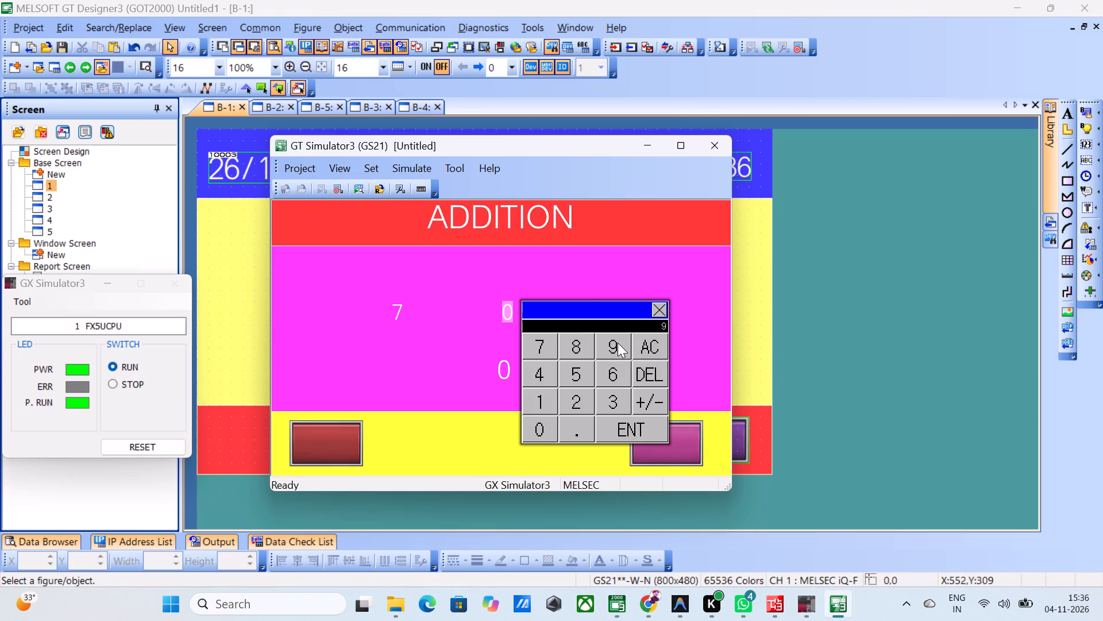
pyautogui.click(618, 343)
pyautogui.click(649, 370)
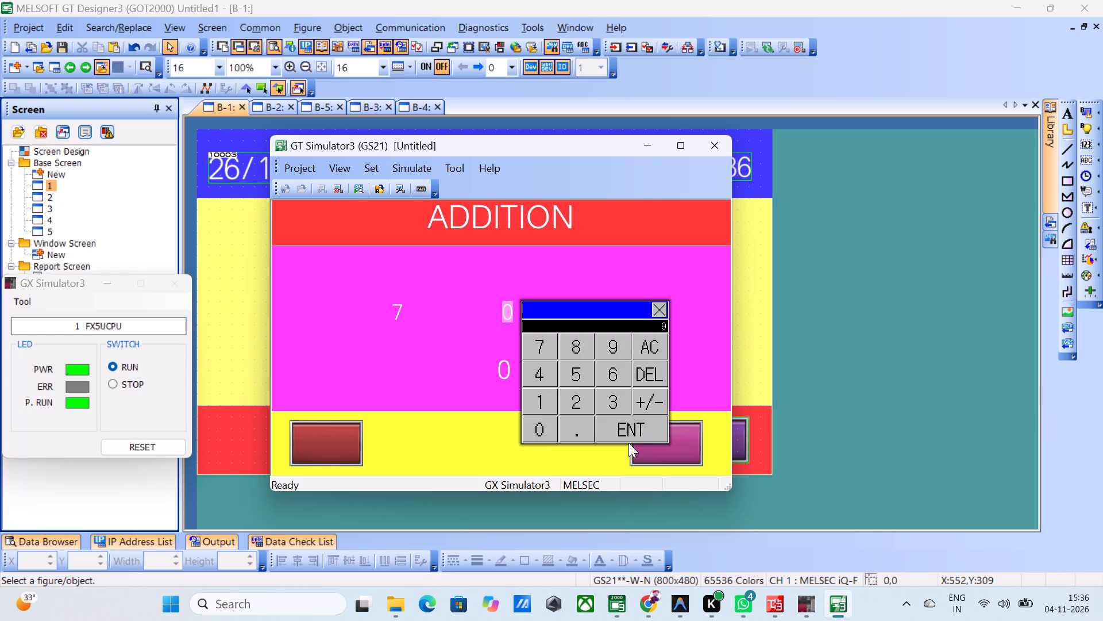
pyautogui.click(632, 431)
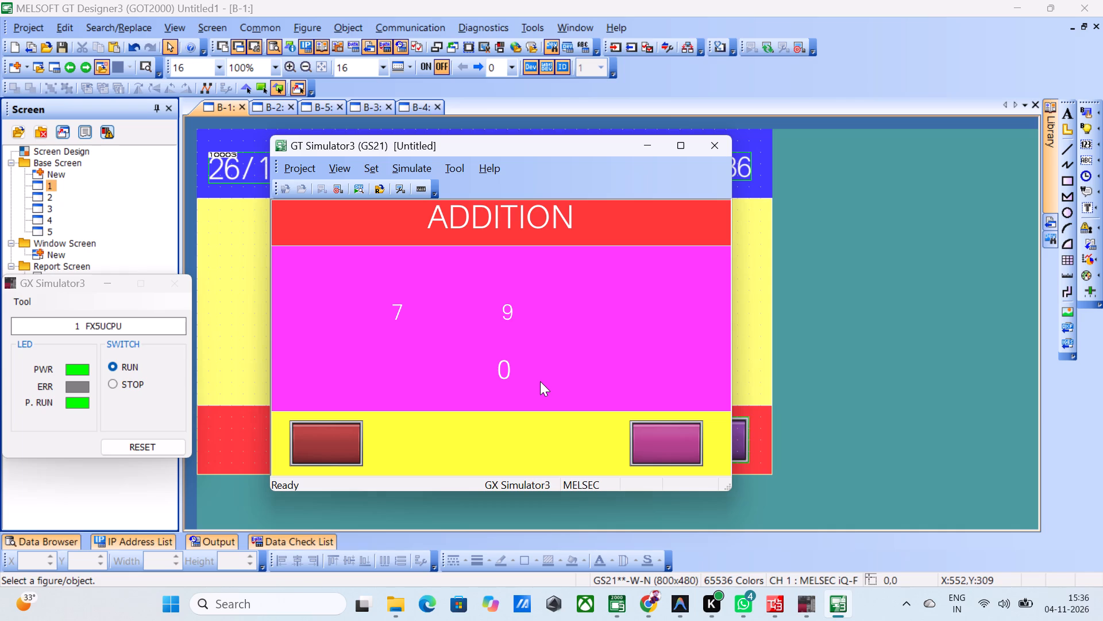
# Turn on the M0 contact of the ADD rung in GX Works3, and return to GT Simulator3 to check the sum.
pyautogui.hotkey('alt', 'Tab')
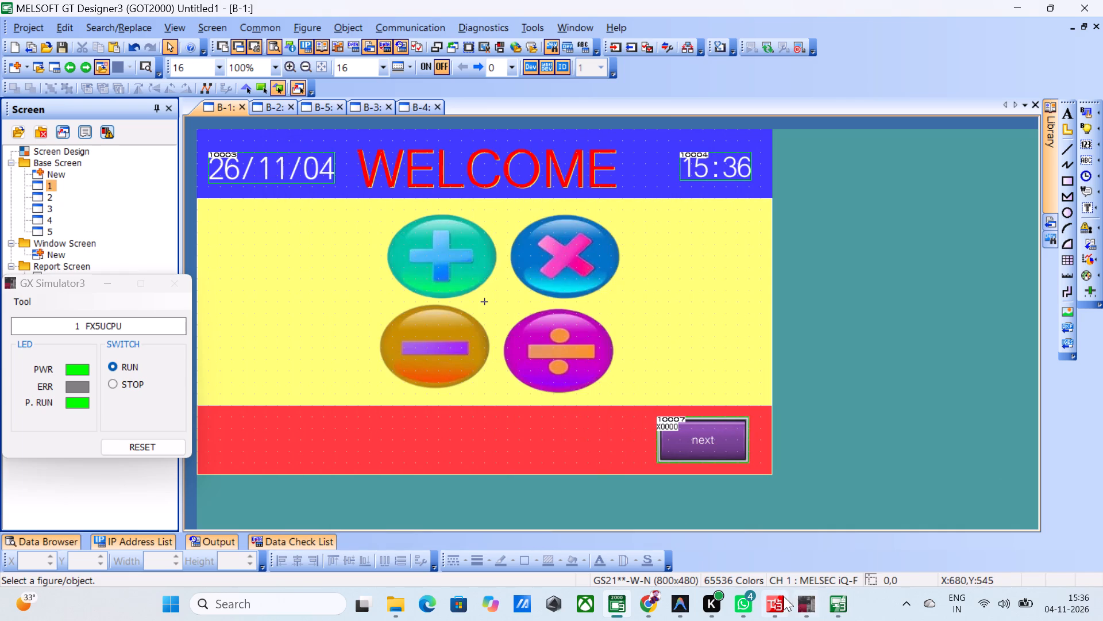
pyautogui.click(776, 597)
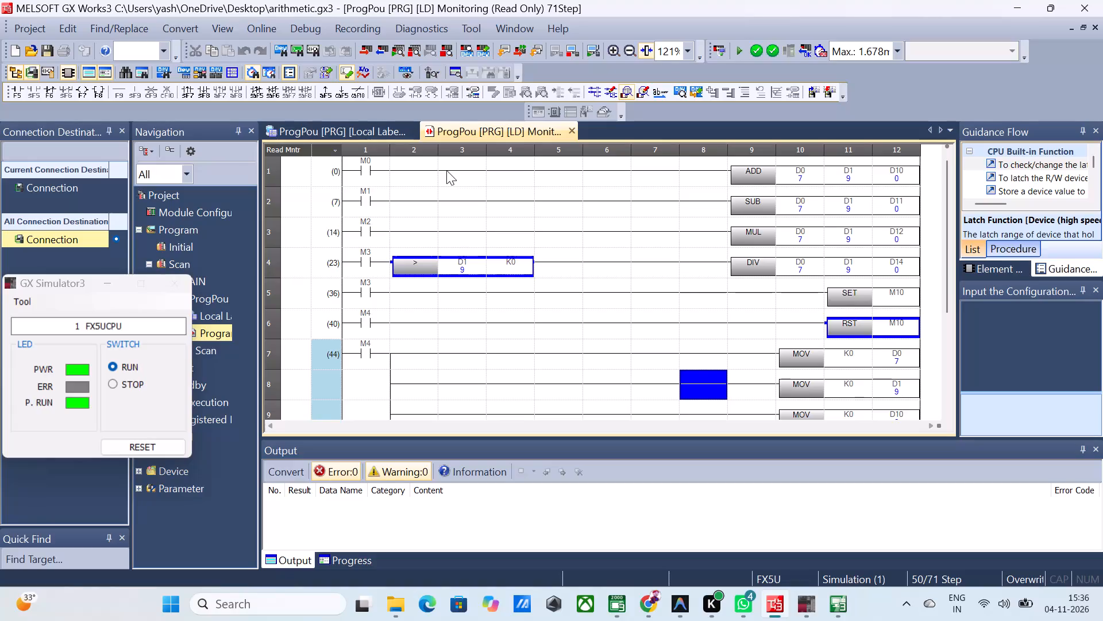
pyautogui.click(368, 164)
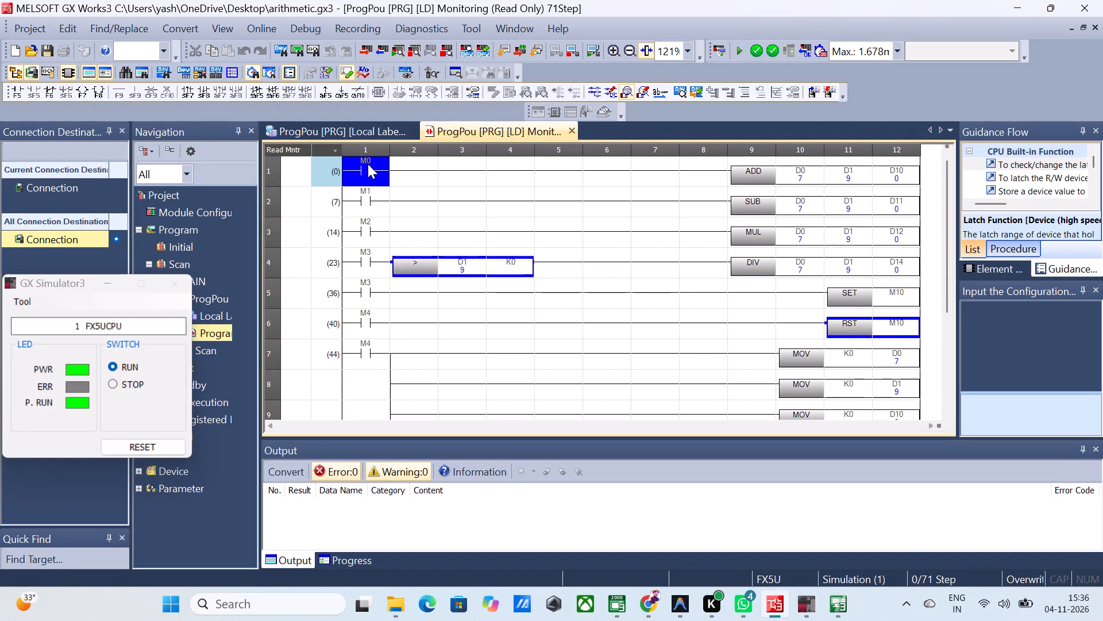
pyautogui.hotkey('shift', 'Return')
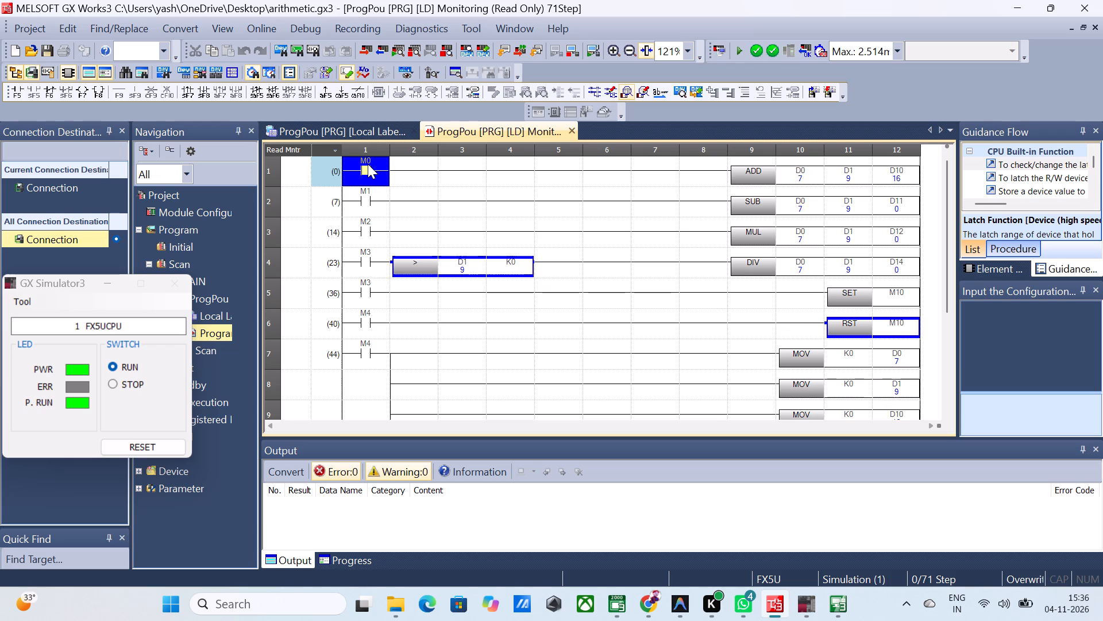
pyautogui.click(809, 608)
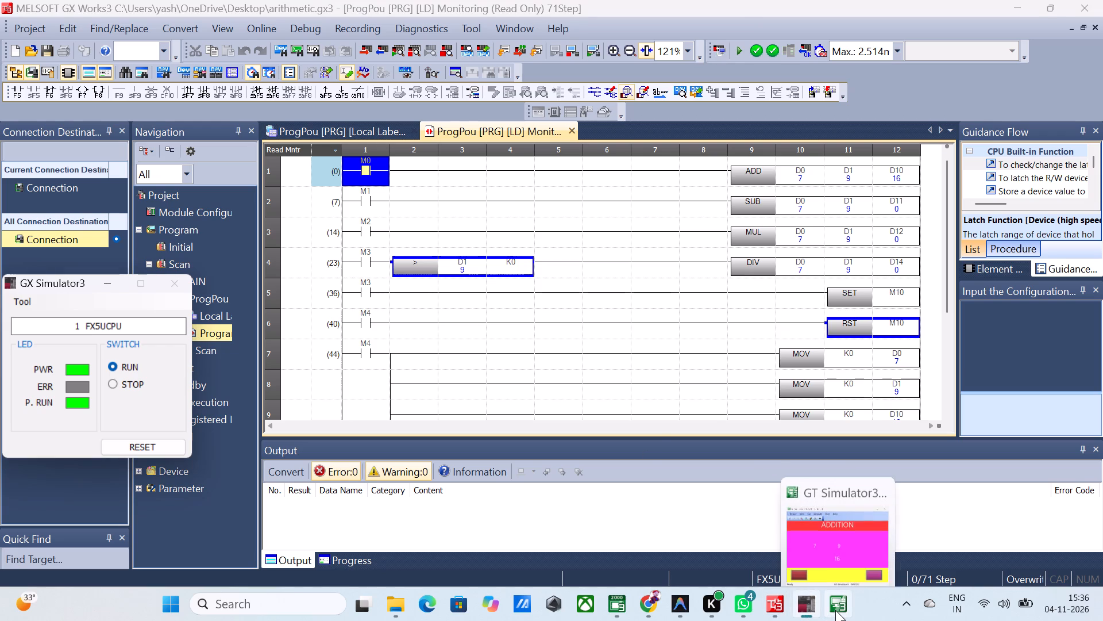
pyautogui.click(835, 610)
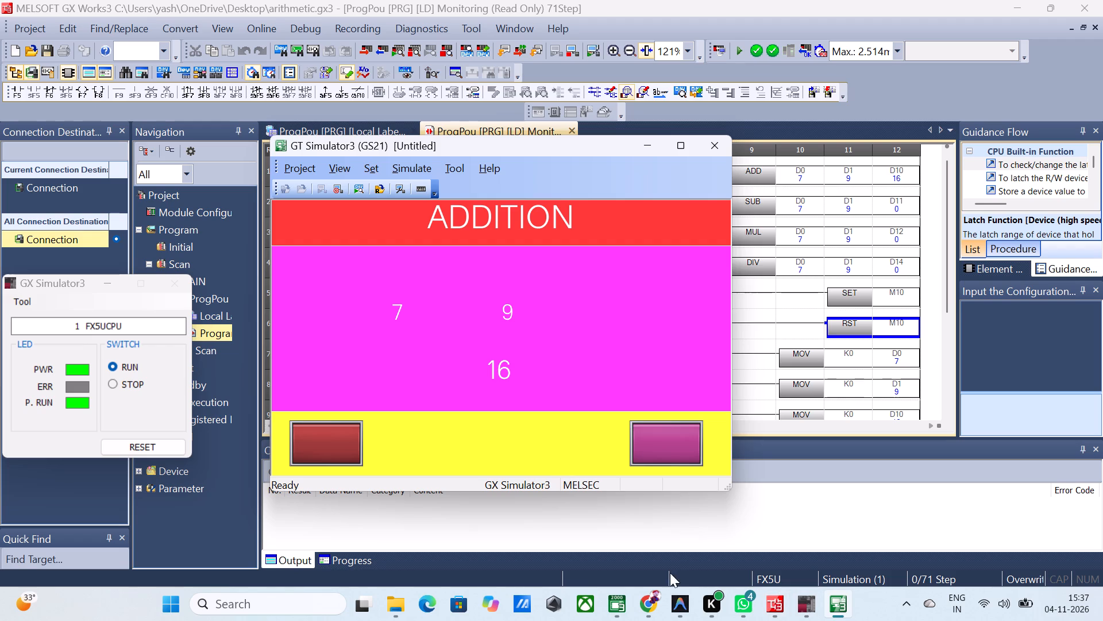
# Stop the running GT Simulator3 simulation and return to GT Designer3.
pyautogui.click(615, 599)
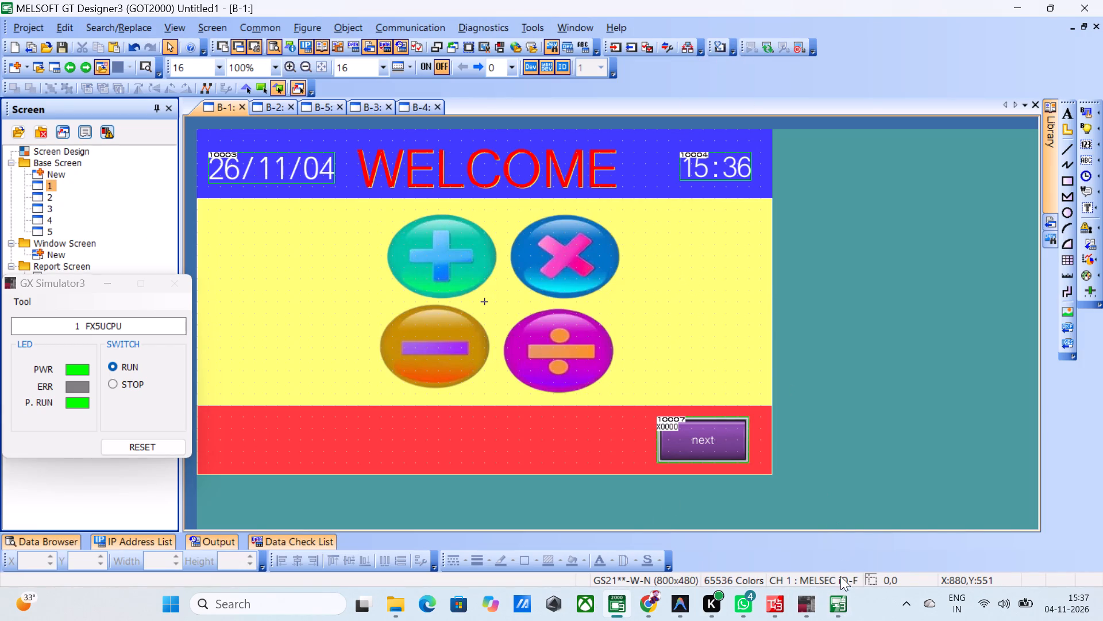
pyautogui.click(875, 498)
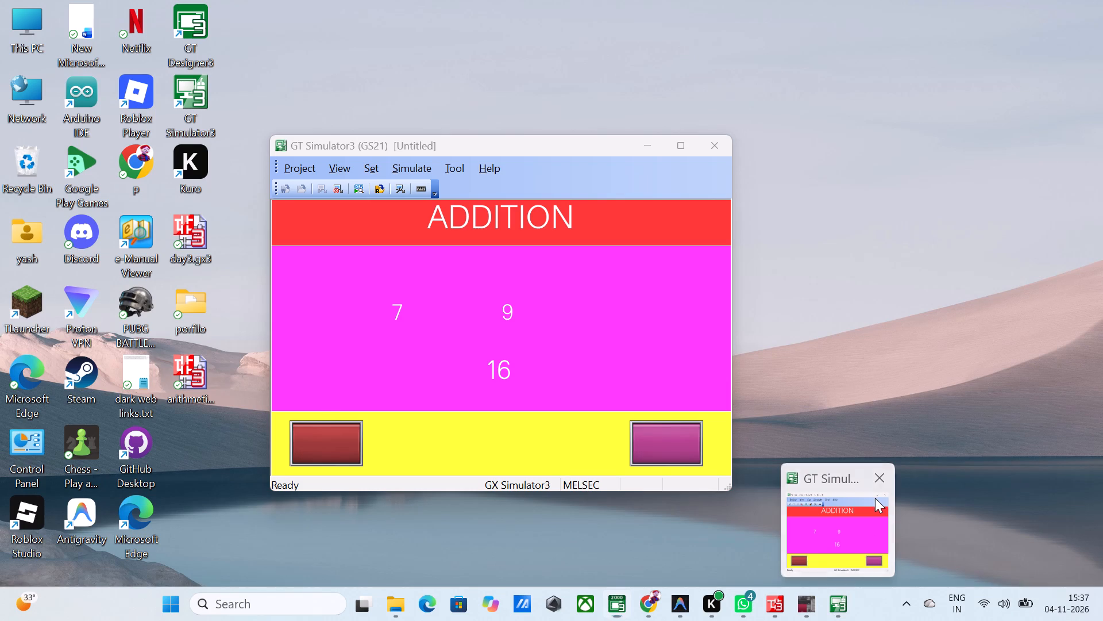
pyautogui.click(417, 163)
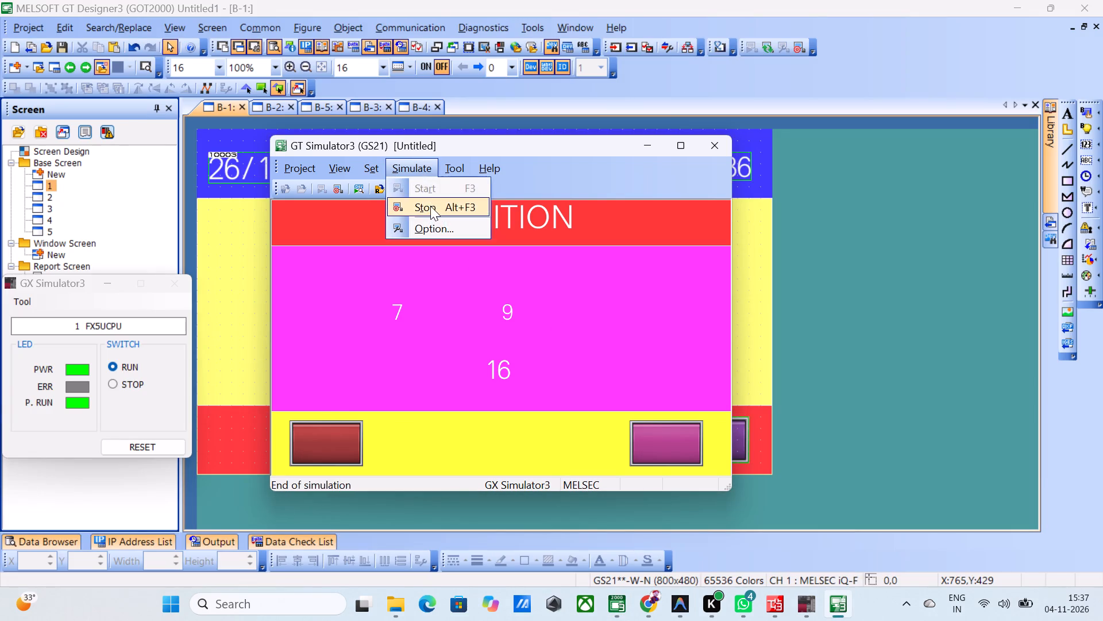
pyautogui.click(430, 206)
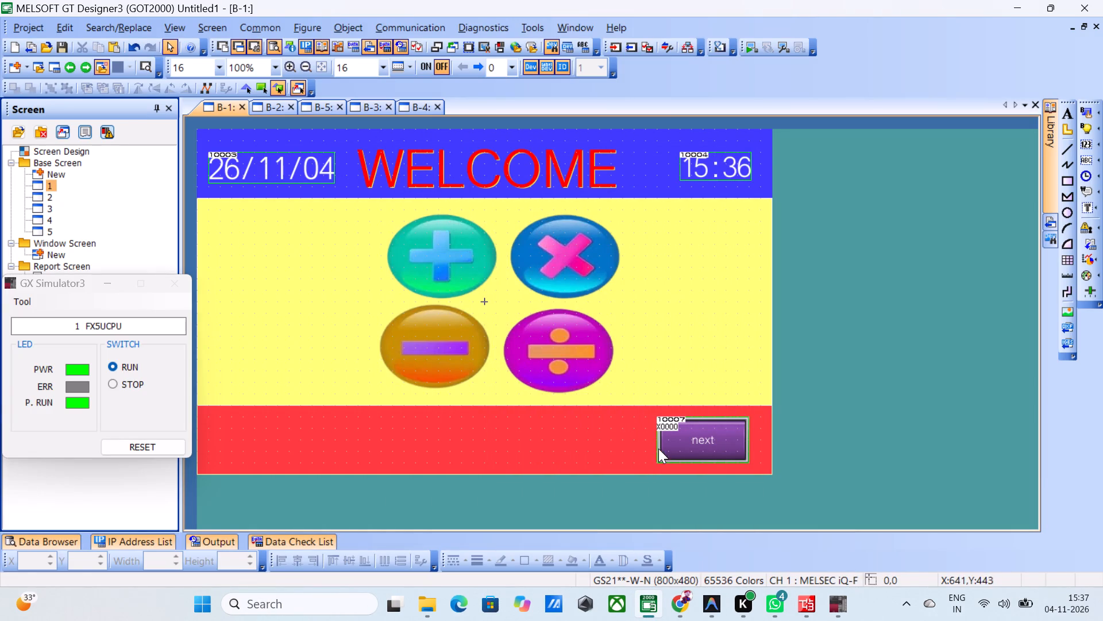
# Move the ADDITION screen's D0 numerical input up and left to about X 64, Y 144.
pyautogui.click(679, 443)
pyautogui.click(680, 441)
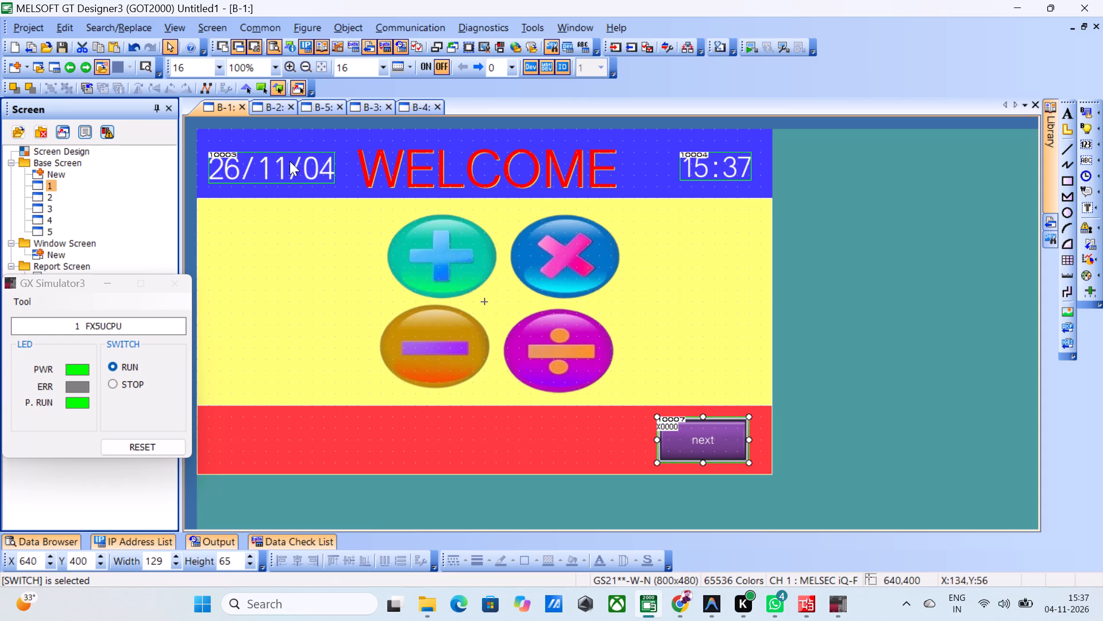
pyautogui.click(263, 107)
pyautogui.moveTo(340, 267); pyautogui.dragTo(316, 235)
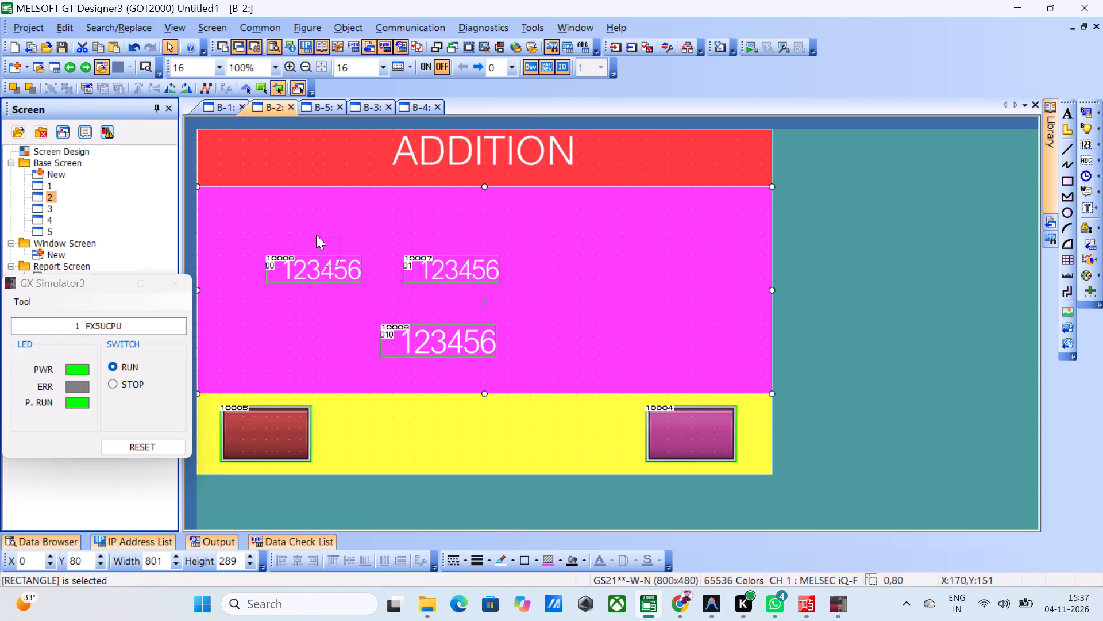
pyautogui.moveTo(316, 235); pyautogui.dragTo(298, 256)
pyautogui.click(302, 263)
pyautogui.moveTo(302, 265); pyautogui.dragTo(274, 240)
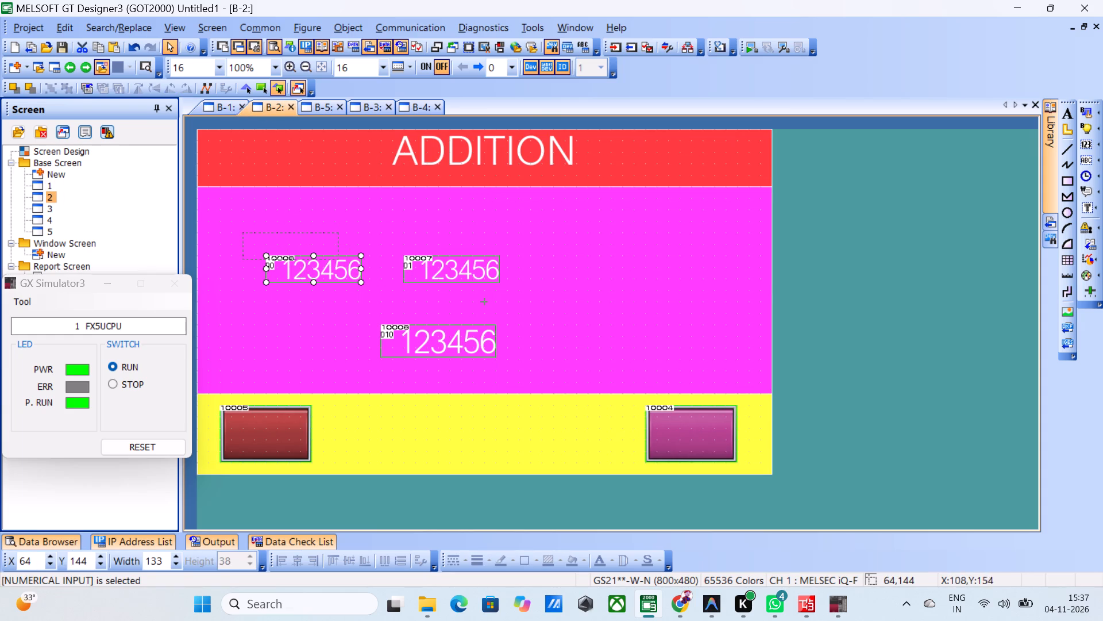
pyautogui.moveTo(274, 240); pyautogui.dragTo(279, 244)
pyautogui.click(279, 244)
# Enlarge the D0 numerical input on the ADDITION screen from its lower corner to about 140 wide.
pyautogui.moveTo(337, 258); pyautogui.dragTo(343, 363)
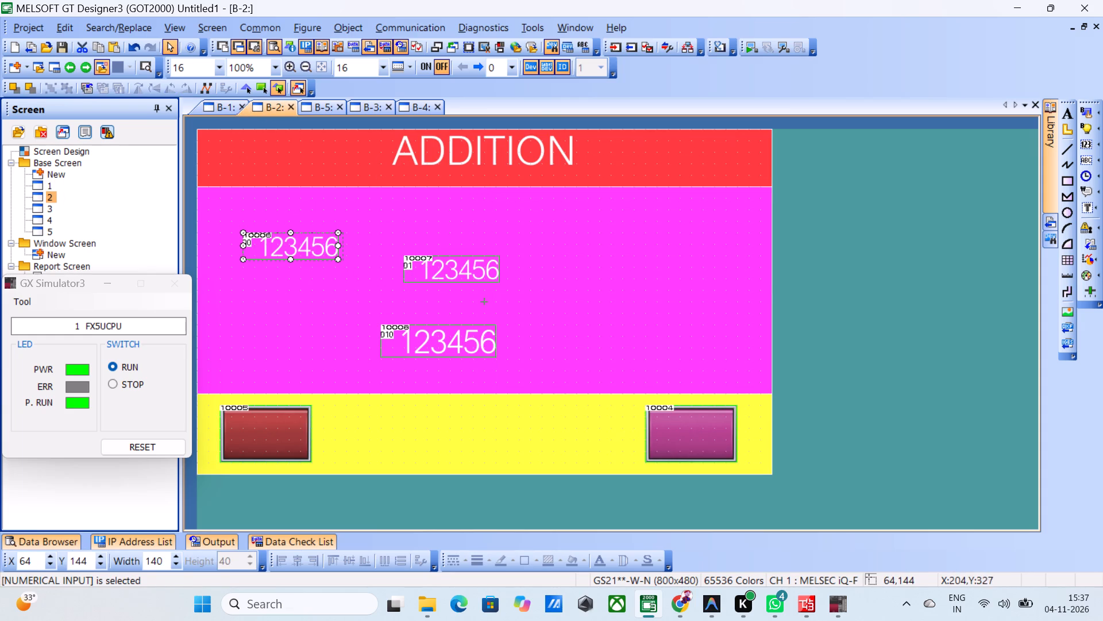
pyautogui.moveTo(343, 363); pyautogui.dragTo(343, 366)
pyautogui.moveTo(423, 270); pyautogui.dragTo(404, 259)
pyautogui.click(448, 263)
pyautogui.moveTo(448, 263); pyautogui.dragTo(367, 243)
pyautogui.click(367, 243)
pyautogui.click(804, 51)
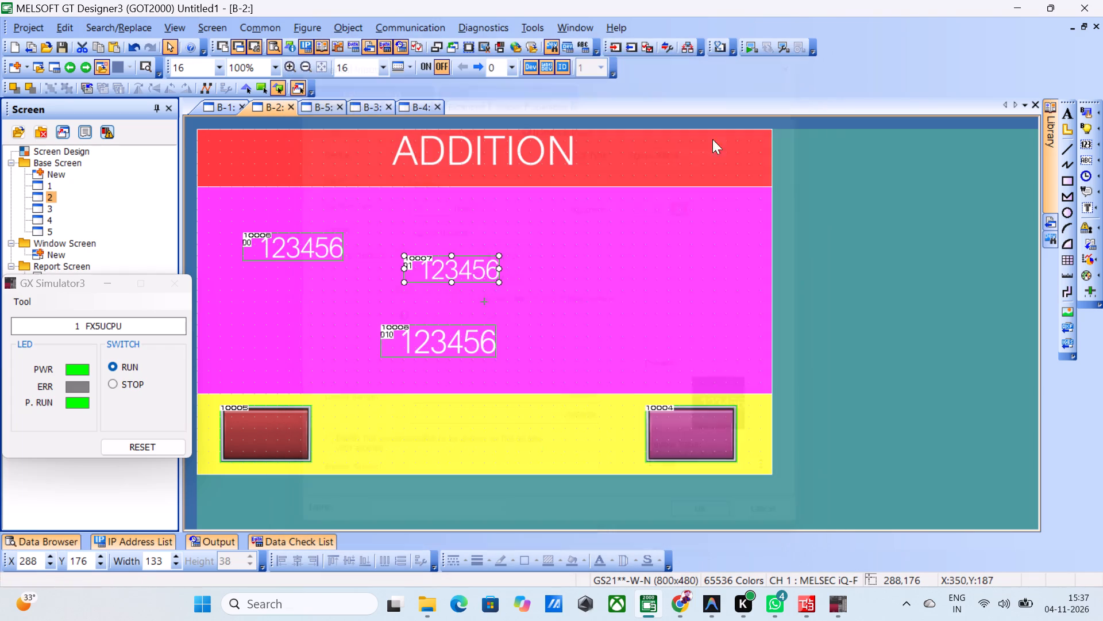
# Move the D1 numerical input beside D0 at X 208, Y 144, and enlarge it to about 245 wide.
pyautogui.click(445, 267)
pyautogui.moveTo(448, 270); pyautogui.dragTo(391, 249)
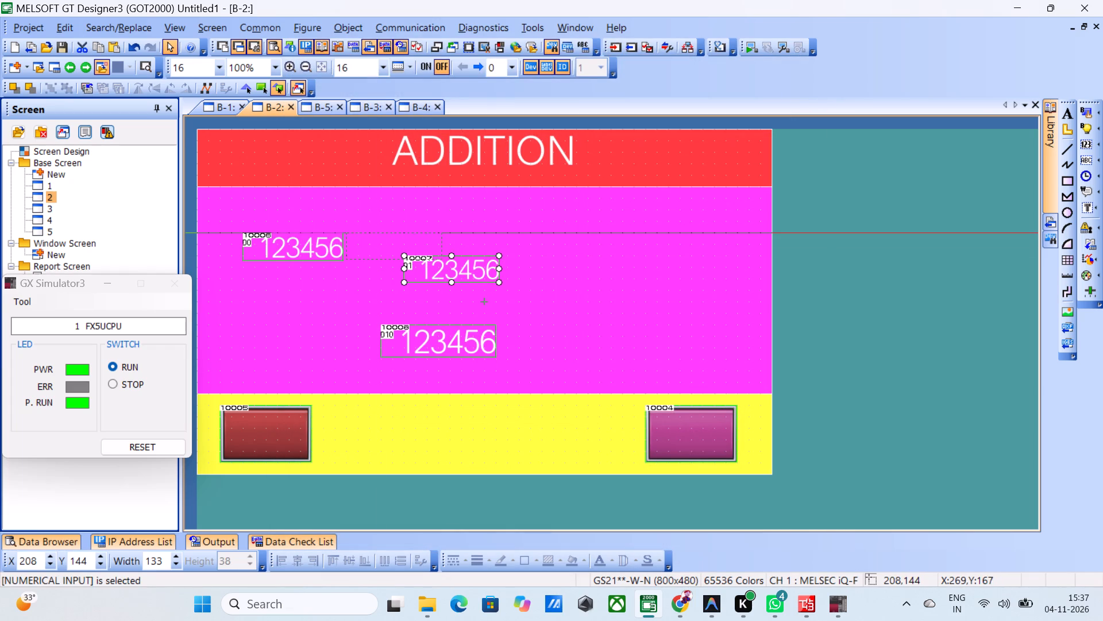
pyautogui.moveTo(391, 249); pyautogui.dragTo(393, 250)
pyautogui.moveTo(402, 248); pyautogui.dragTo(407, 254)
pyautogui.click(407, 254)
pyautogui.moveTo(442, 259); pyautogui.dragTo(459, 291)
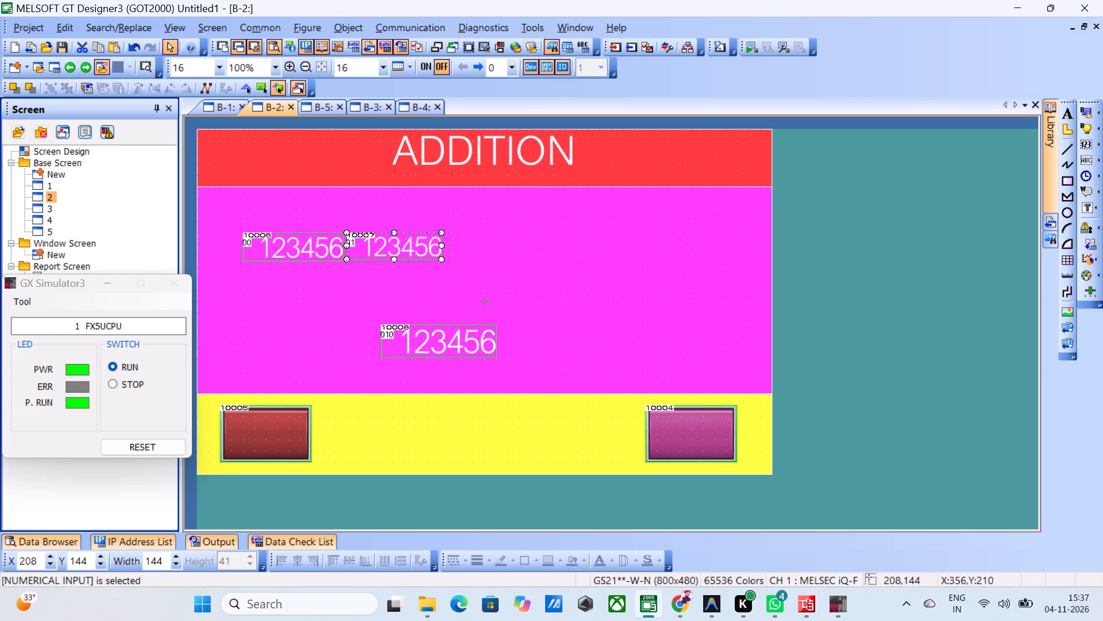
pyautogui.moveTo(459, 291); pyautogui.dragTo(520, 408)
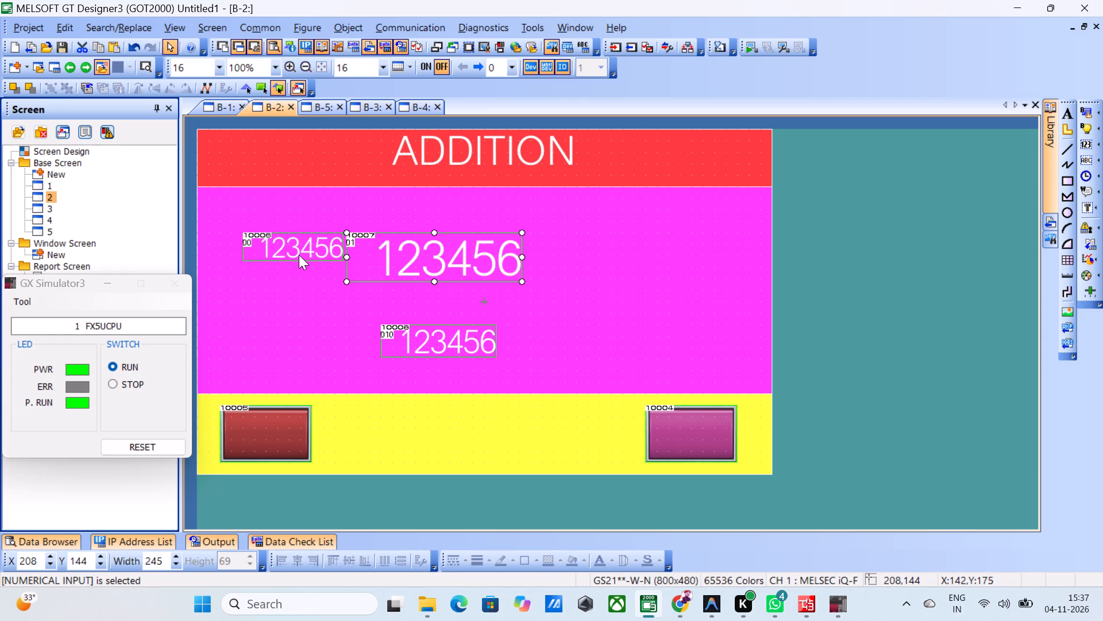
# Extend the D0 numerical input outward, away from D1, to about X 22 and 182 wide.
pyautogui.click(281, 255)
pyautogui.moveTo(244, 262); pyautogui.dragTo(211, 299)
pyautogui.moveTo(279, 266); pyautogui.dragTo(280, 352)
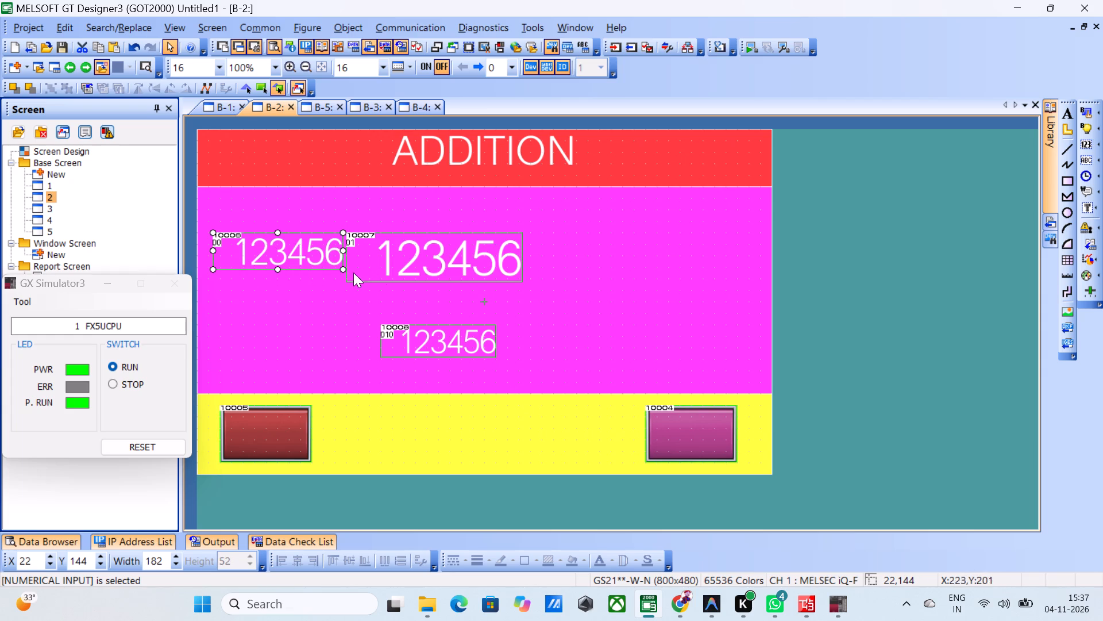
# Shrink the D1 numerical input from its lower outer corner to about the same height as D0.
pyautogui.click(371, 263)
pyautogui.click(464, 241)
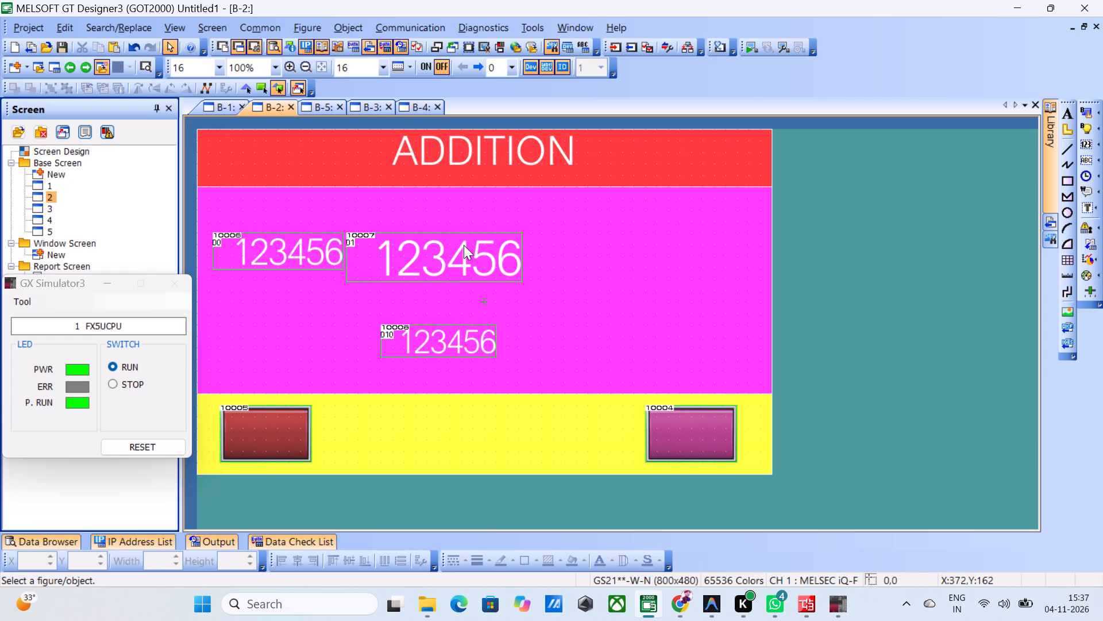
pyautogui.click(464, 245)
pyautogui.moveTo(520, 279); pyautogui.dragTo(490, 277)
# Move the D10 numerical display to X 528, Y 144 in line with the inputs, and enlarge it to about 224 wide.
pyautogui.click(464, 336)
pyautogui.moveTo(460, 340); pyautogui.dragTo(651, 251)
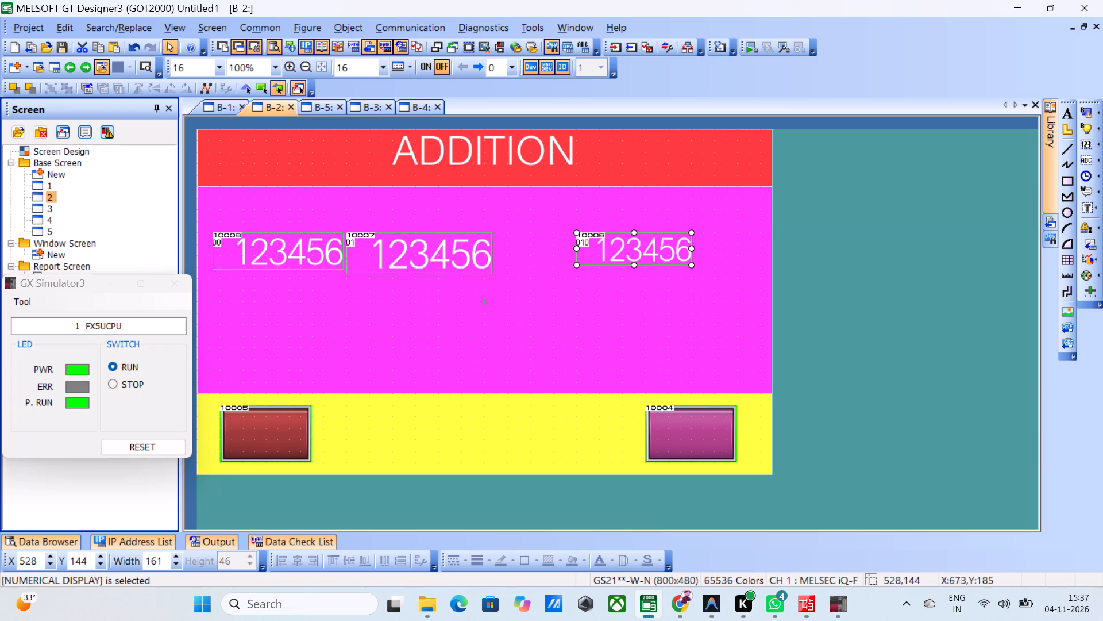
pyautogui.moveTo(691, 262); pyautogui.dragTo(731, 282)
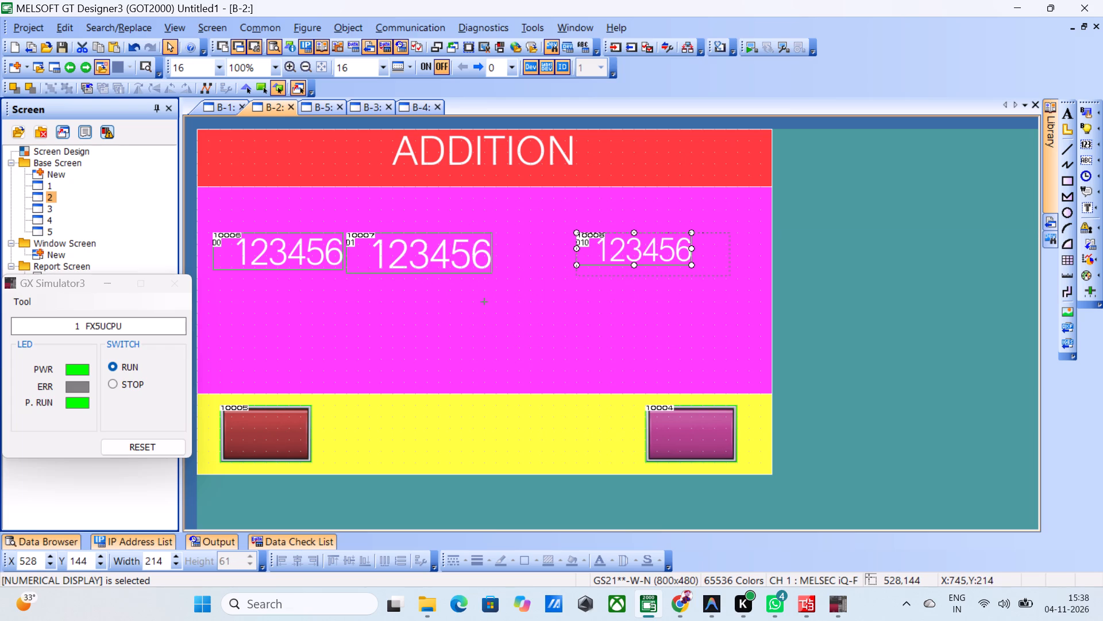
pyautogui.moveTo(731, 282); pyautogui.dragTo(739, 281)
# Look over the DIVISION, SUBTRACT and MULTIPLICATION screens.
pyautogui.click(418, 254)
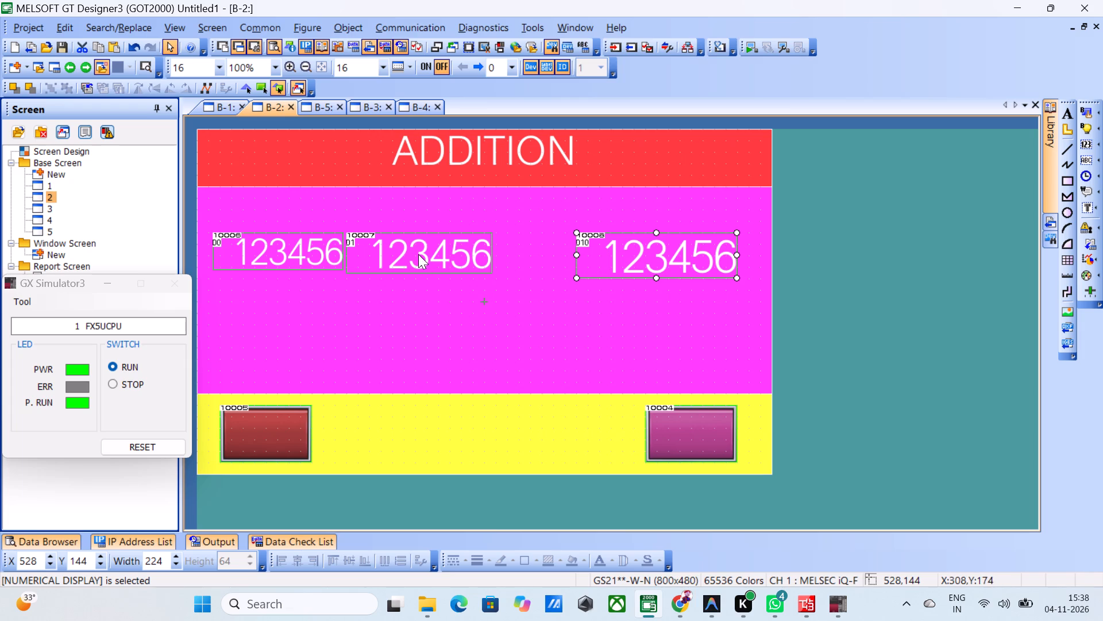
pyautogui.click(306, 221)
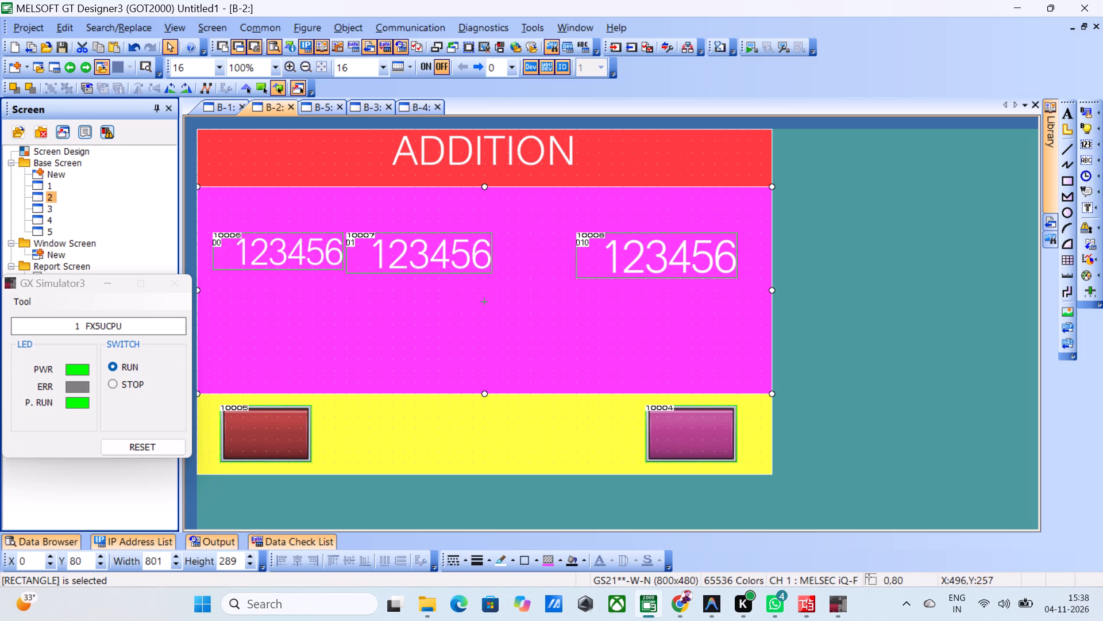
pyautogui.click(317, 113)
pyautogui.click(317, 264)
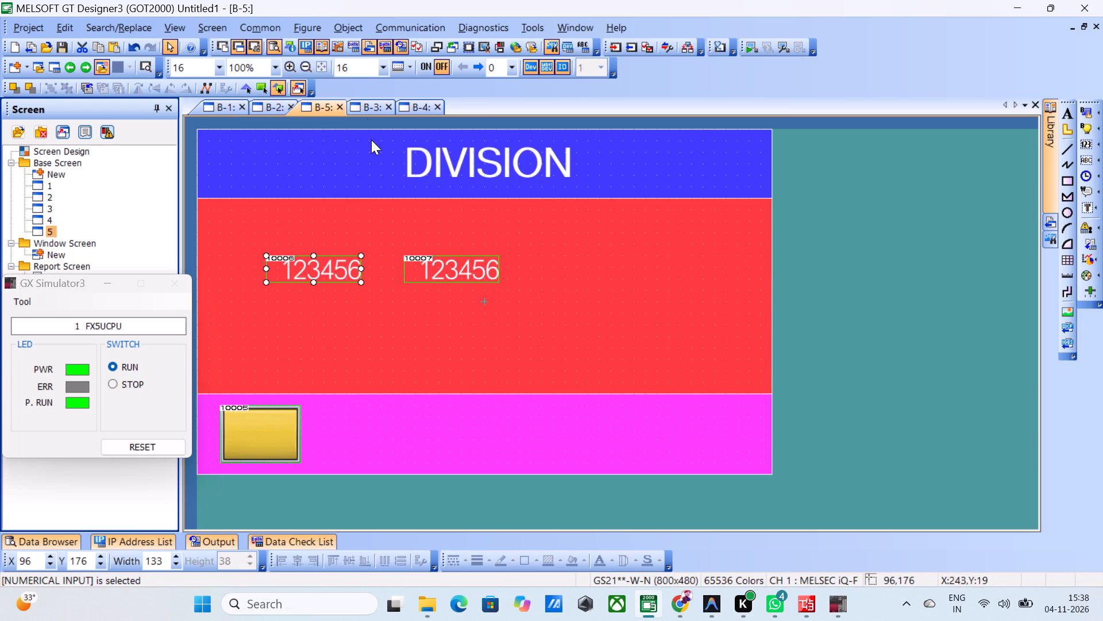
pyautogui.click(367, 109)
pyautogui.click(323, 112)
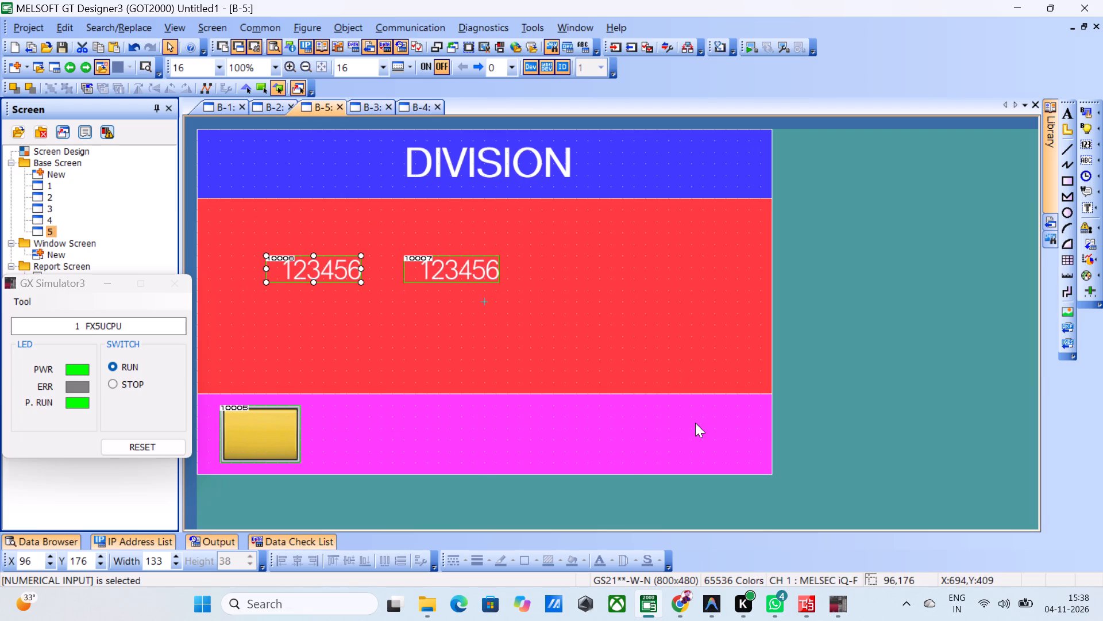
pyautogui.click(695, 423)
pyautogui.click(366, 109)
pyautogui.click(418, 109)
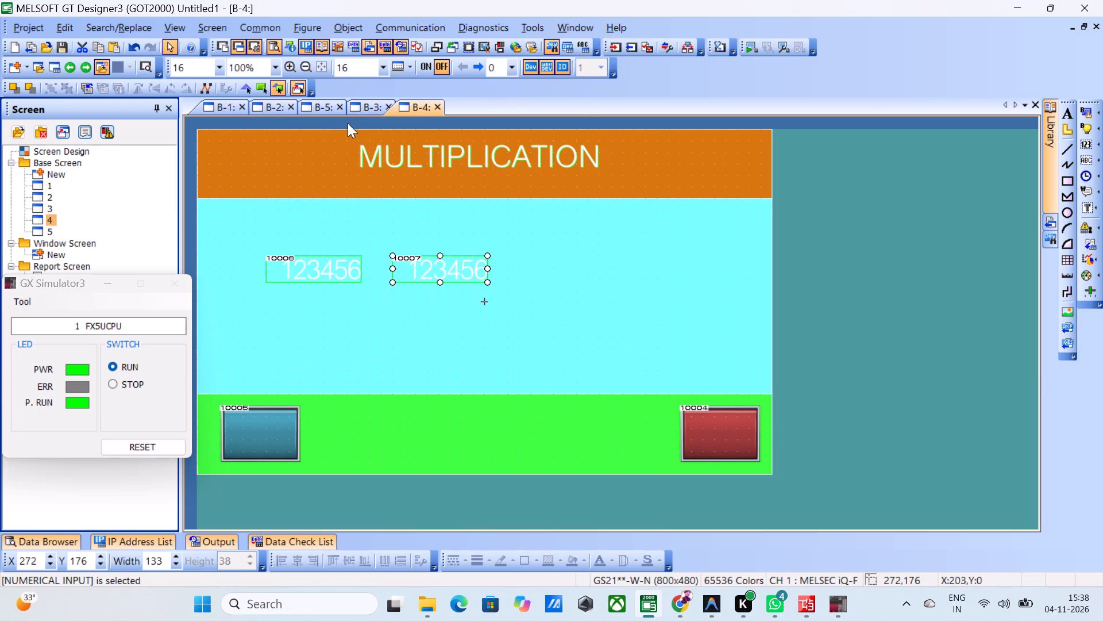
# Reorder the open screens so that B-5 comes after B-4.
pyautogui.moveTo(313, 109); pyautogui.dragTo(446, 115)
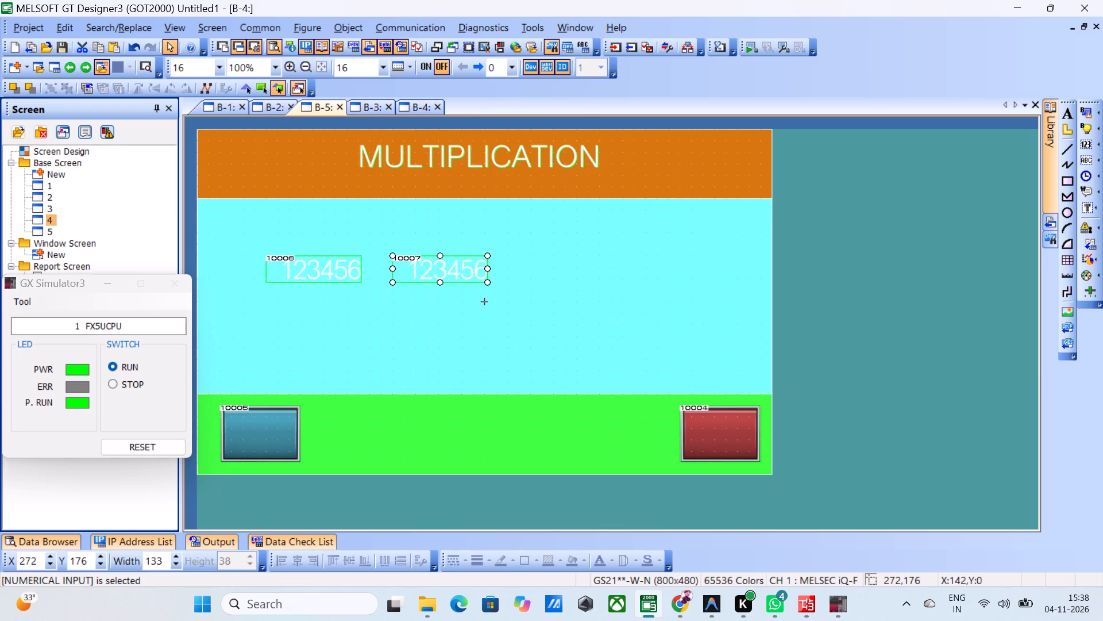
pyautogui.moveTo(446, 115); pyautogui.dragTo(466, 107)
pyautogui.moveTo(313, 110); pyautogui.dragTo(470, 99)
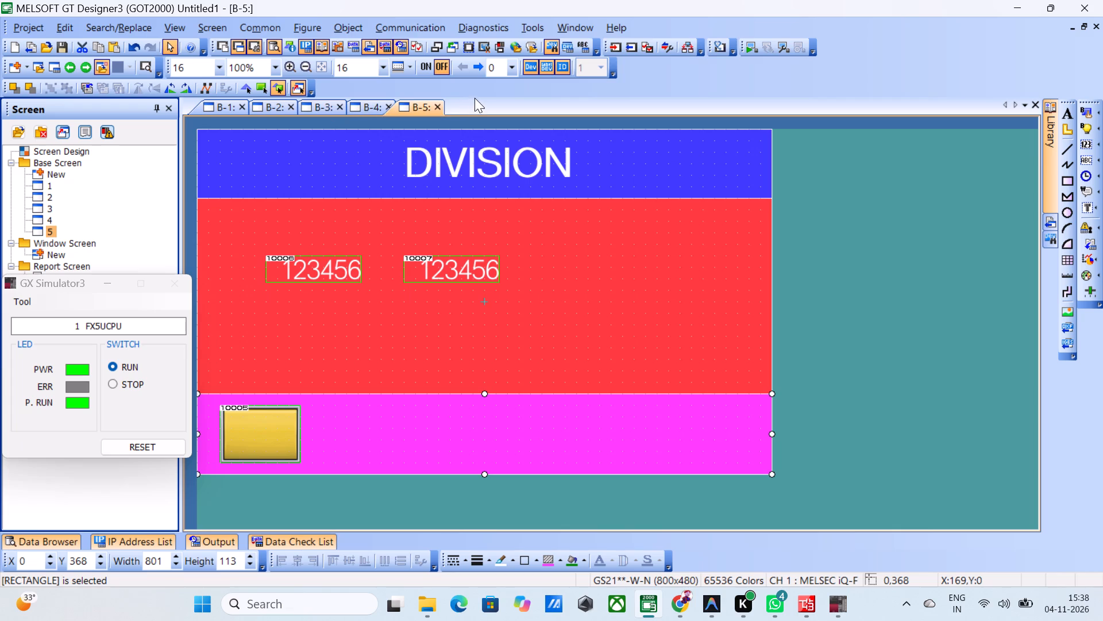
# Assign device D0 to the first numerical input on the SUBTRACT screen.
pyautogui.click(321, 105)
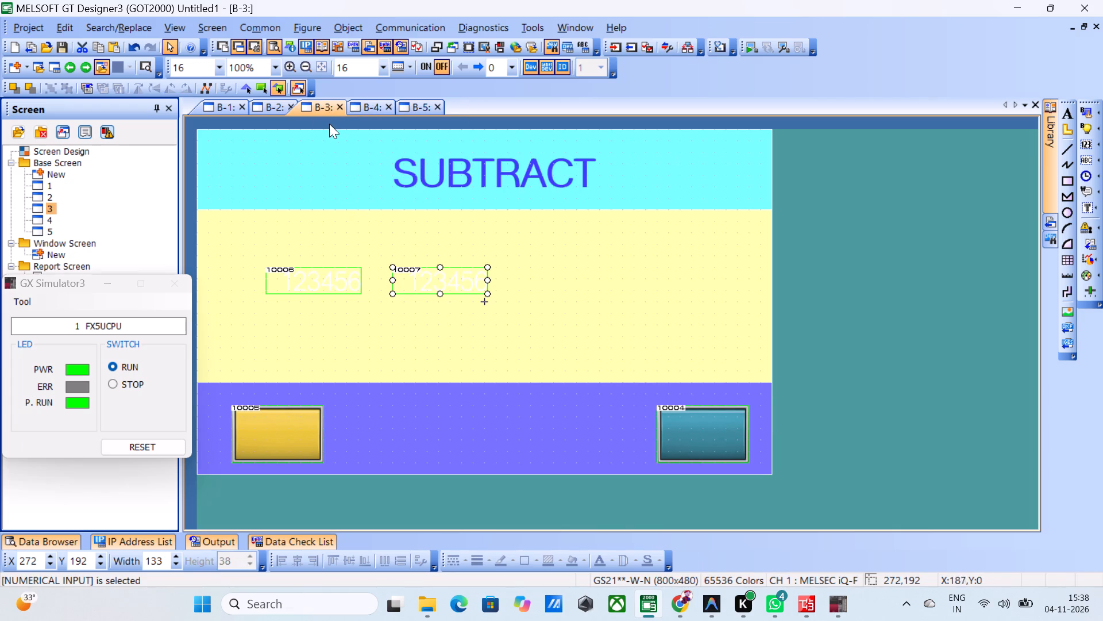
pyautogui.click(271, 112)
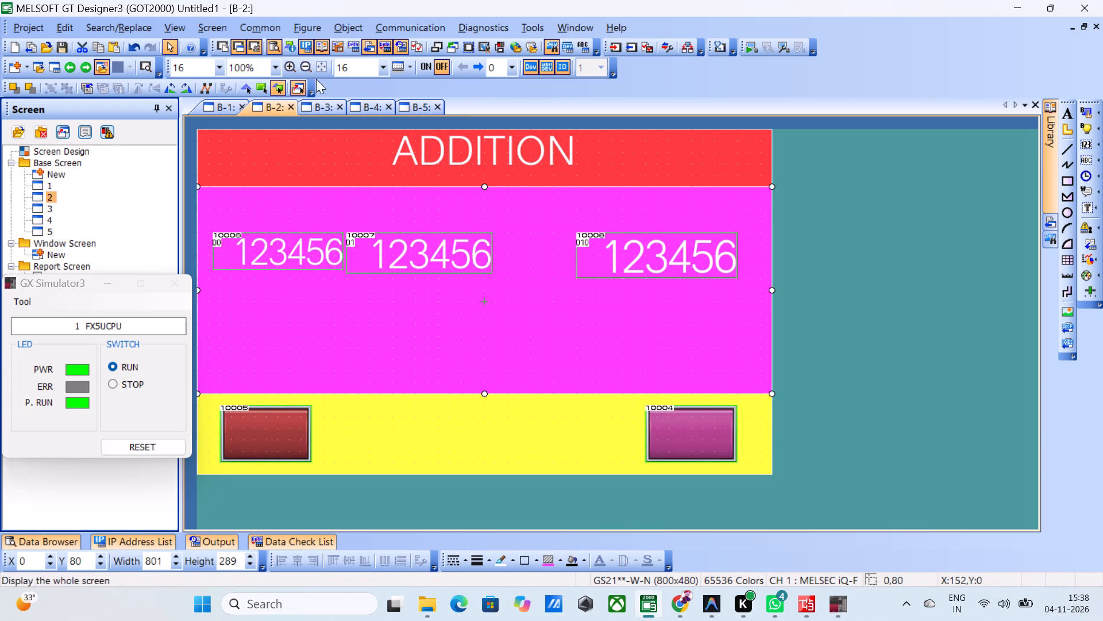
pyautogui.click(314, 107)
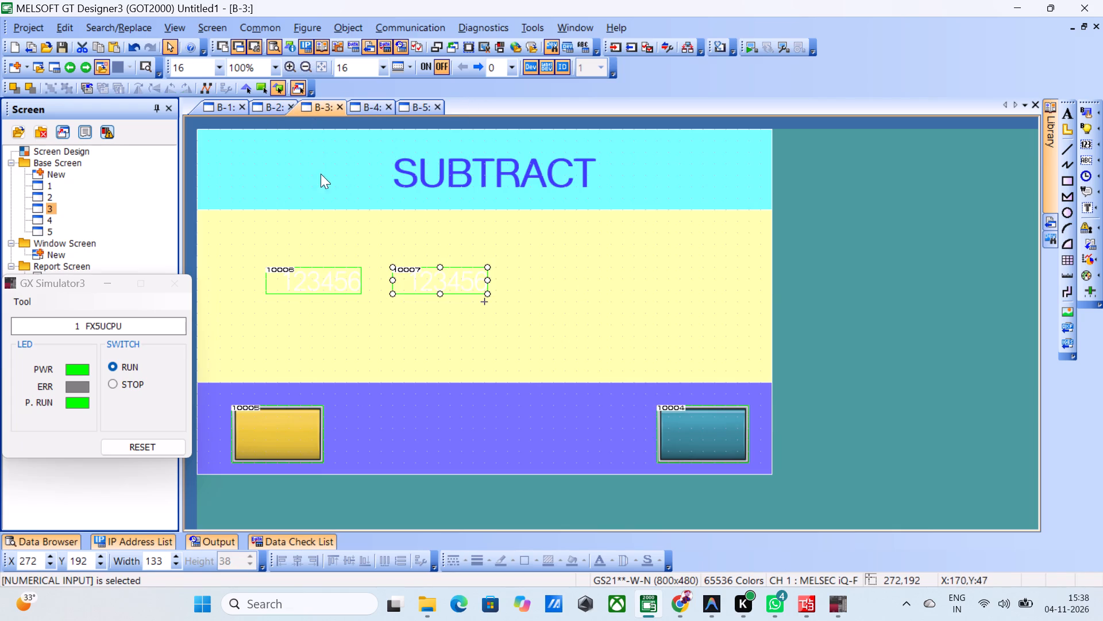
pyautogui.doubleClick(323, 287)
pyautogui.moveTo(319, 284); pyautogui.dragTo(313, 255)
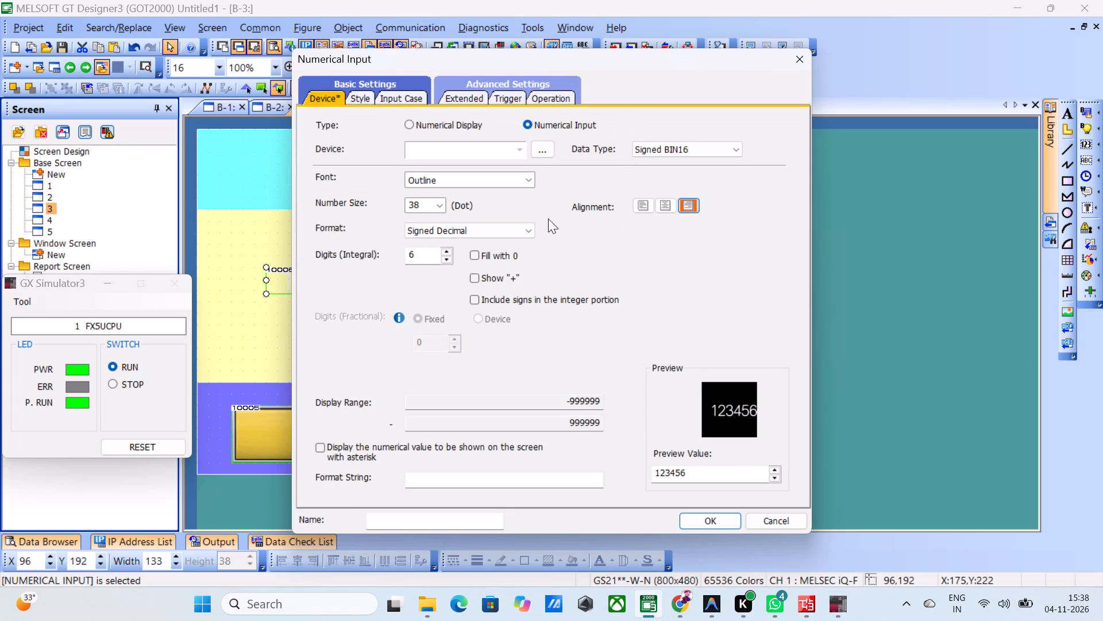
pyautogui.click(470, 152)
pyautogui.write('d0')
pyautogui.click(691, 527)
pyautogui.click(700, 523)
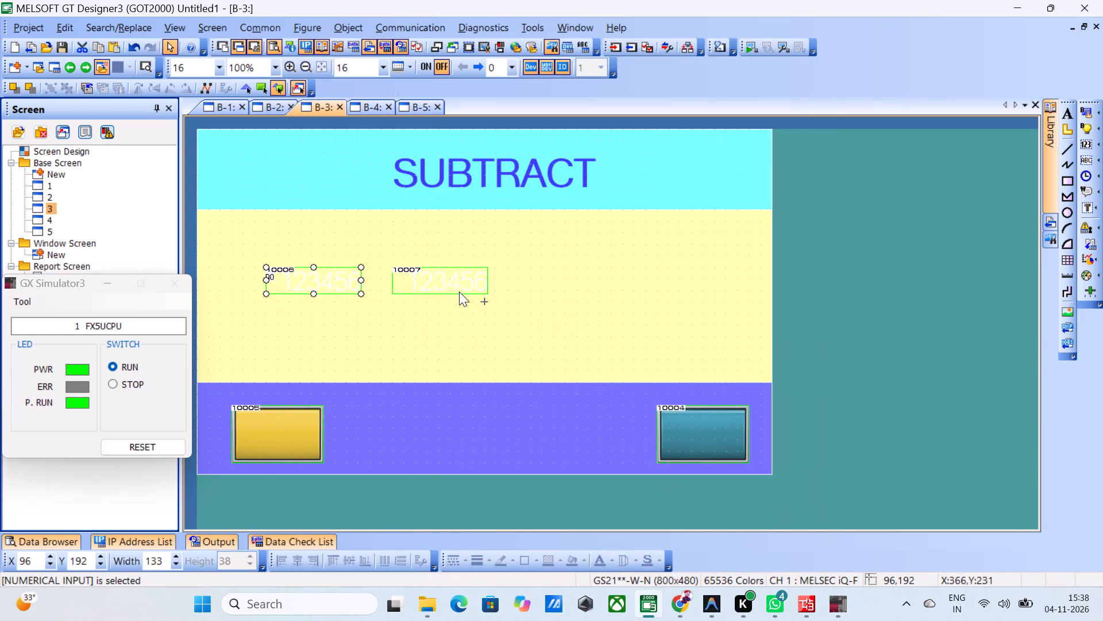
# Assign device D1 to the second numerical input on the SUBTRACT screen.
pyautogui.click(456, 285)
pyautogui.doubleClick(456, 285)
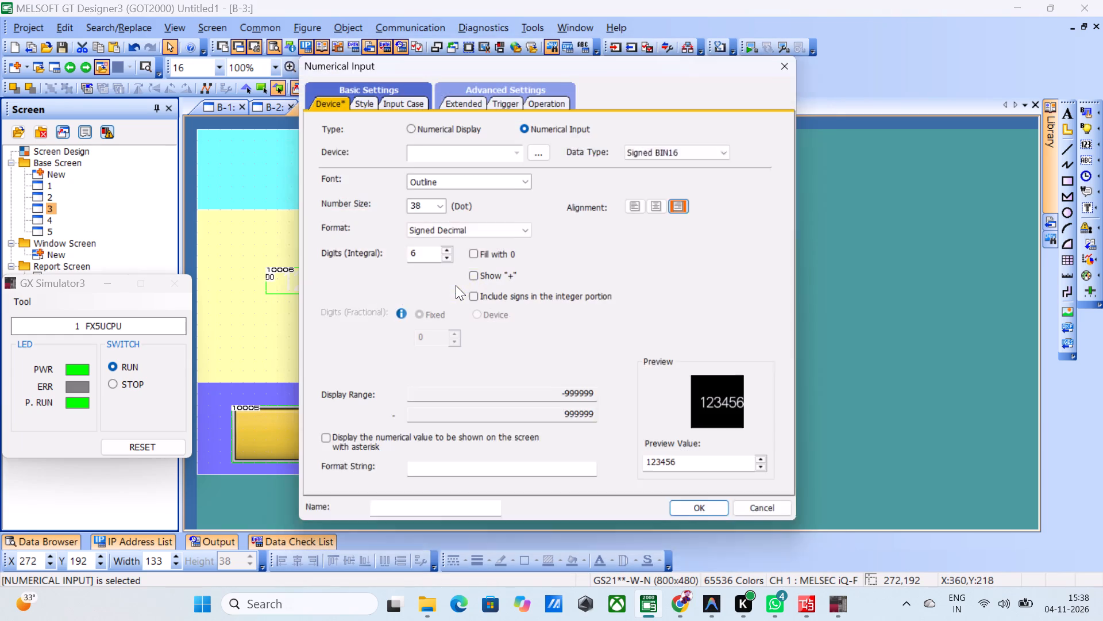
pyautogui.click(452, 152)
pyautogui.write('d1')
pyautogui.click(696, 511)
pyautogui.click(699, 516)
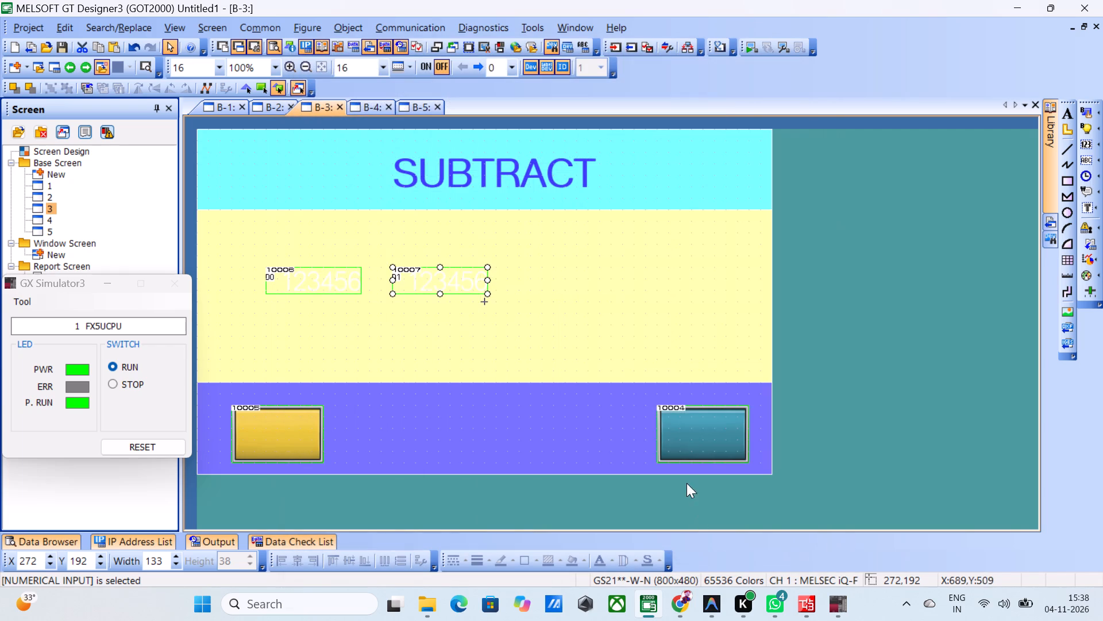
# Assign device D0 to the first numerical input on the MULTIPLICATION screen.
pyautogui.click(361, 108)
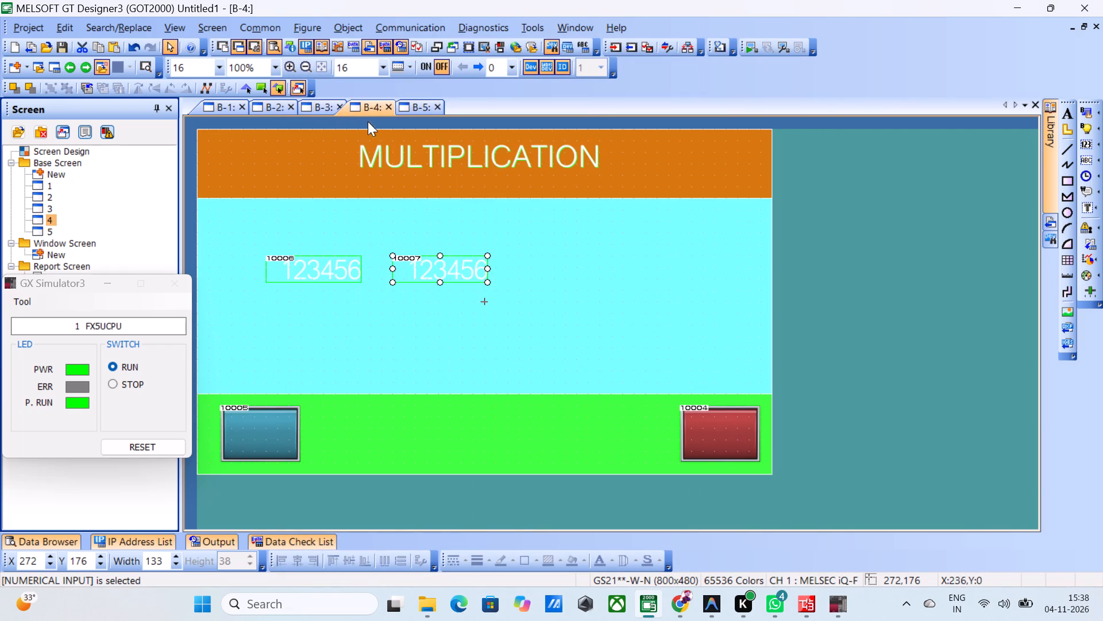
pyautogui.doubleClick(340, 270)
pyautogui.click(338, 267)
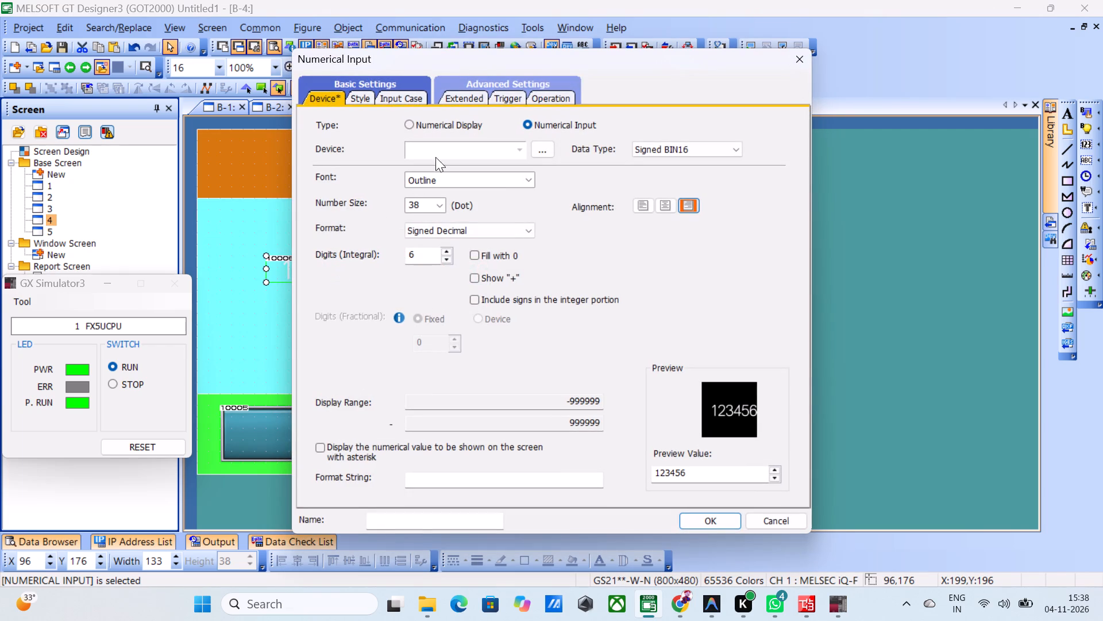
pyautogui.click(438, 152)
pyautogui.press('c')
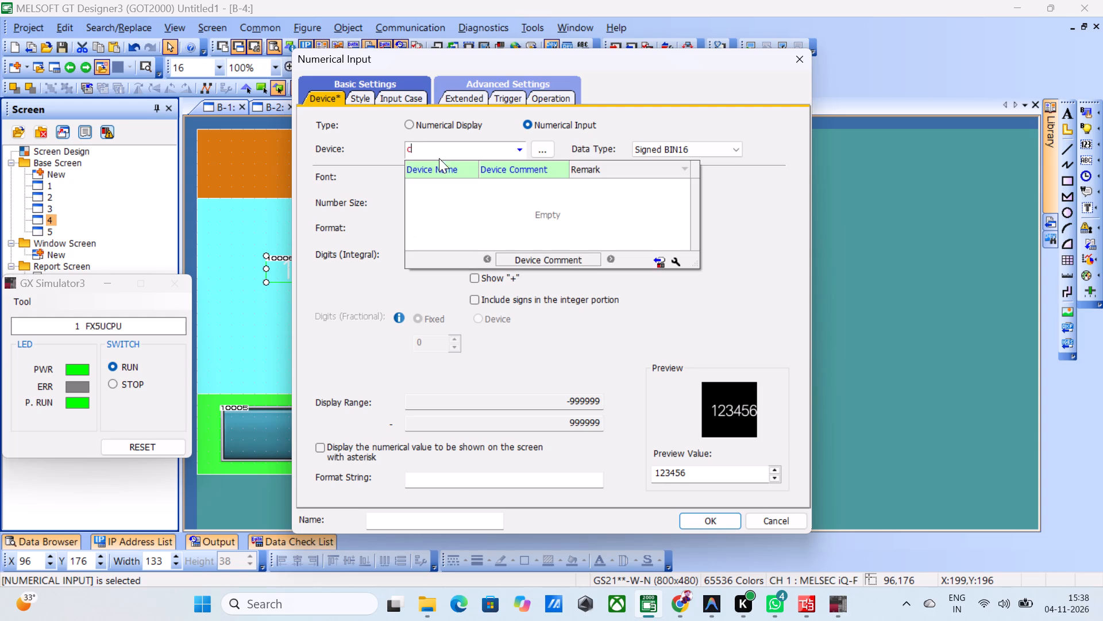
pyautogui.press('BackSpace')
pyautogui.press('d')
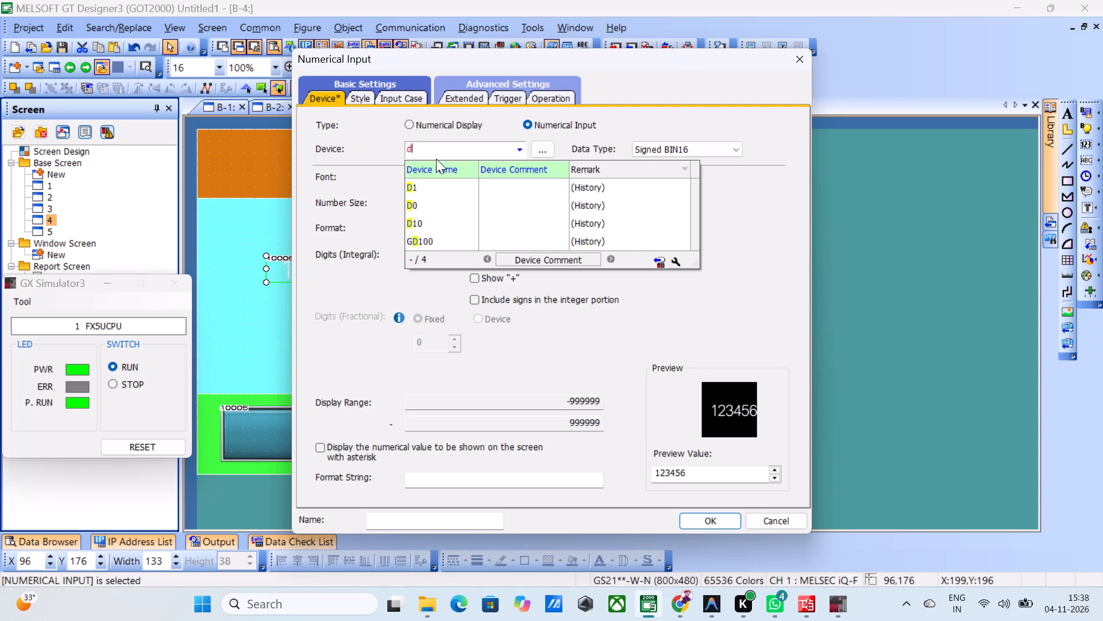
pyautogui.press('0')
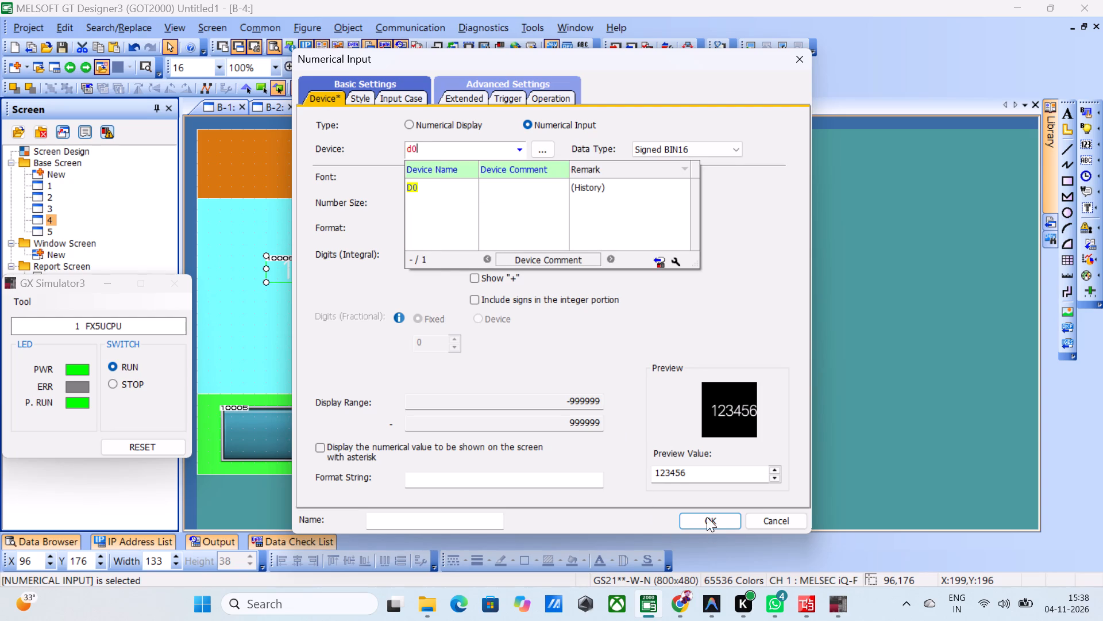
pyautogui.click(707, 517)
pyautogui.click(706, 516)
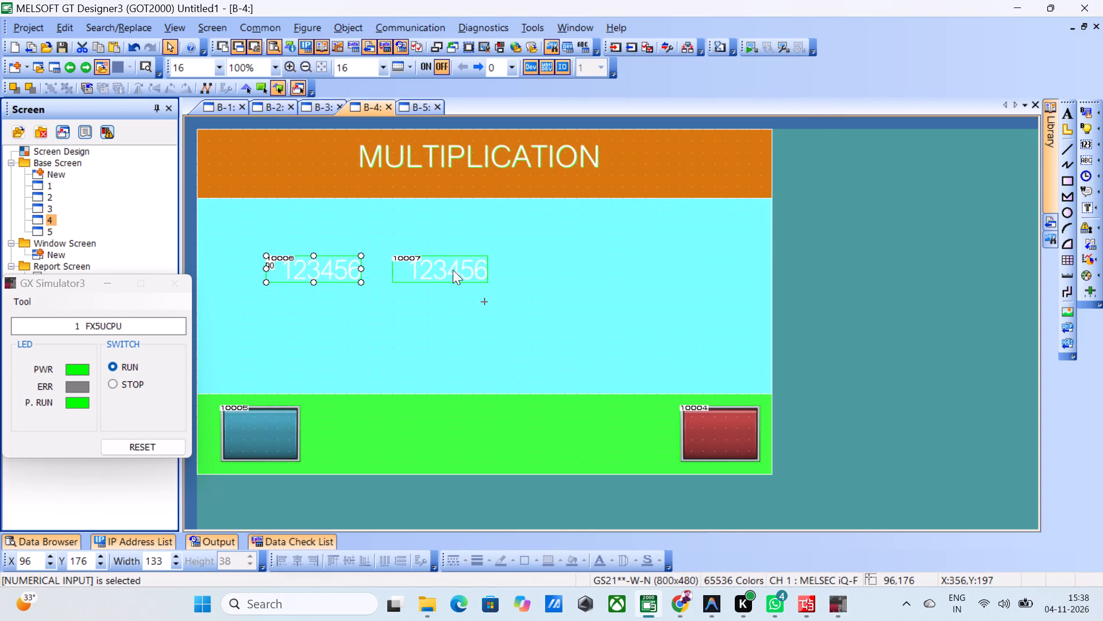
# Assign device D1 to the second numerical input on the MULTIPLICATION screen.
pyautogui.doubleClick(453, 270)
pyautogui.click(438, 149)
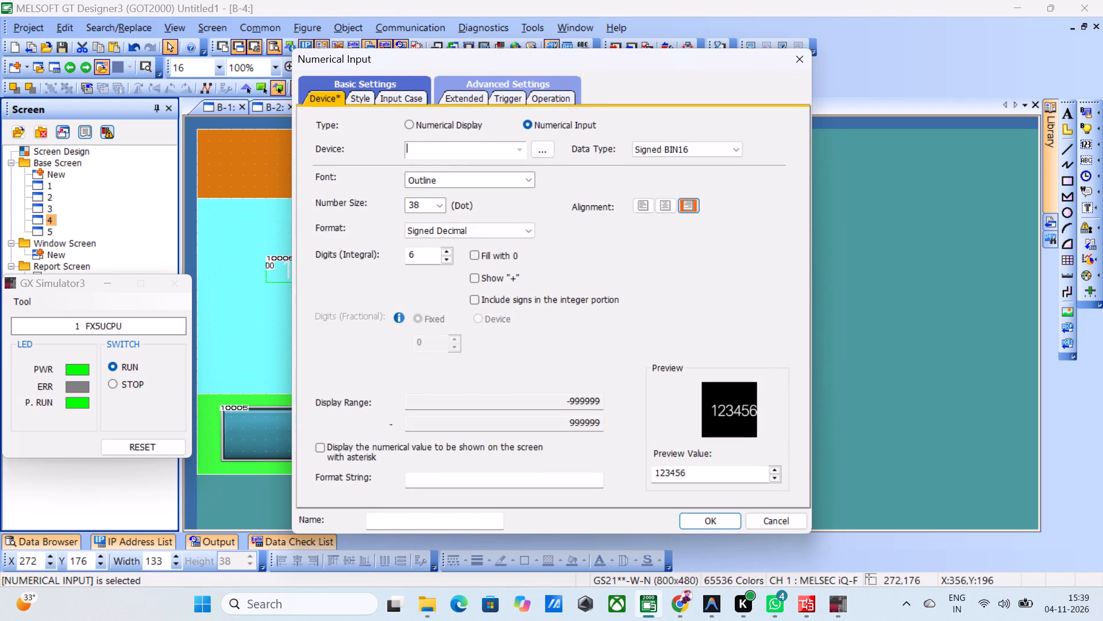
pyautogui.press('d')
pyautogui.press('1')
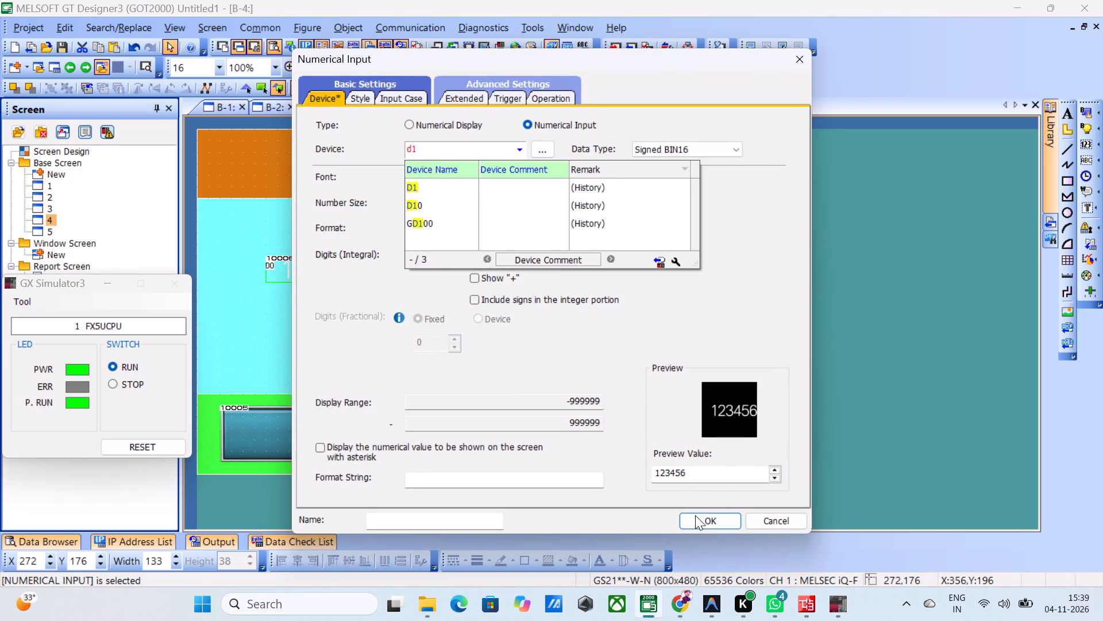
pyautogui.doubleClick(695, 517)
# Assign device D0 to the first numerical input on the DIVISION screen.
pyautogui.click(408, 113)
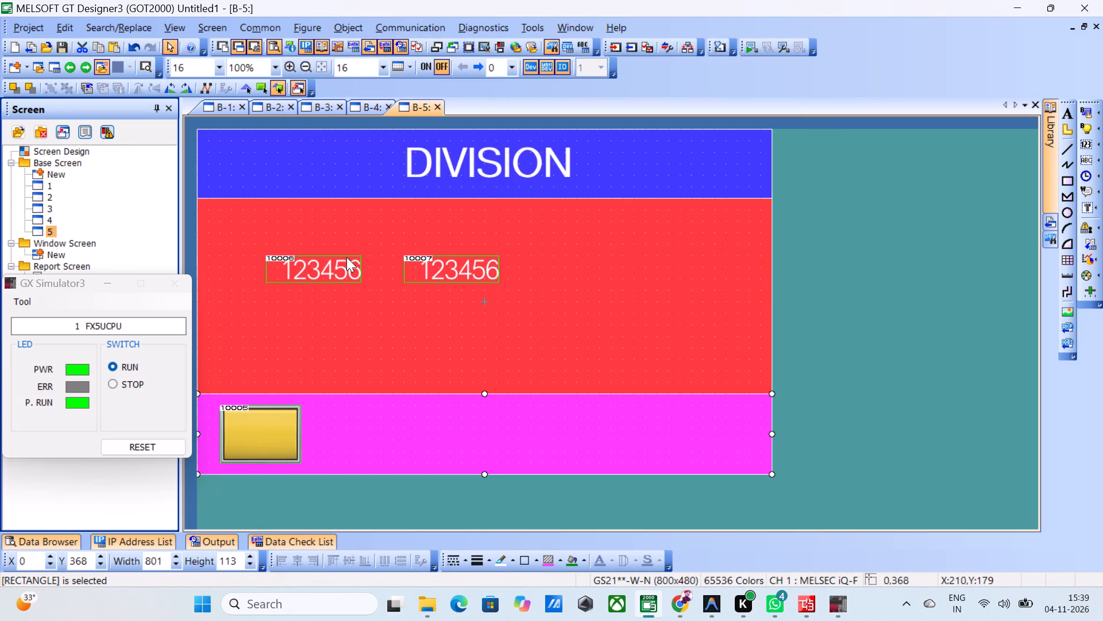
pyautogui.click(332, 260)
pyautogui.doubleClick(332, 260)
pyautogui.press('1')
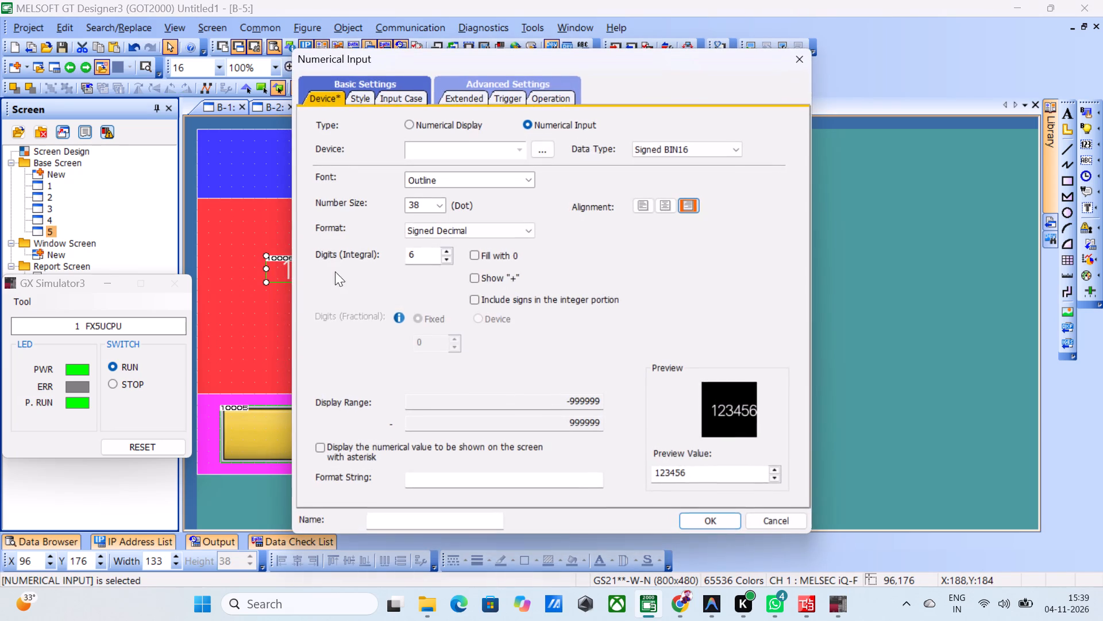
pyautogui.click(442, 149)
pyautogui.press('c')
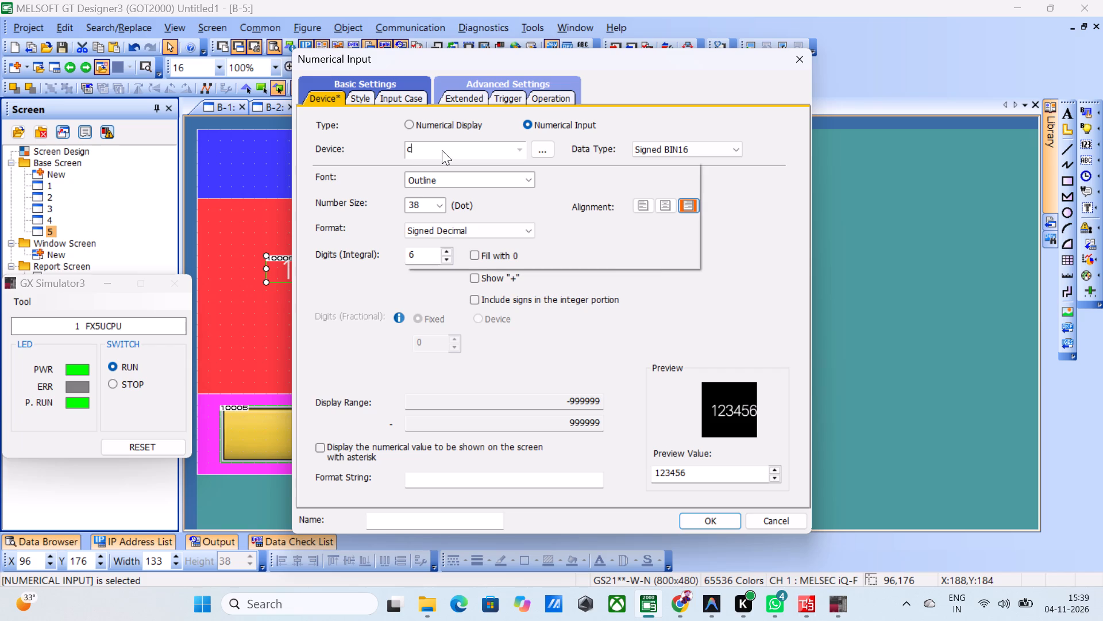
pyautogui.press('BackSpace')
pyautogui.press('d')
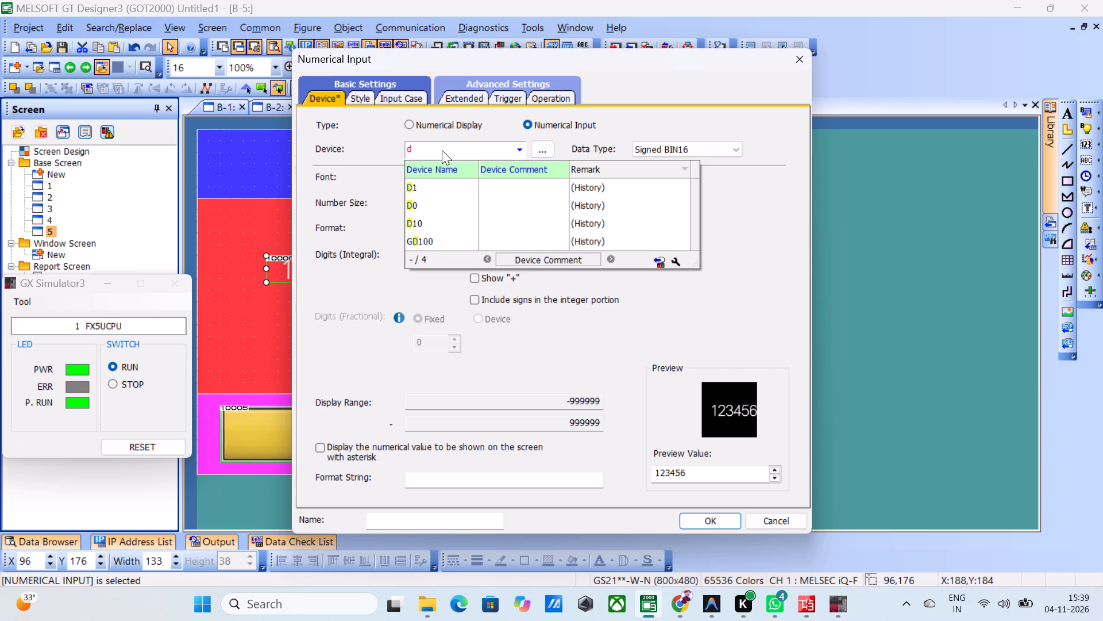
pyautogui.press('0')
pyautogui.click(695, 527)
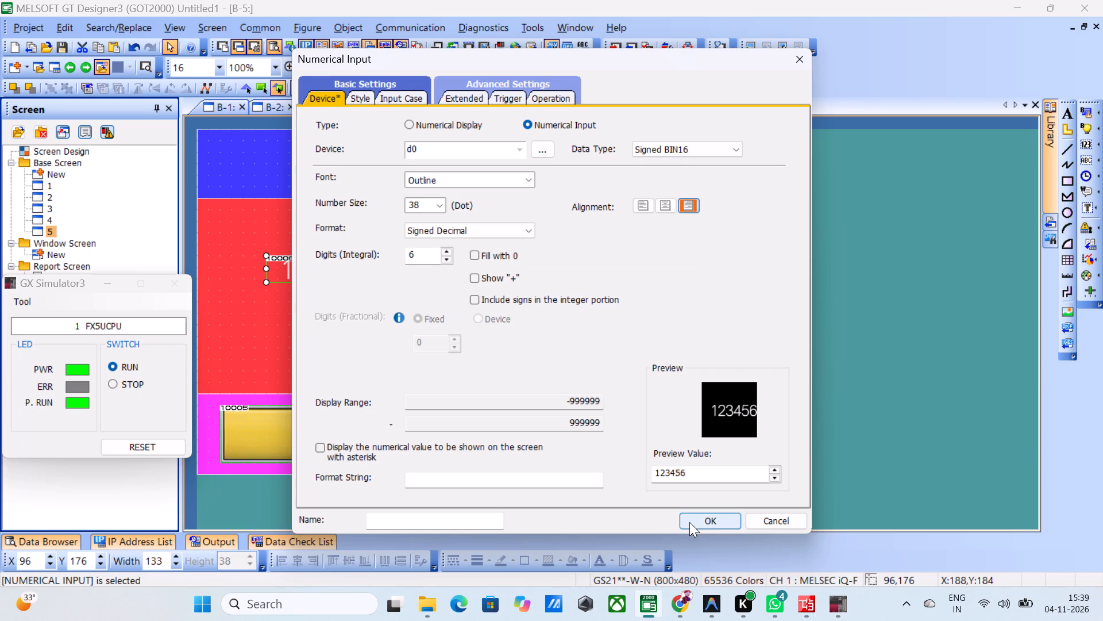
pyautogui.click(726, 515)
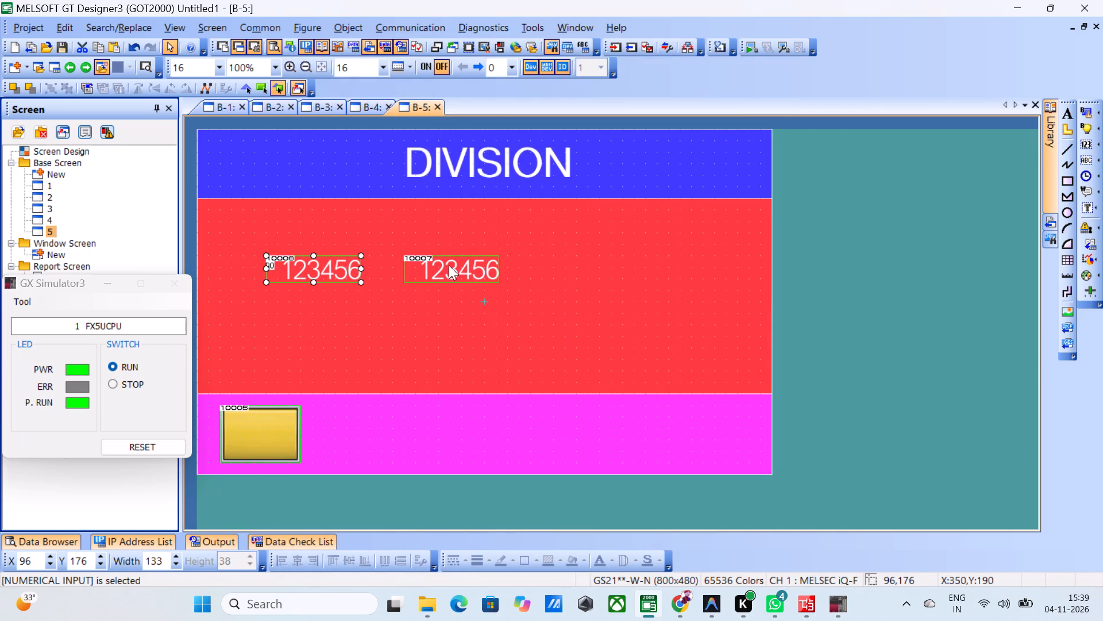
# Assign device D1 to the second numerical input on the DIVISION screen.
pyautogui.doubleClick(449, 265)
pyautogui.click(433, 146)
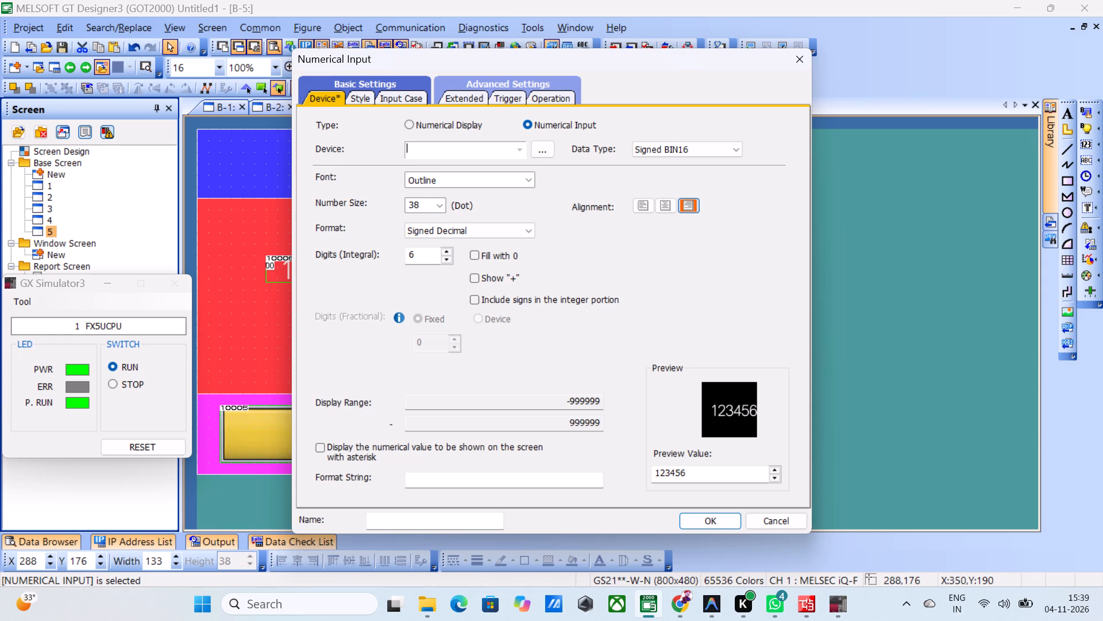
pyautogui.press('d')
pyautogui.press('1')
pyautogui.click(707, 526)
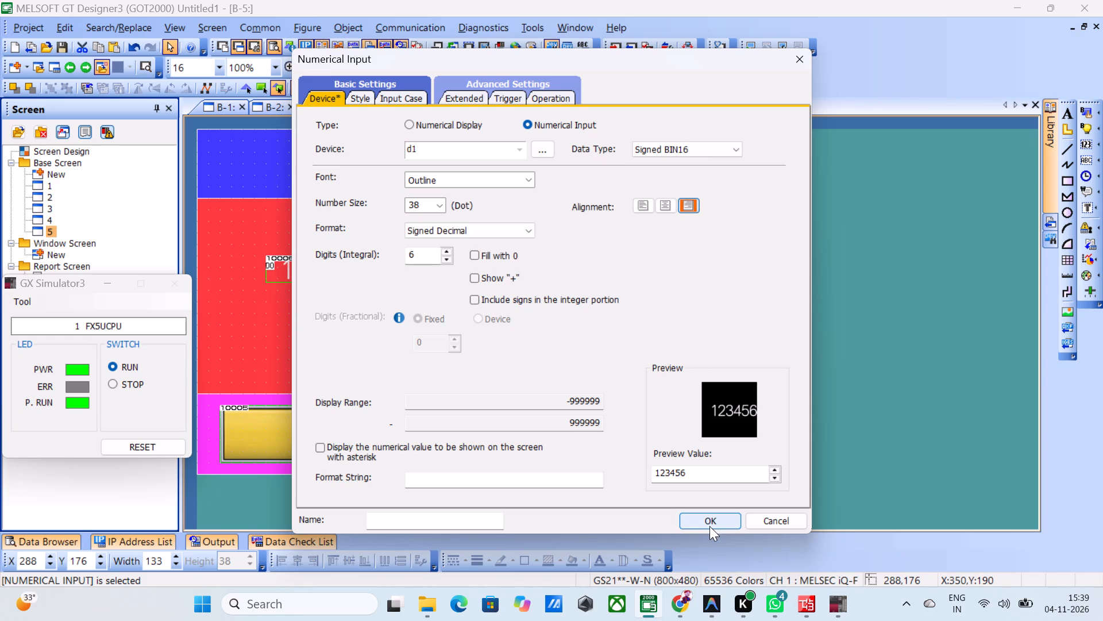
pyautogui.click(711, 524)
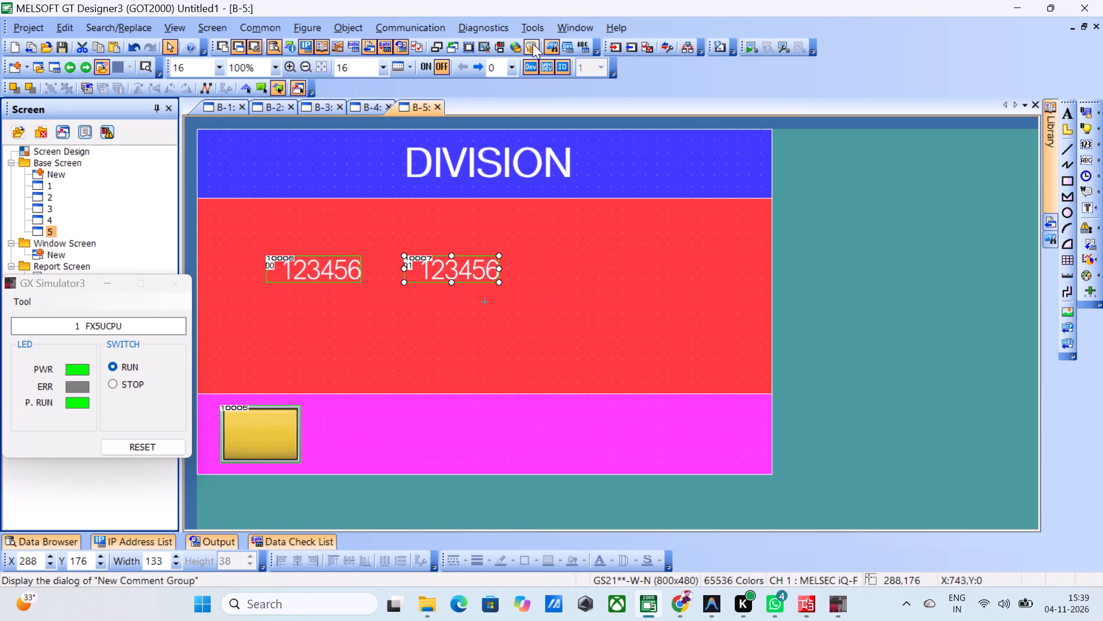
# Place a numerical display on the DIVISION screen beside the second numerical input, at about X 540, Y 176.
pyautogui.click(356, 25)
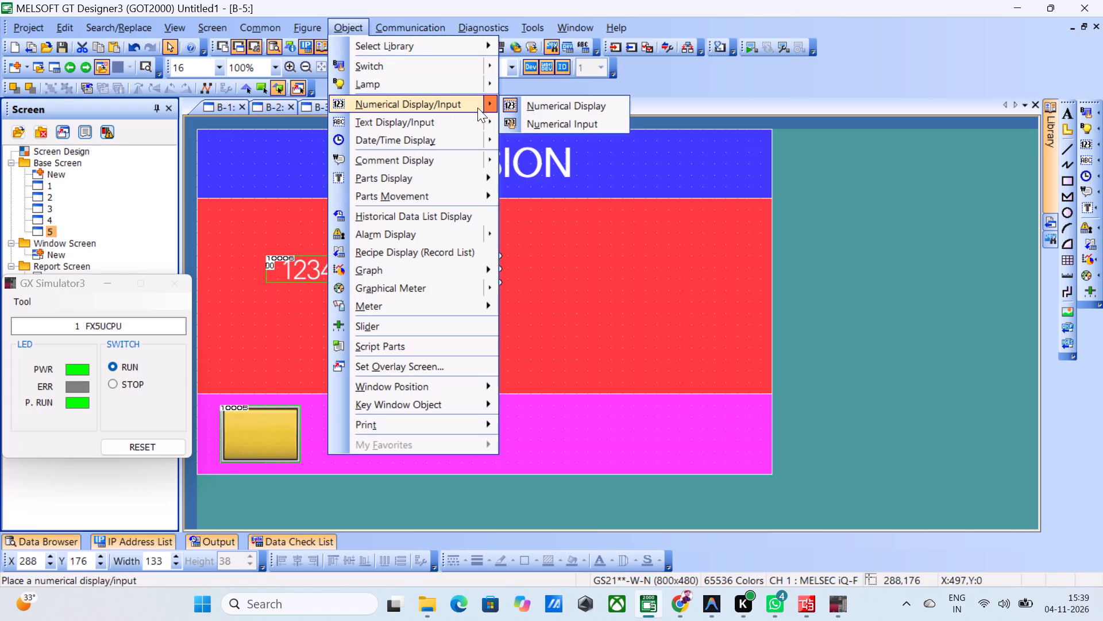
pyautogui.click(539, 108)
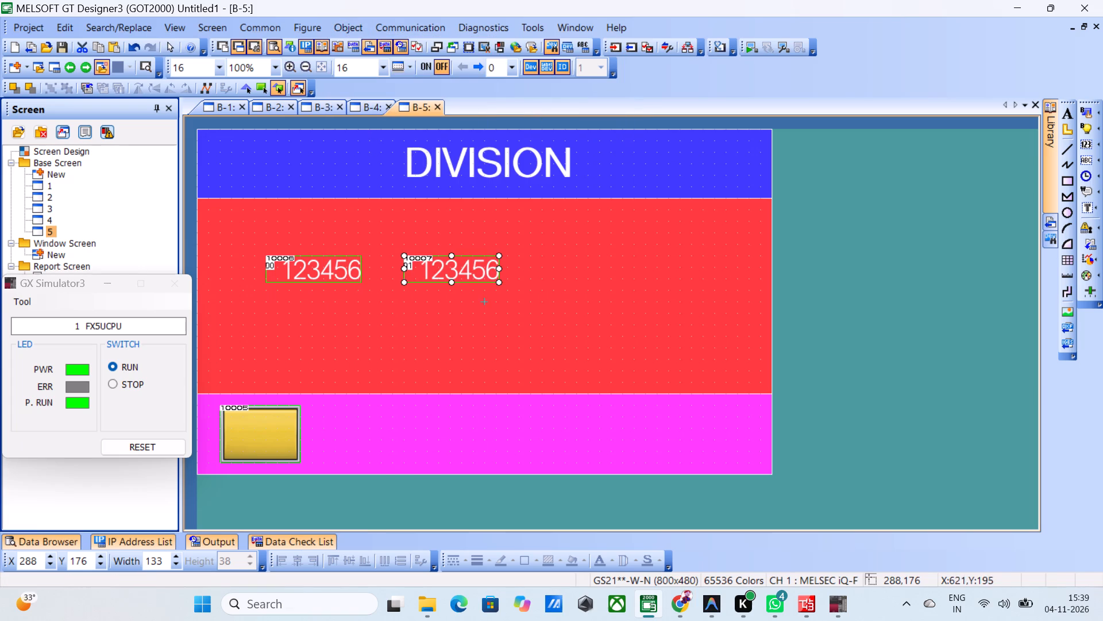
pyautogui.click(643, 256)
pyautogui.moveTo(648, 266); pyautogui.dragTo(583, 304)
pyautogui.click(624, 265)
pyautogui.click(626, 265)
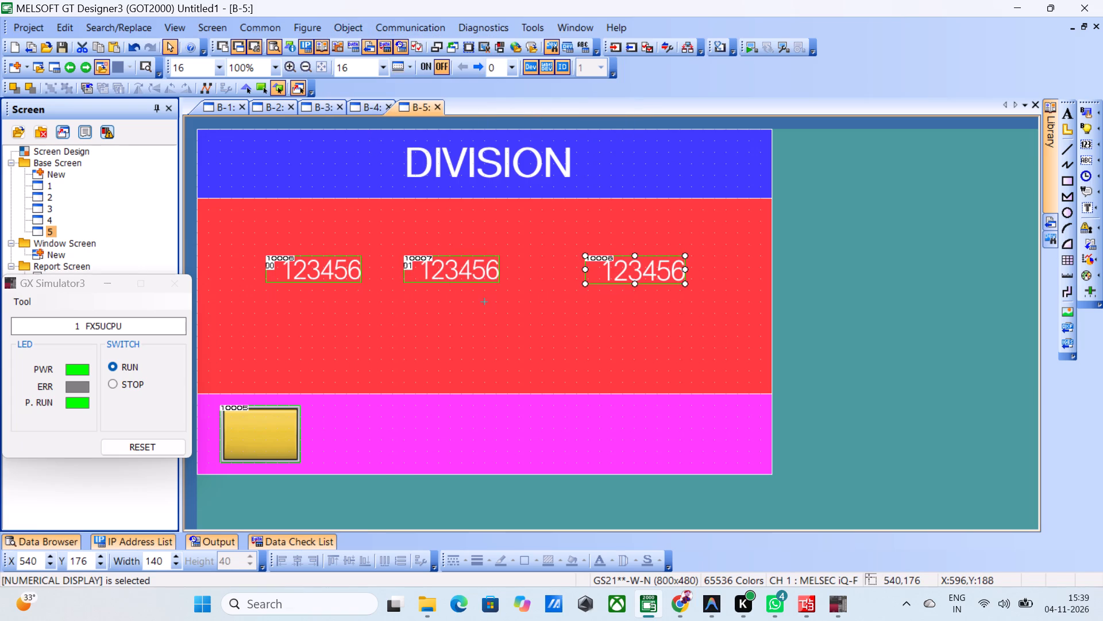
# Open the device setting of the new numerical display on the DIVISION screen.
pyautogui.doubleClick(625, 265)
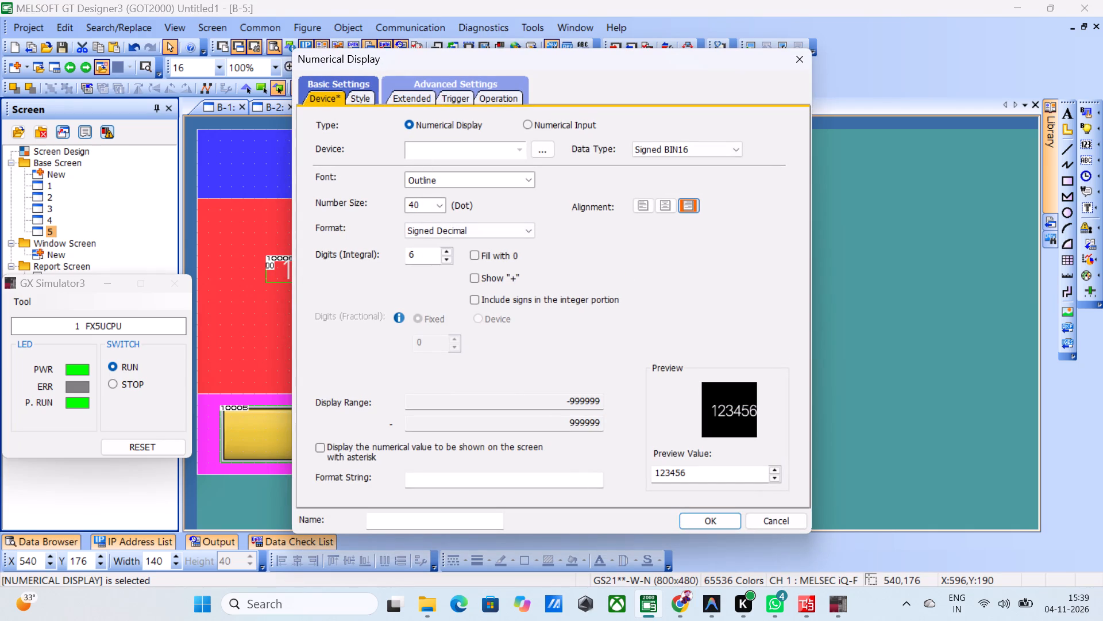
pyautogui.click(426, 152)
# Switch to GX Works3 and examine the ladder program for the device that stores the DIV result.
pyautogui.doubleClick(808, 611)
pyautogui.click(814, 608)
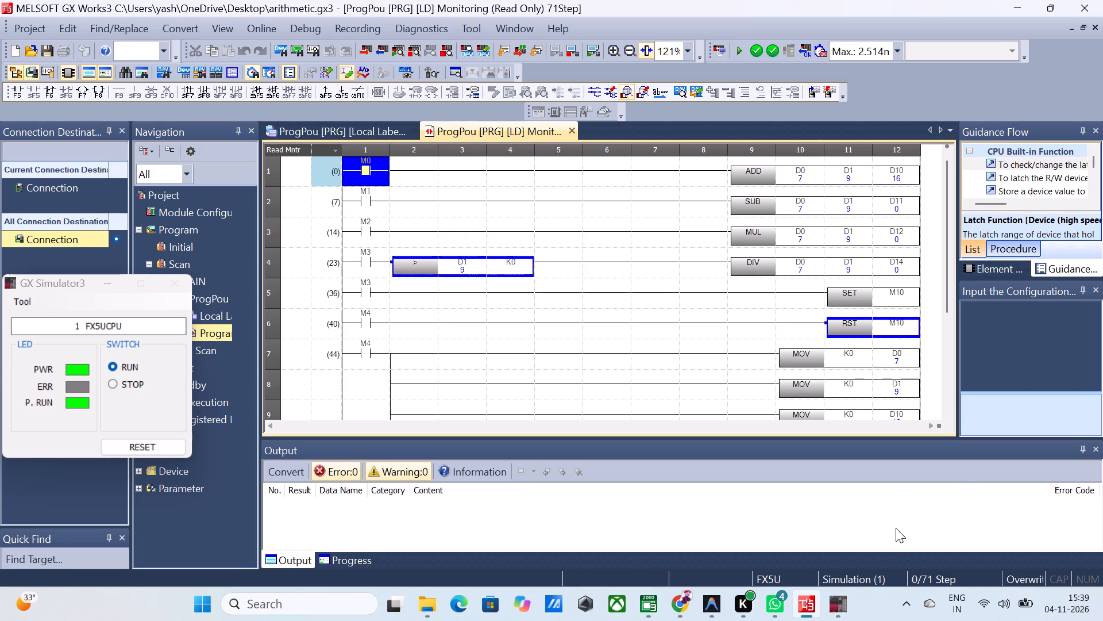
pyautogui.click(845, 604)
pyautogui.click(800, 611)
pyautogui.click(833, 600)
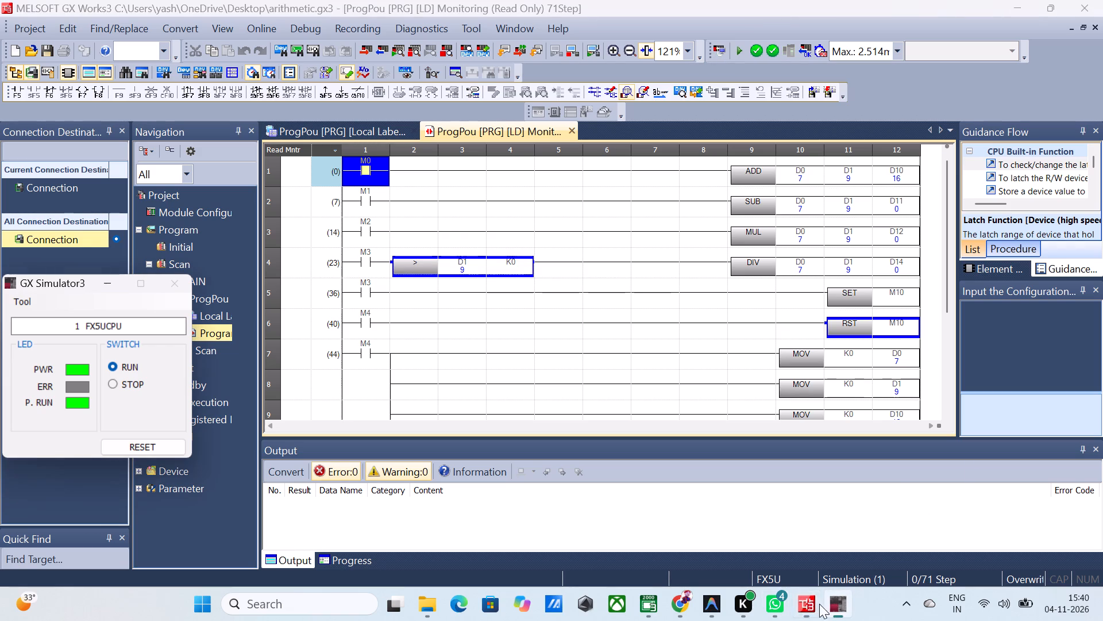
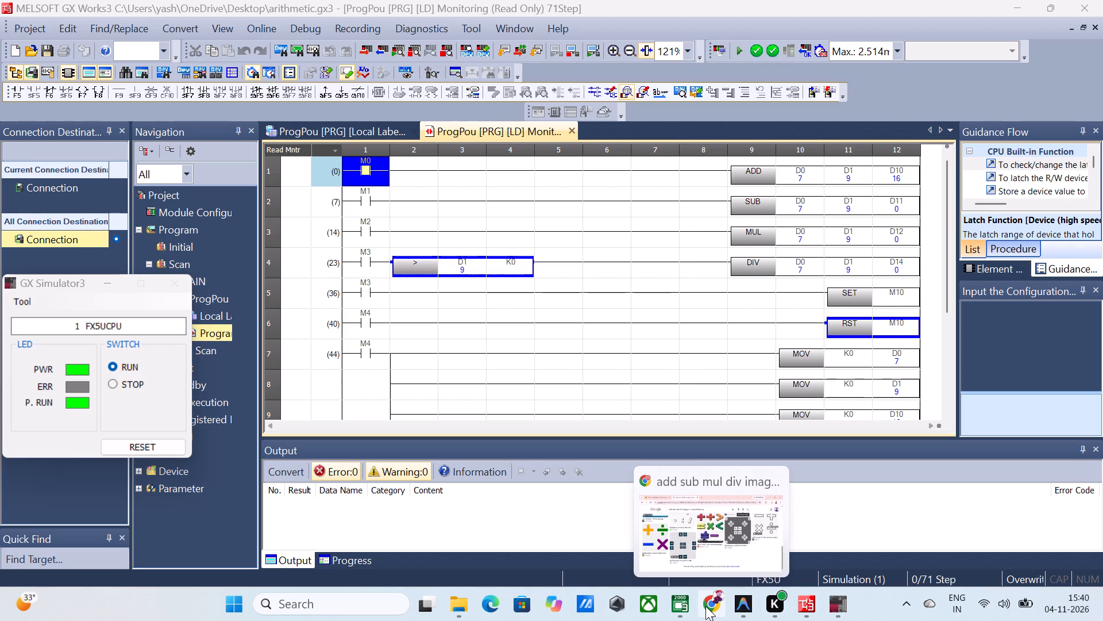
# Switch back to GT Designer3 and assign device D14 to the new numerical display on the DIVISION screen.
pyautogui.click(800, 609)
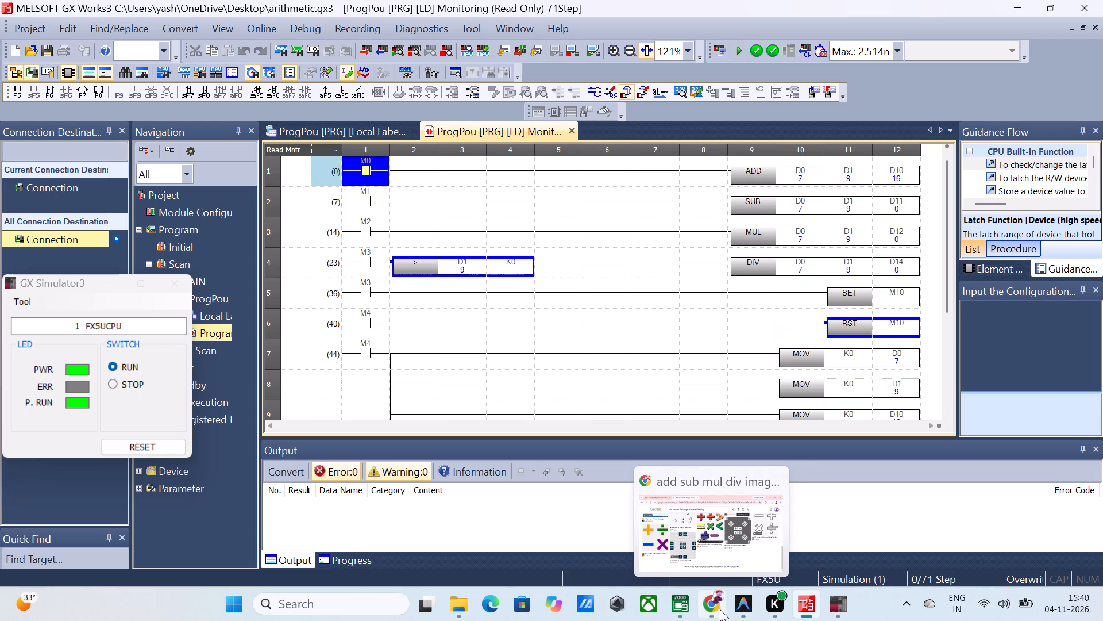
pyautogui.doubleClick(678, 610)
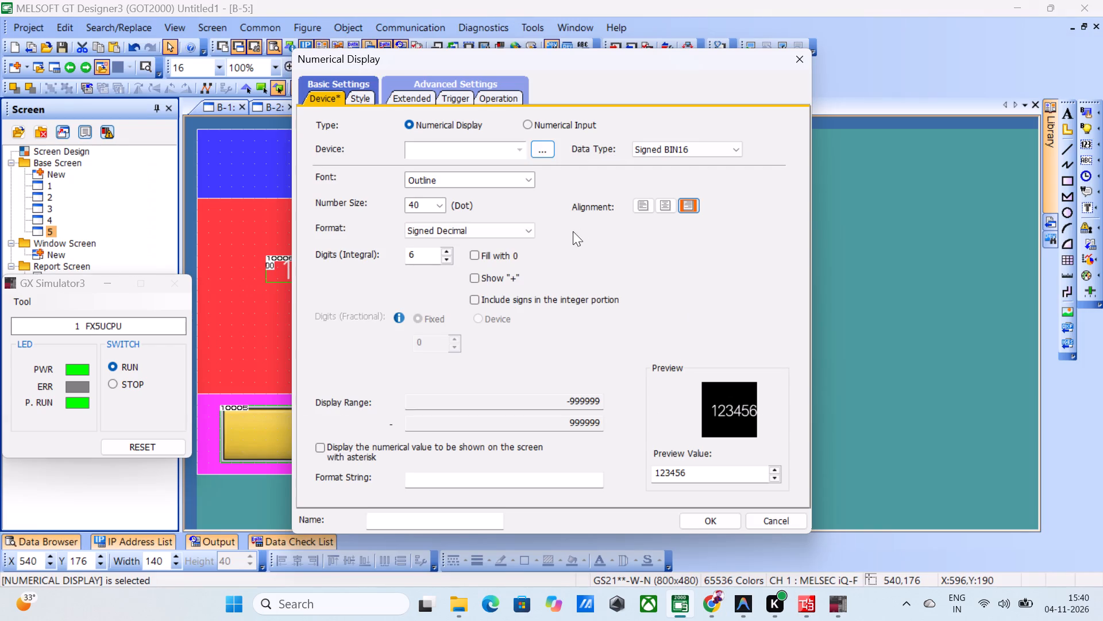
pyautogui.click(466, 152)
pyautogui.write('d1')
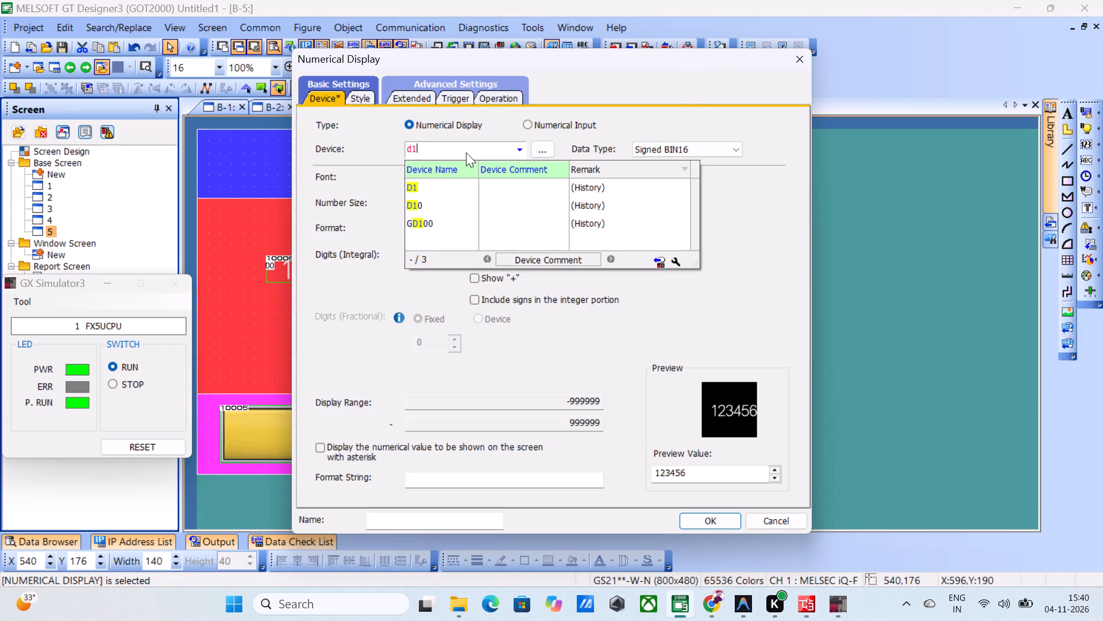
pyautogui.press('4')
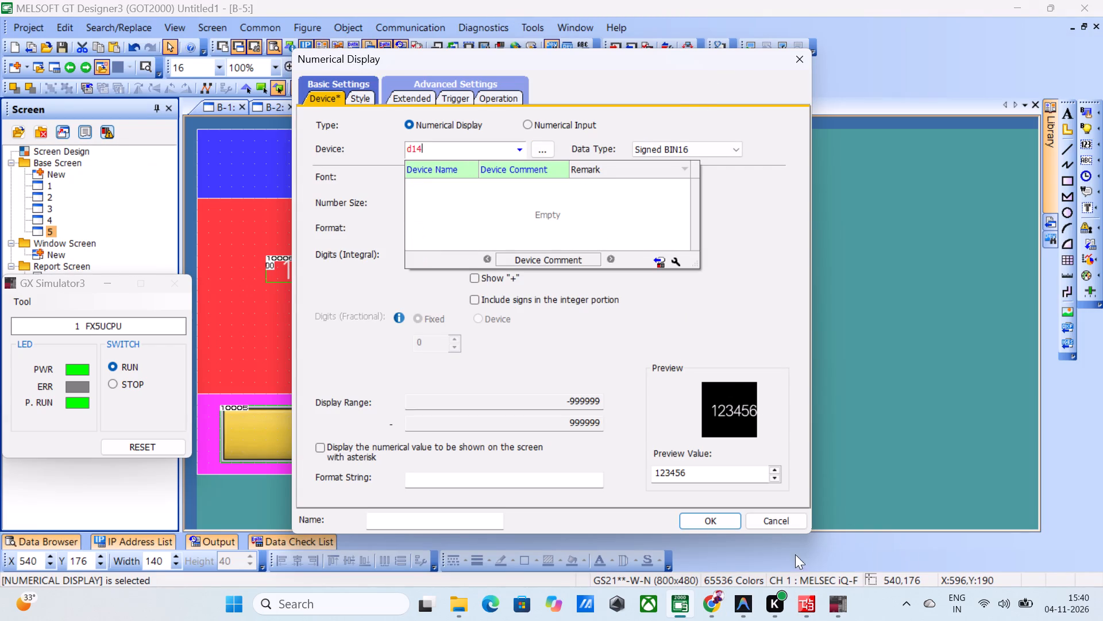
pyautogui.click(731, 516)
pyautogui.doubleClick(723, 526)
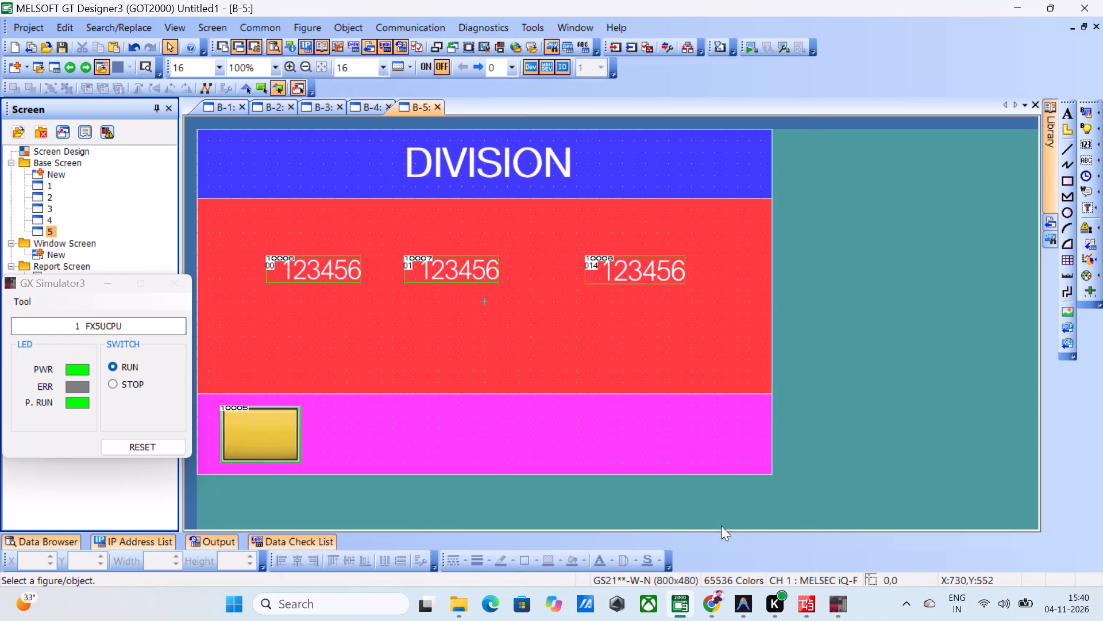
# Place a numerical display about 203 wide on the MULTIPLICATION screen beside the second numerical input, at about X 512, Y 176.
pyautogui.click(363, 112)
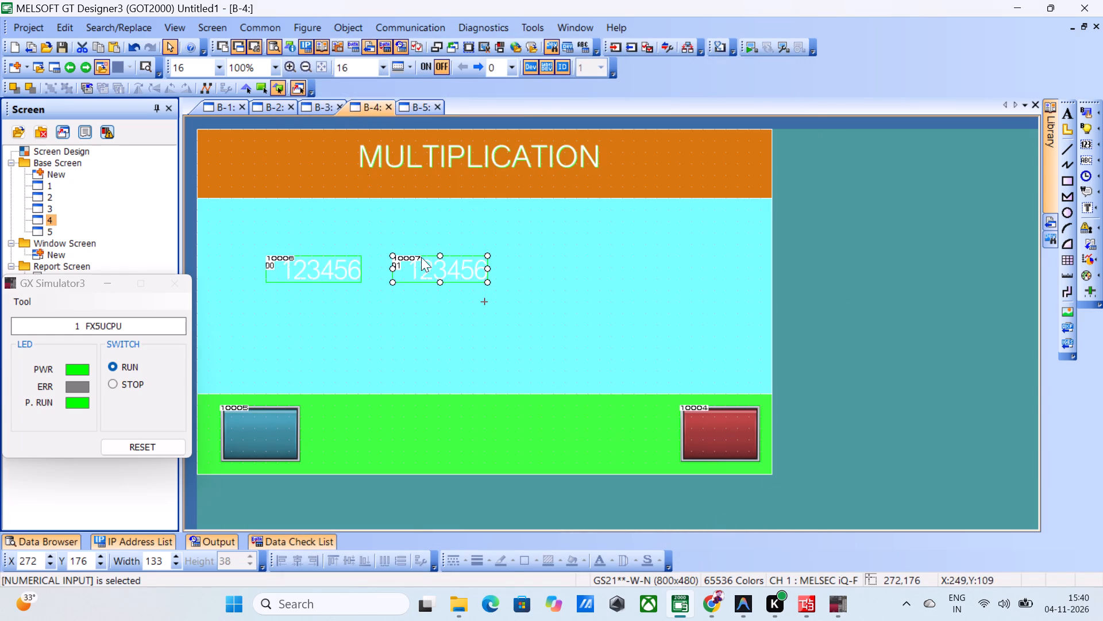
pyautogui.click(334, 23)
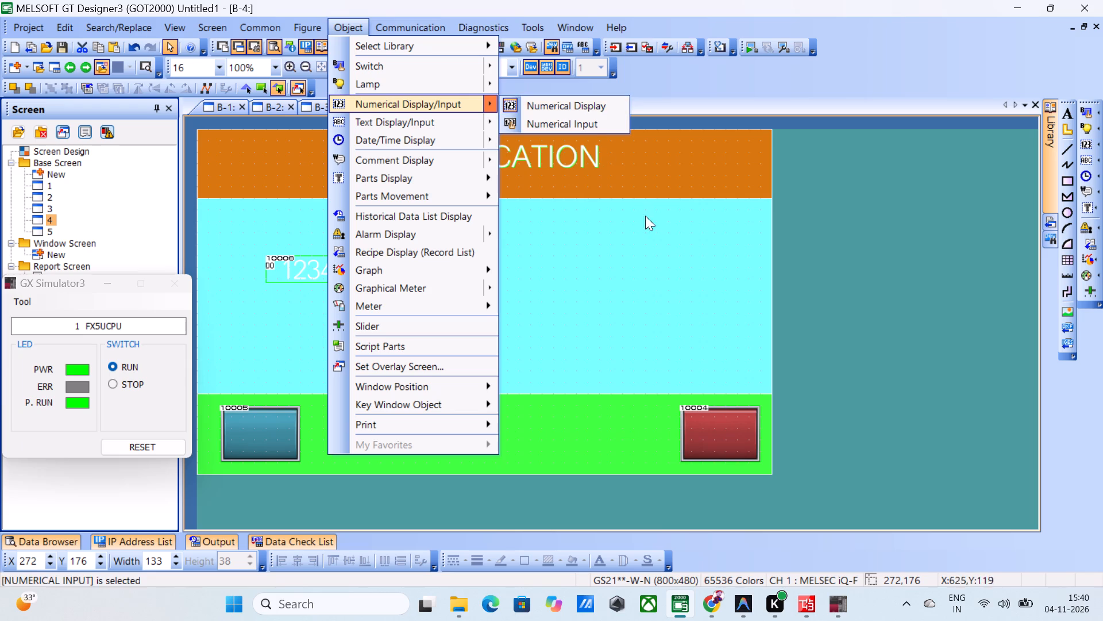
pyautogui.click(583, 98)
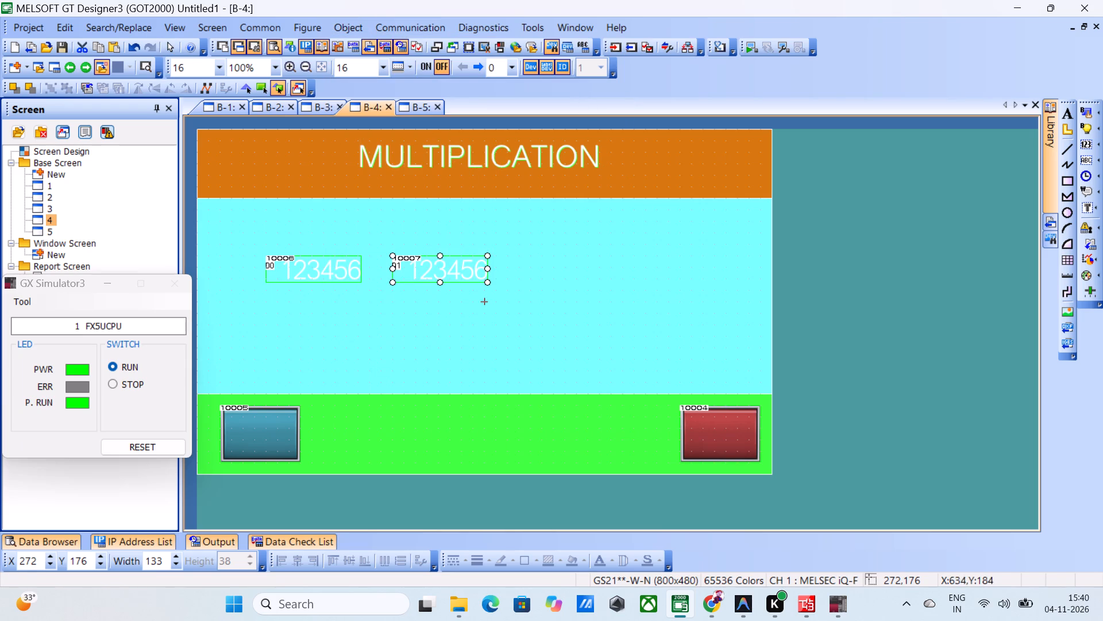
pyautogui.click(616, 263)
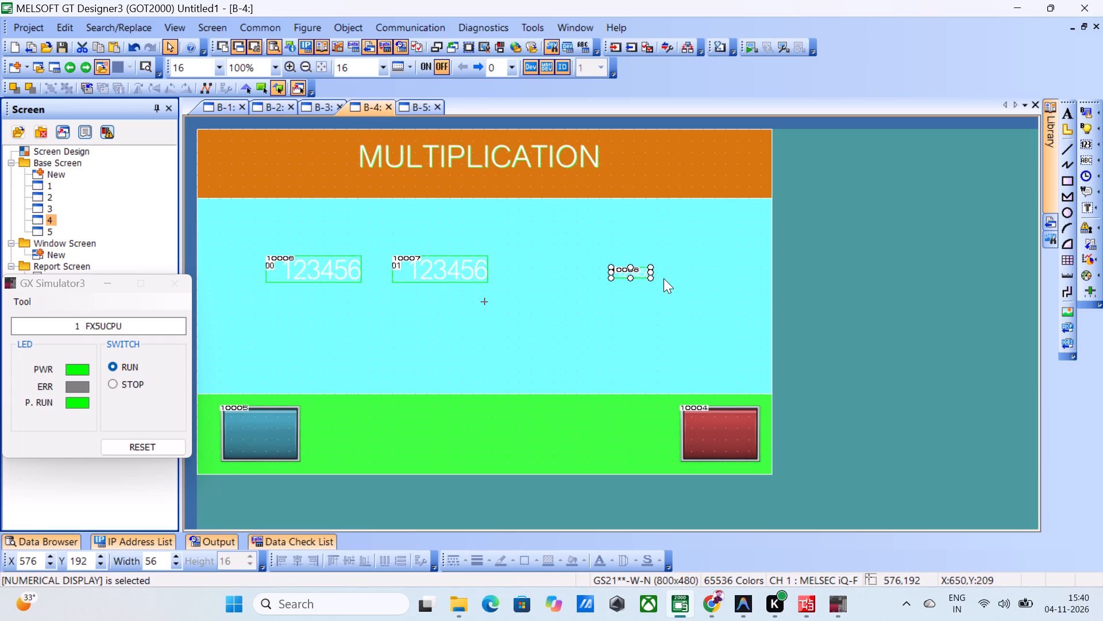
pyautogui.moveTo(650, 279); pyautogui.dragTo(755, 331)
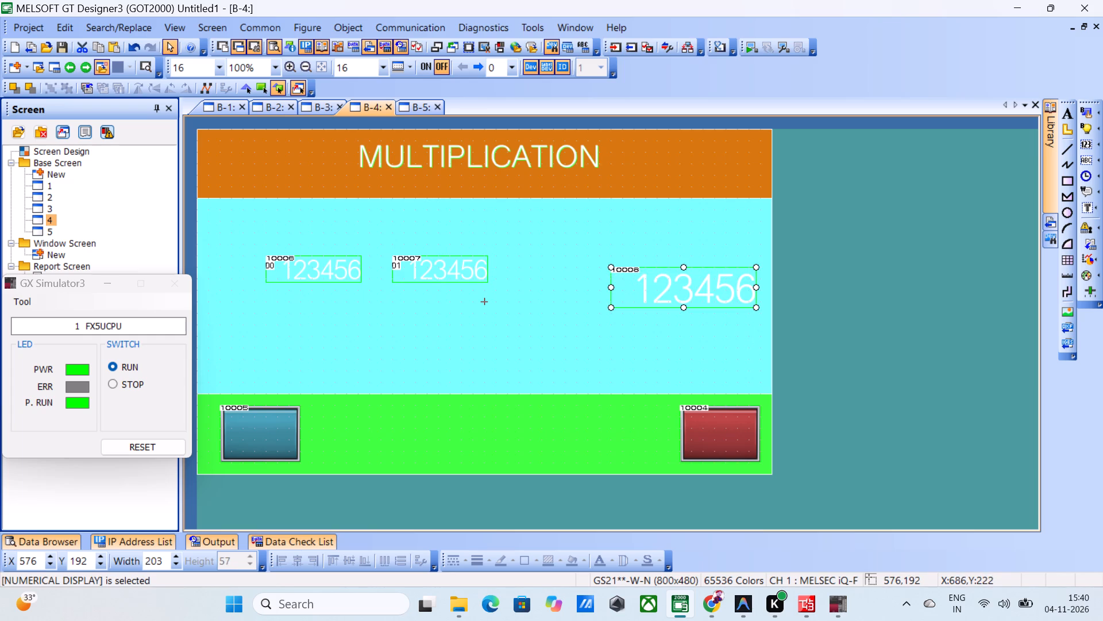
pyautogui.moveTo(690, 288); pyautogui.dragTo(638, 279)
# Assign device D12 to the new numerical display on the MULTIPLICATION screen.
pyautogui.doubleClick(638, 279)
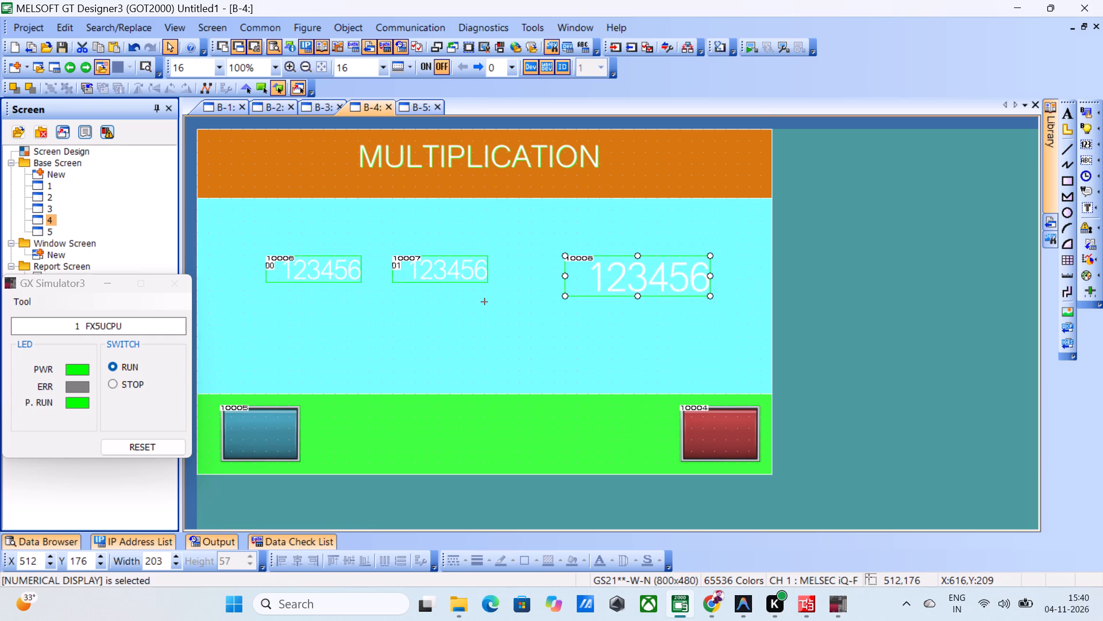
pyautogui.doubleClick(465, 153)
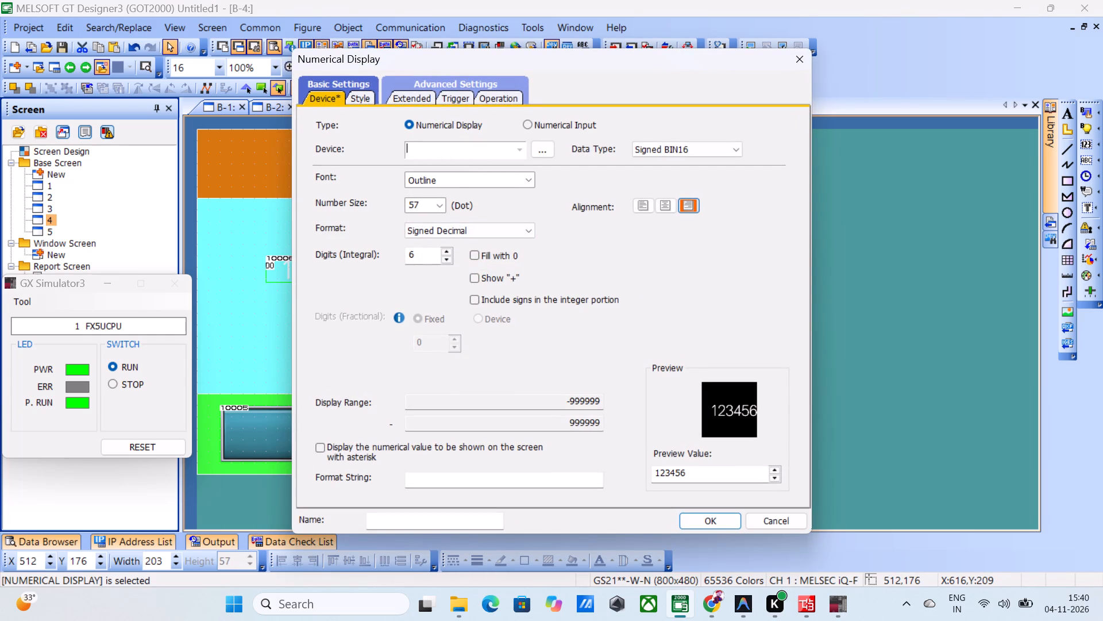
pyautogui.press('d')
pyautogui.write('12')
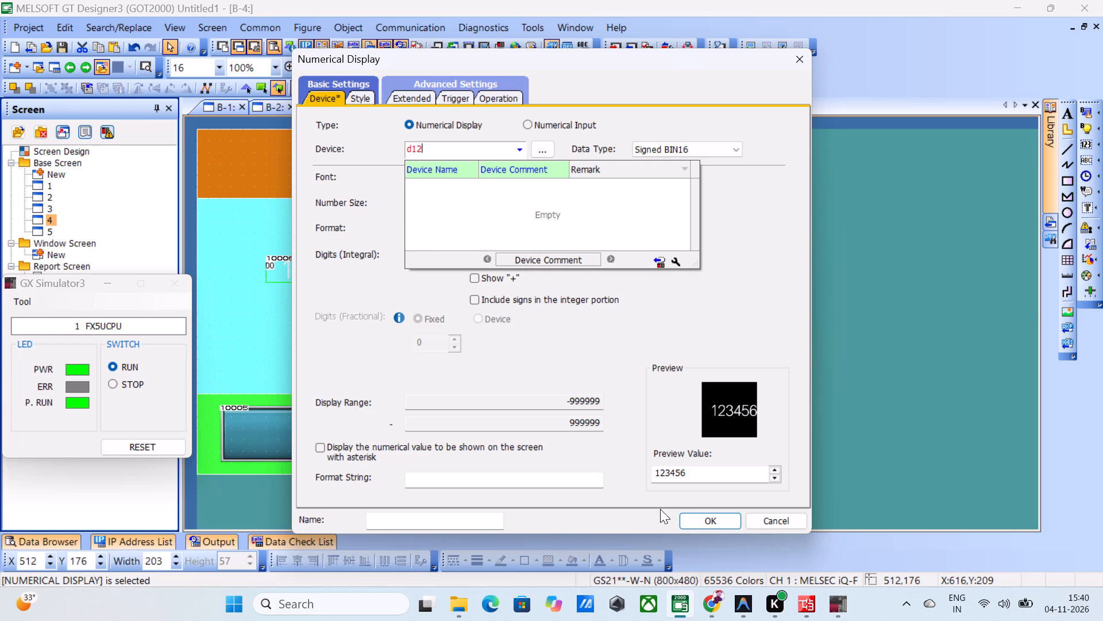
pyautogui.click(686, 524)
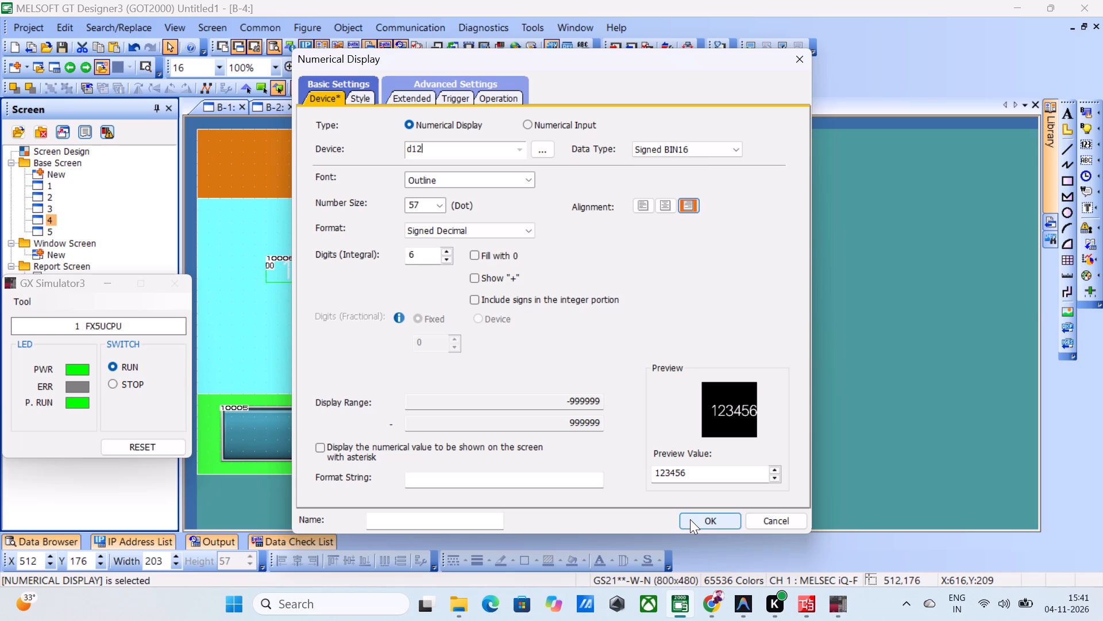
pyautogui.click(690, 519)
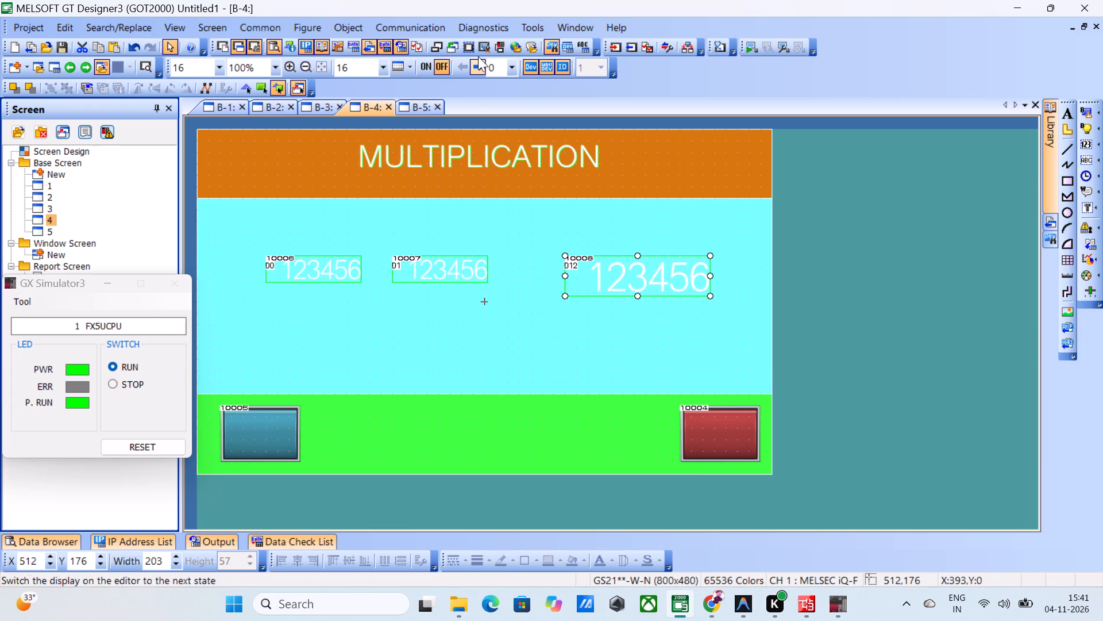
# Place a numerical display about 189 wide on the SUBTRACT screen beside the second numerical input, at about X 544, Y 192.
pyautogui.click(313, 113)
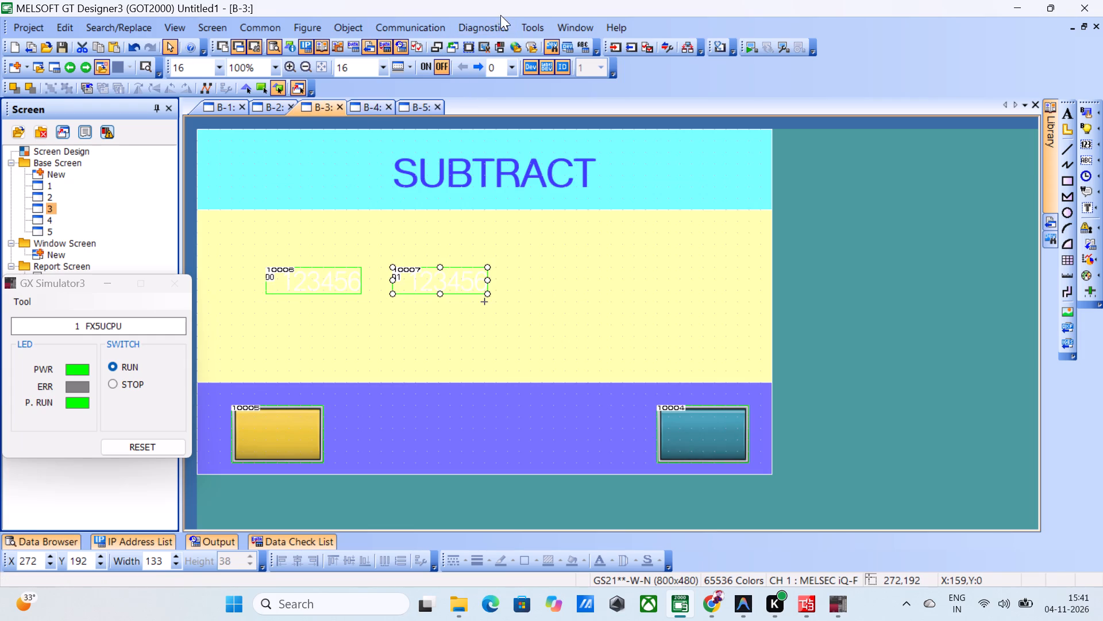
pyautogui.click(366, 31)
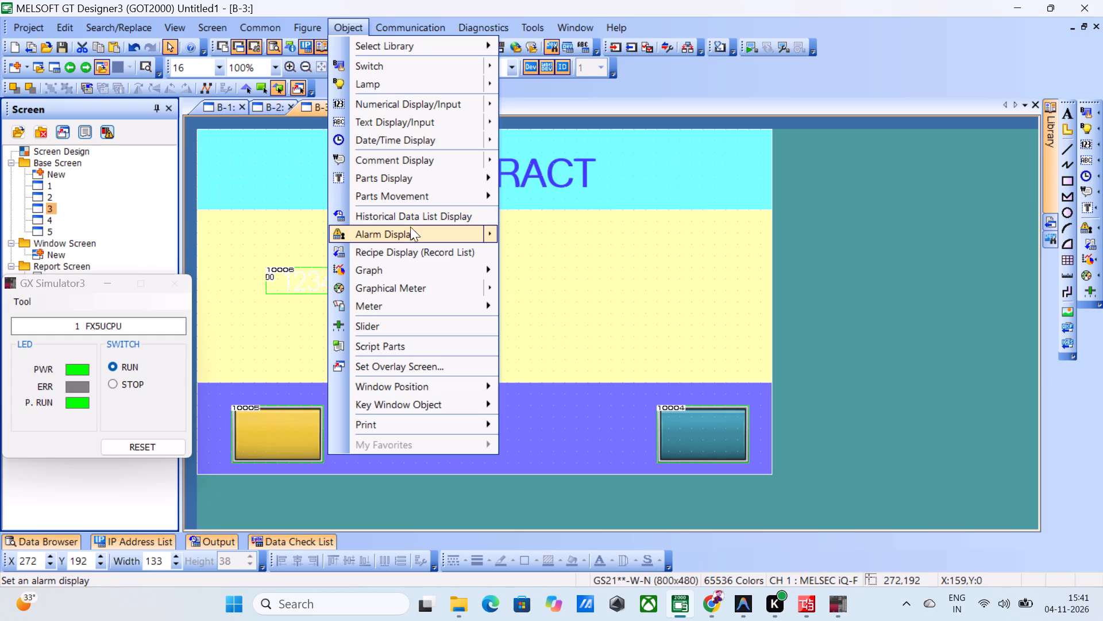
pyautogui.click(407, 107)
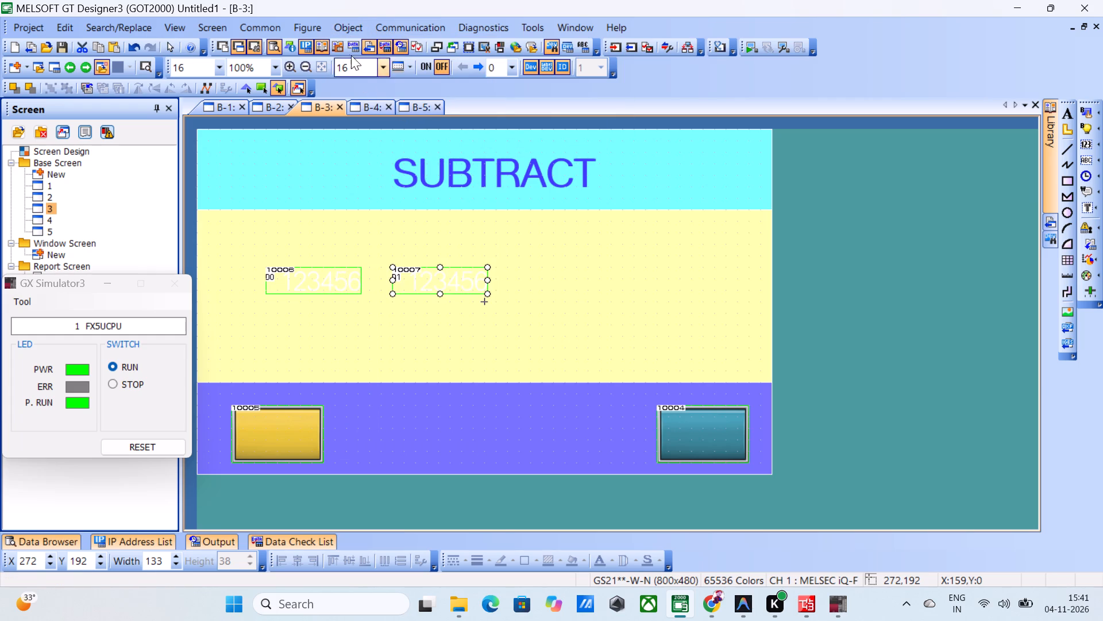
pyautogui.click(341, 32)
pyautogui.click(391, 109)
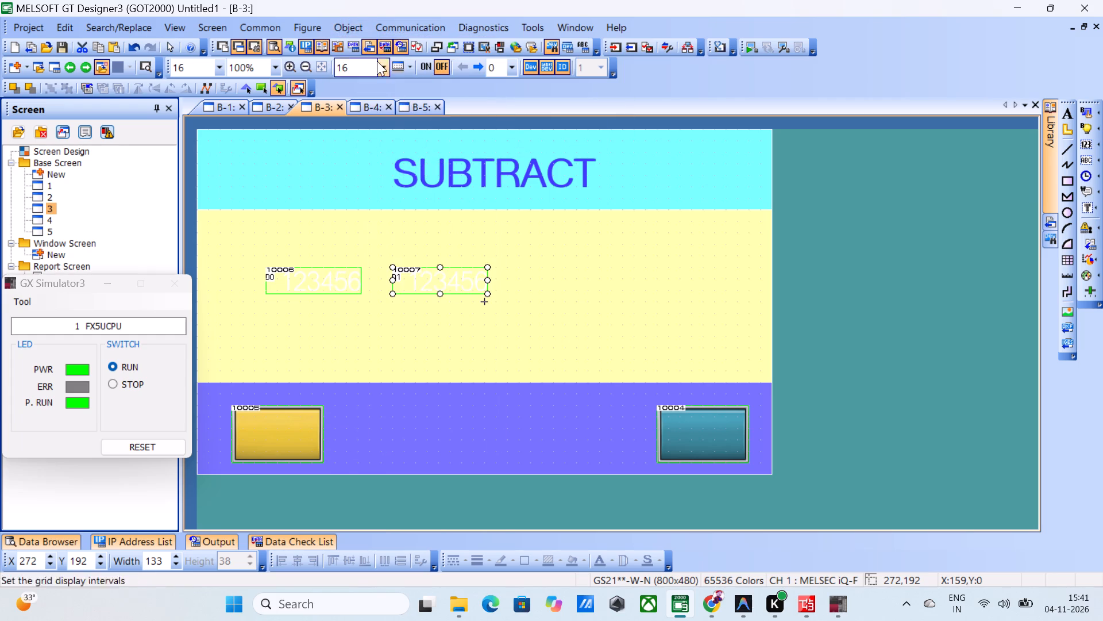
pyautogui.click(350, 32)
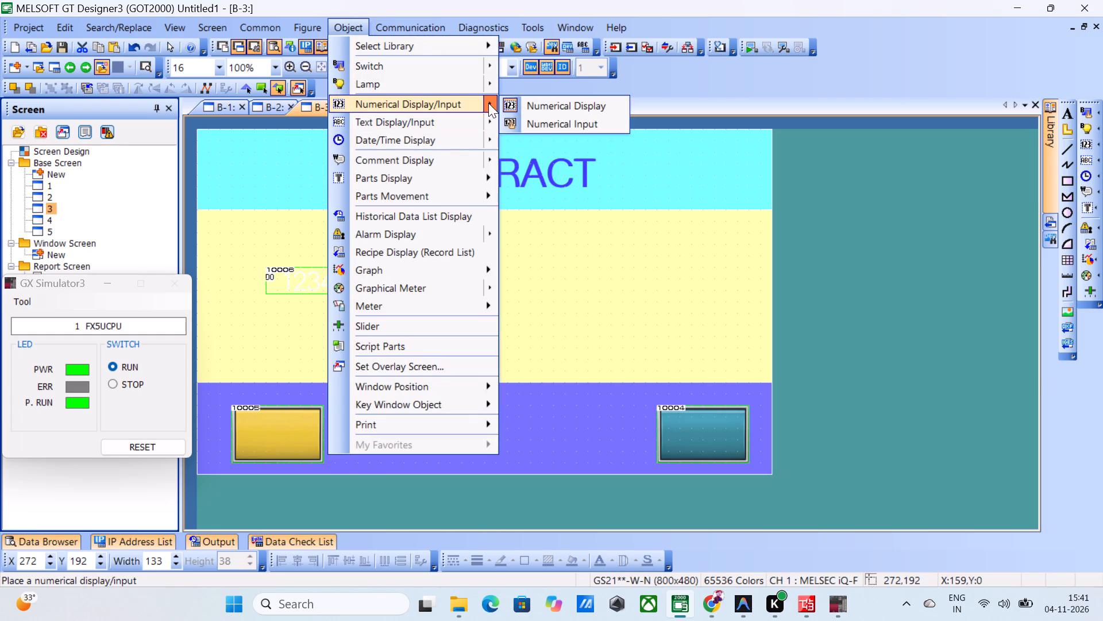
pyautogui.click(488, 103)
pyautogui.click(509, 106)
pyautogui.click(585, 263)
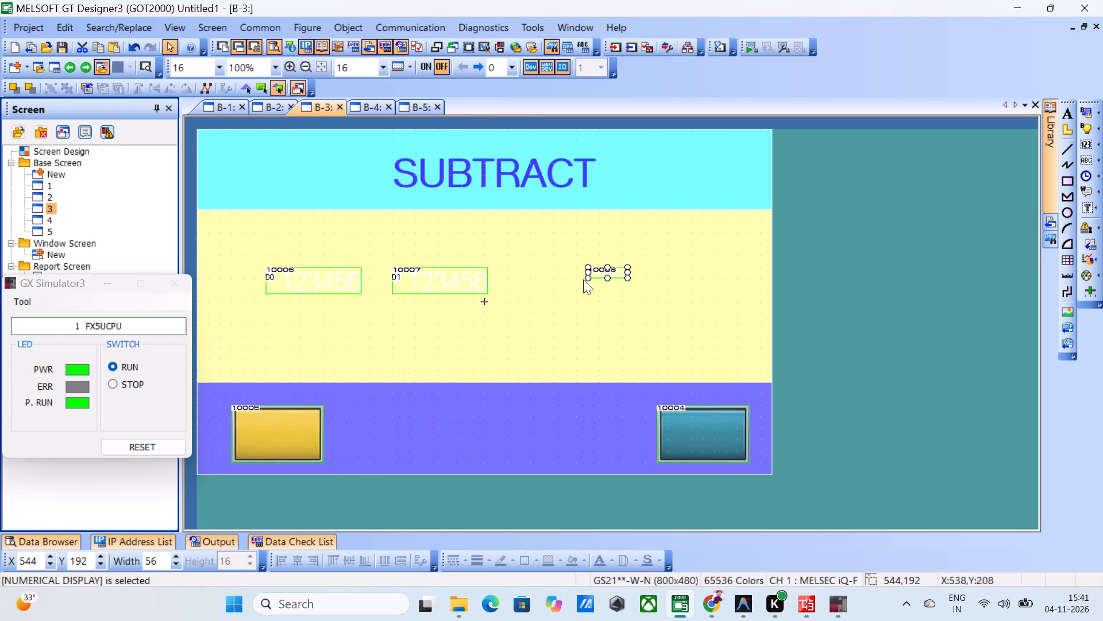
pyautogui.moveTo(628, 281); pyautogui.dragTo(723, 342)
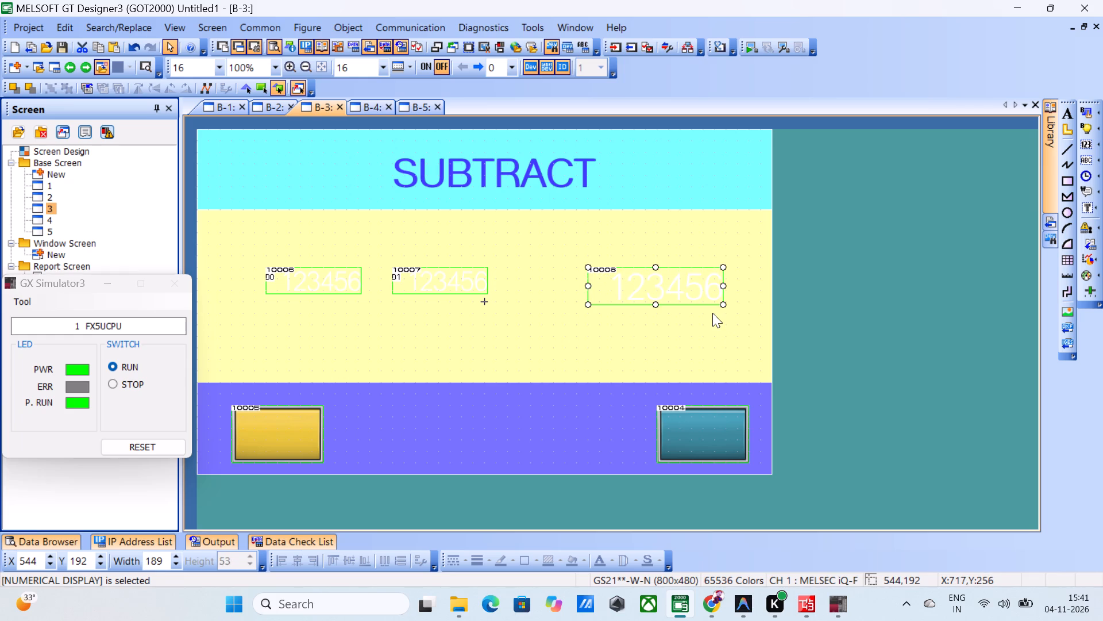
pyautogui.click(674, 281)
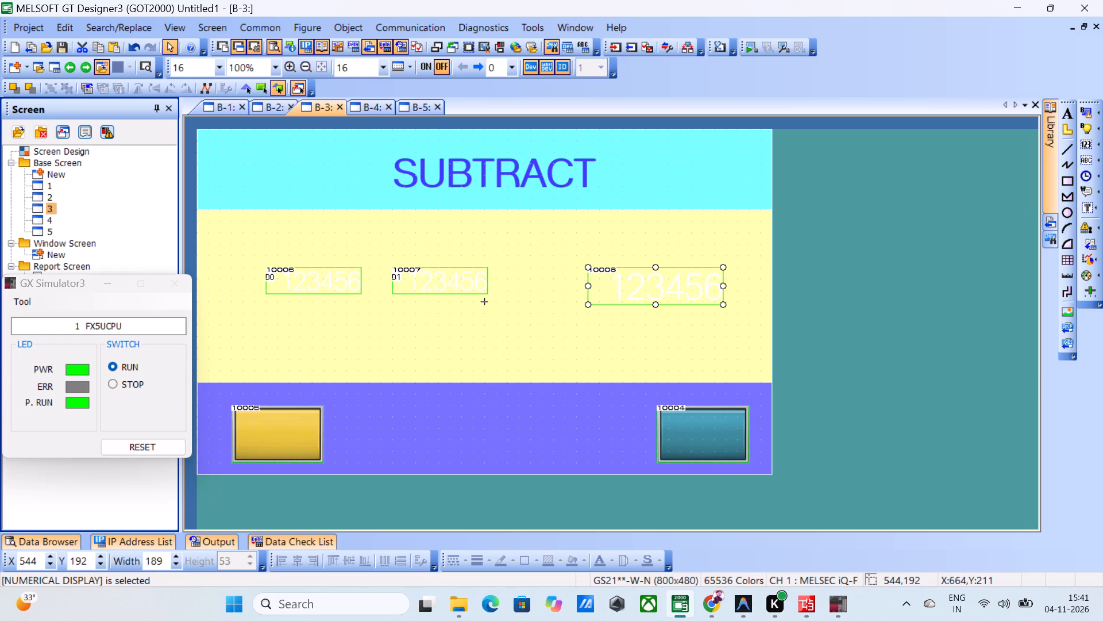
pyautogui.click(673, 281)
# View the ADDITION base screen for reference and return to the SUBTRACT screen.
pyautogui.click(38, 191)
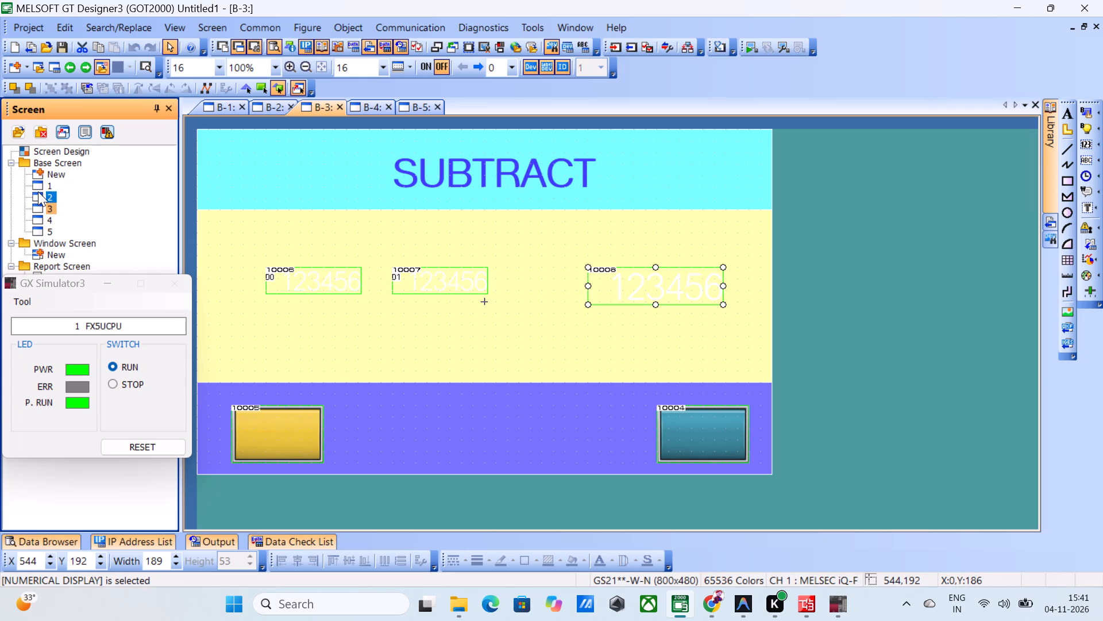
pyautogui.click(37, 191)
pyautogui.doubleClick(36, 191)
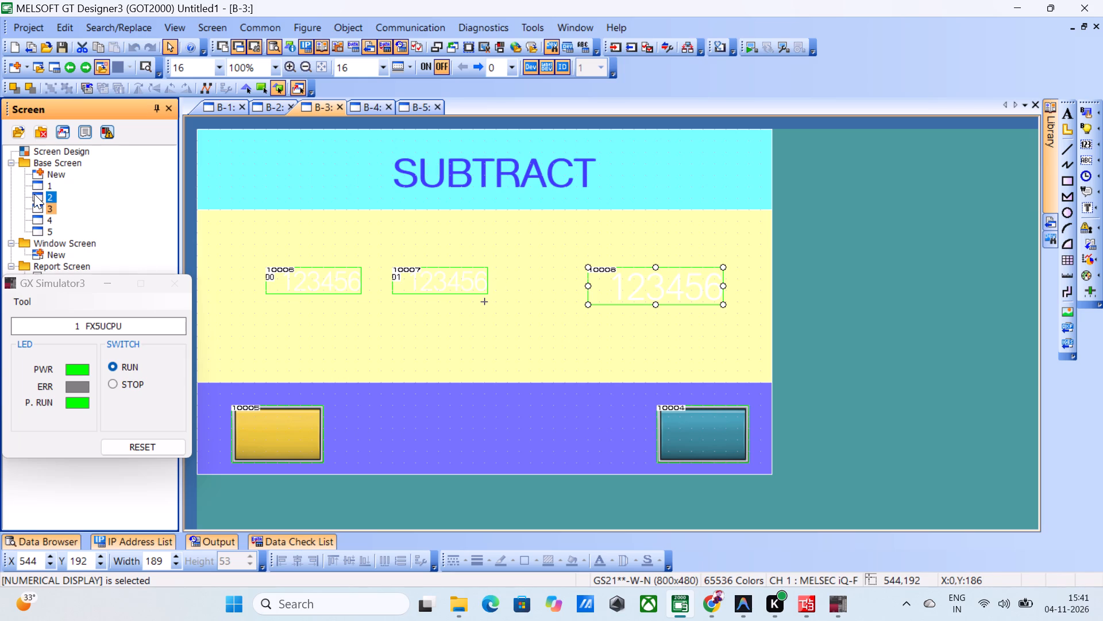
pyautogui.doubleClick(34, 194)
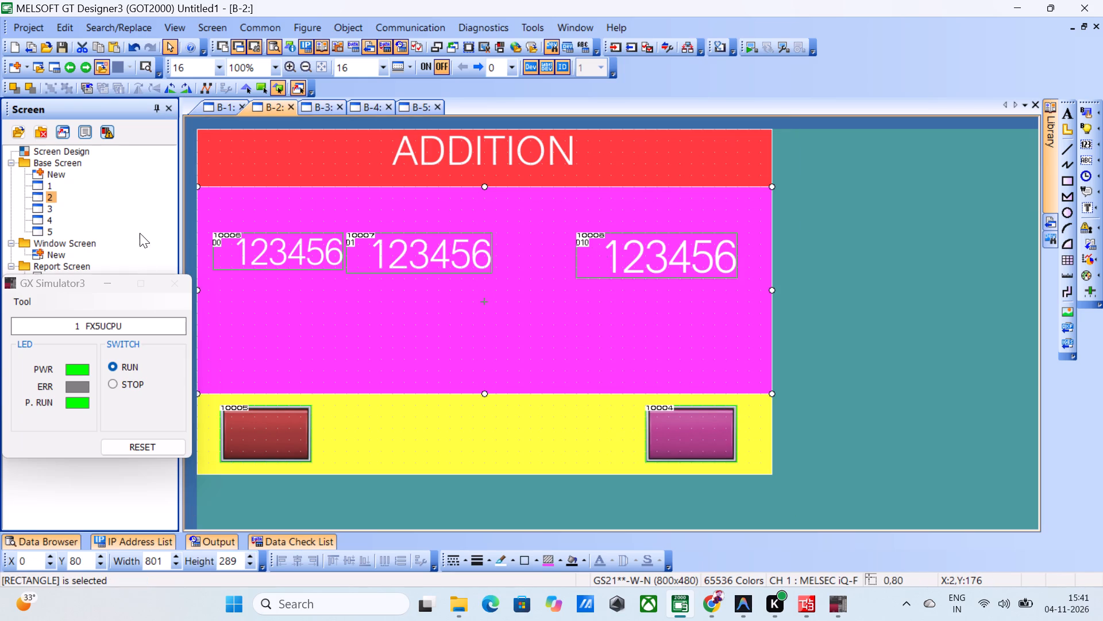
pyautogui.doubleClick(38, 210)
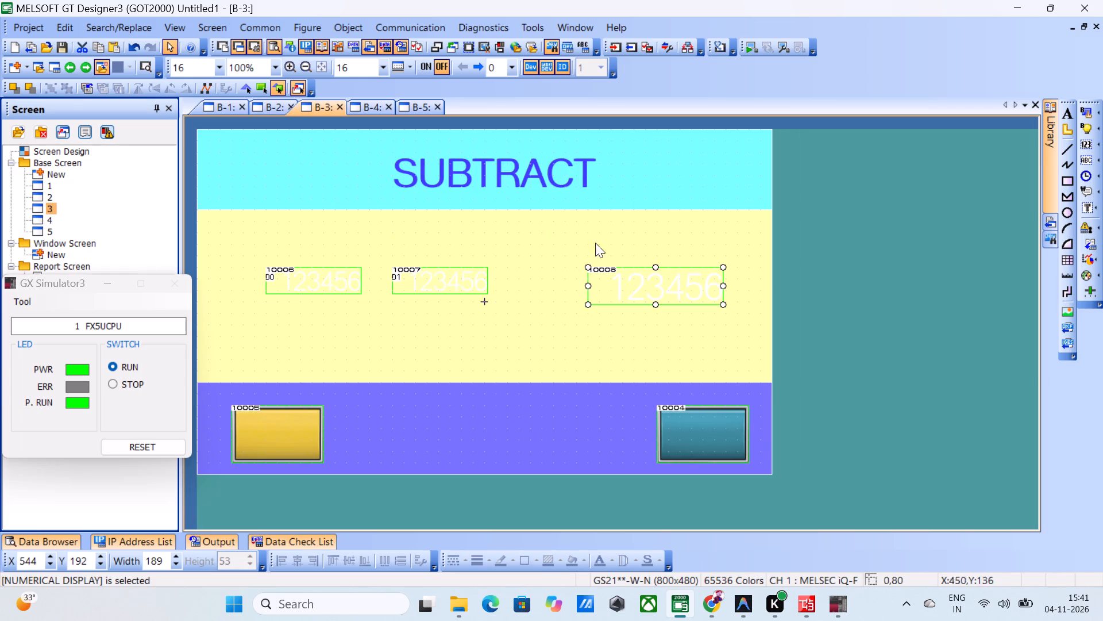
# Assign device D11 to the new numerical display on the SUBTRACT screen.
pyautogui.click(627, 290)
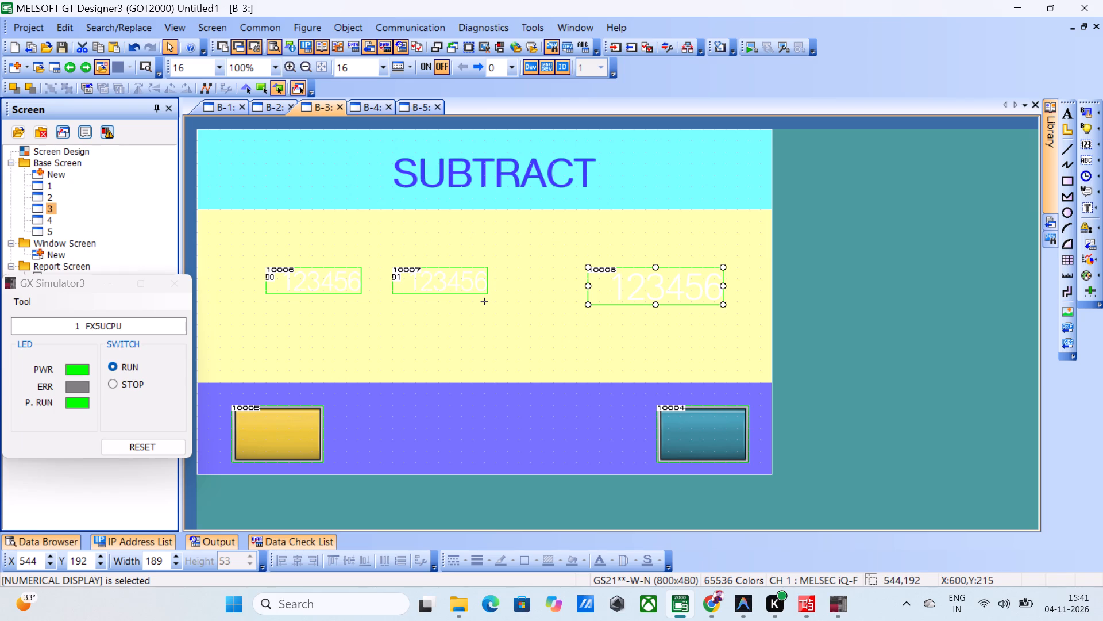
pyautogui.doubleClick(627, 284)
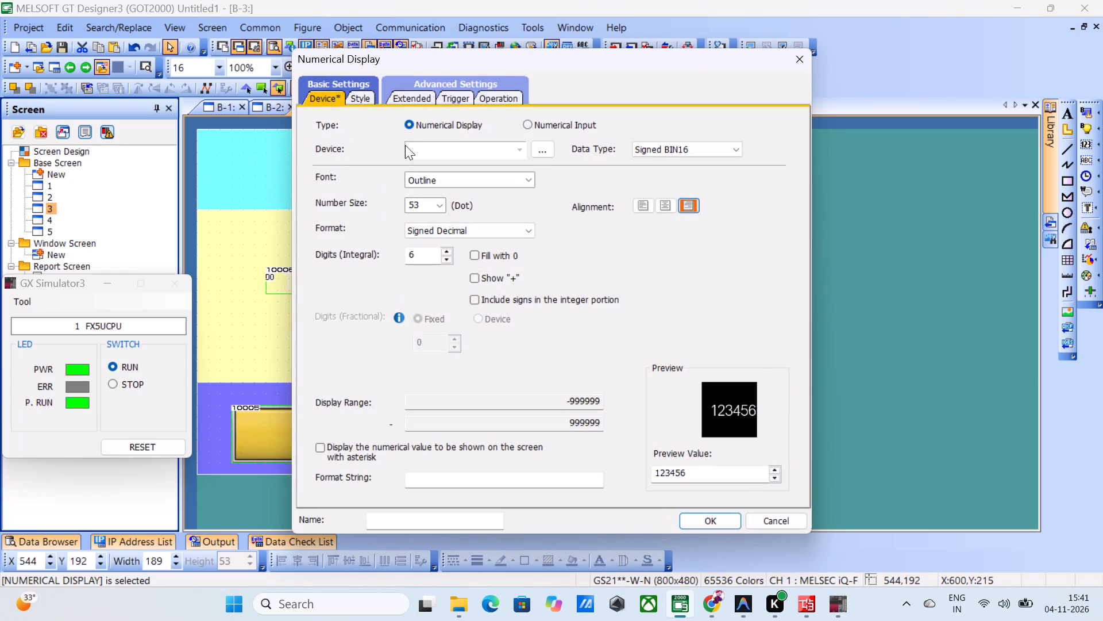
pyautogui.click(414, 145)
pyautogui.press('d')
pyautogui.press('1')
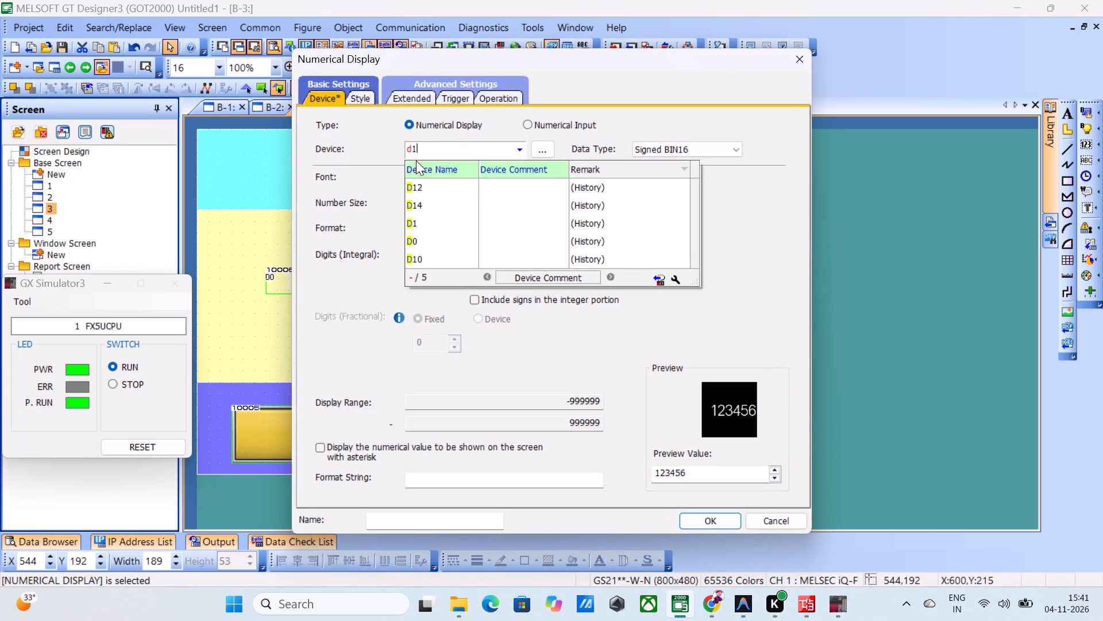
pyautogui.press('1')
pyautogui.click(692, 522)
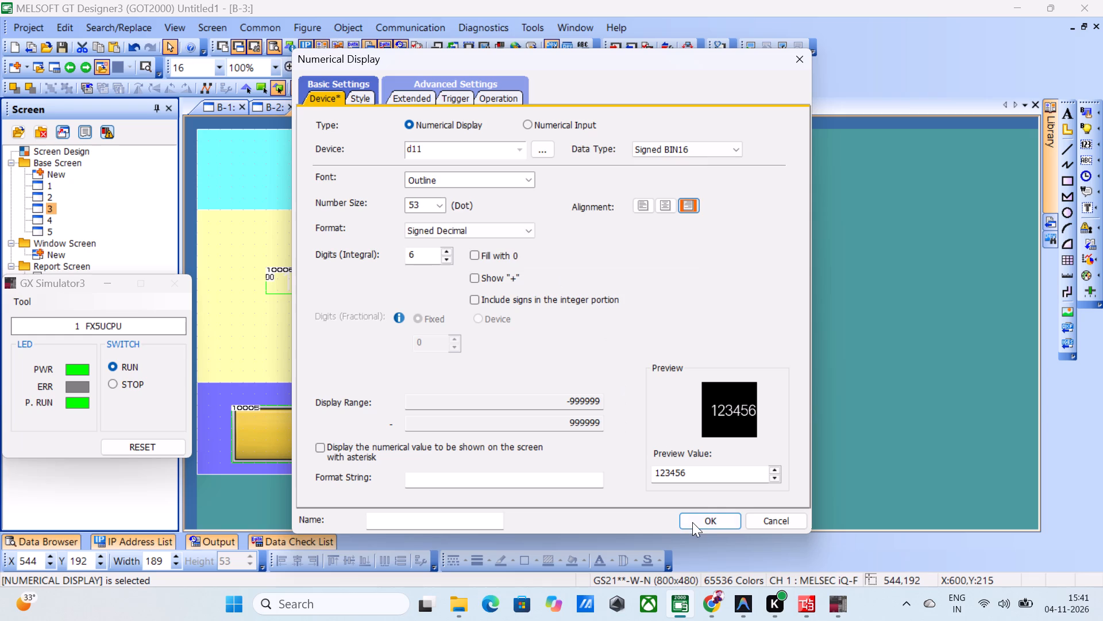
pyautogui.click(692, 523)
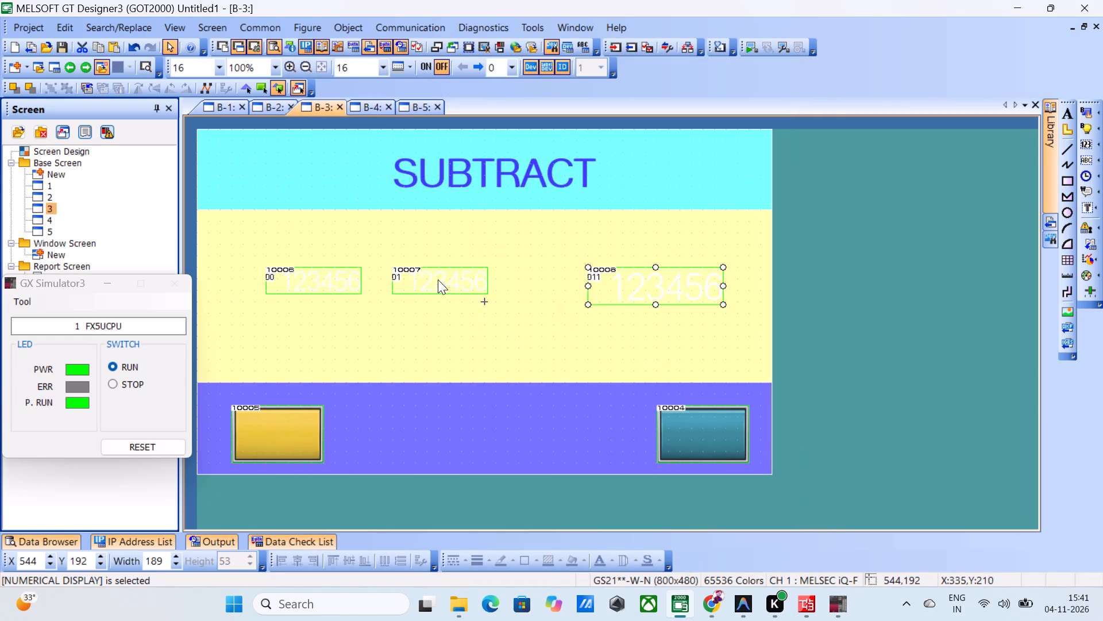
# Move the second numerical input (D1) on the SUBTRACT screen closer to the first one, to about X 240, Y 192.
pyautogui.click(438, 279)
pyautogui.moveTo(443, 283); pyautogui.dragTo(421, 284)
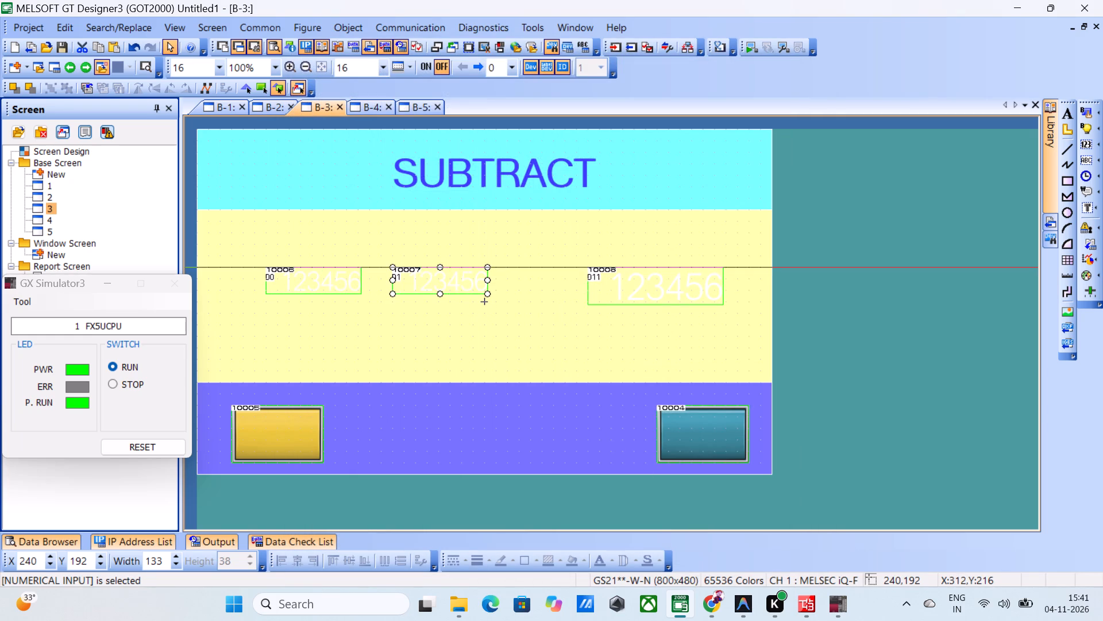
pyautogui.moveTo(421, 284); pyautogui.dragTo(421, 284)
pyautogui.click(421, 284)
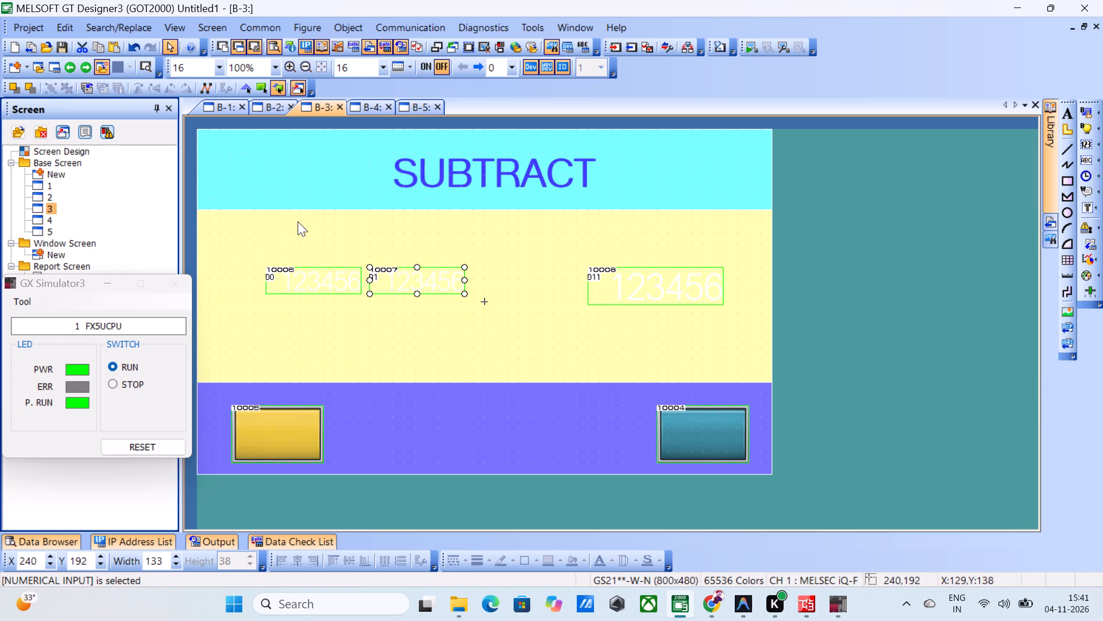
# Start the GOT screen simulation and advance from the WELCOME screen with its next switch.
pyautogui.click(745, 47)
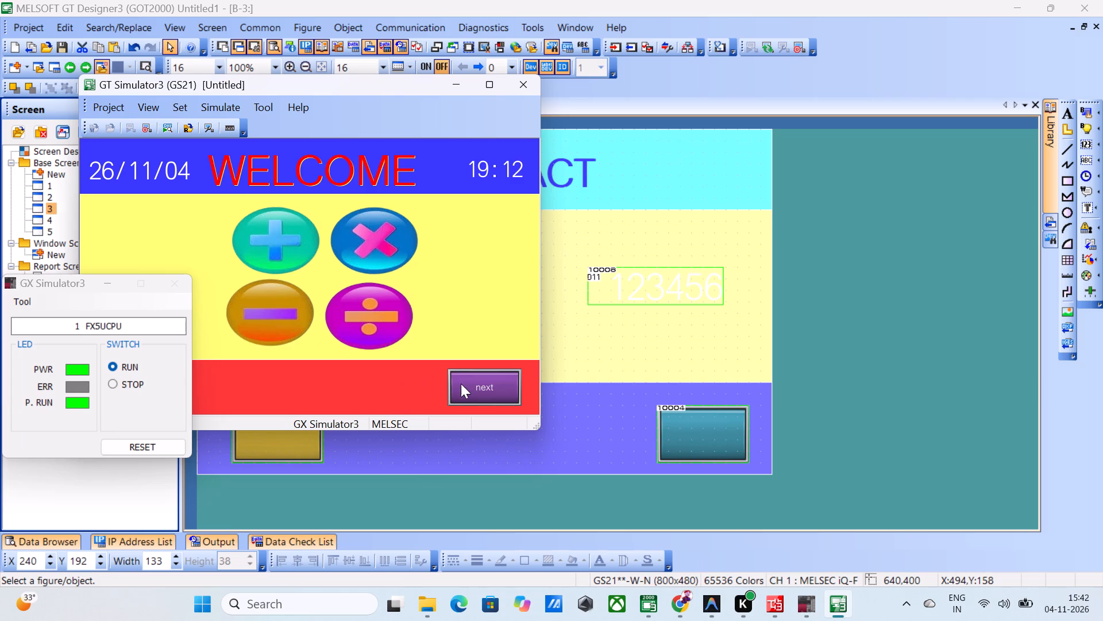
pyautogui.click(466, 383)
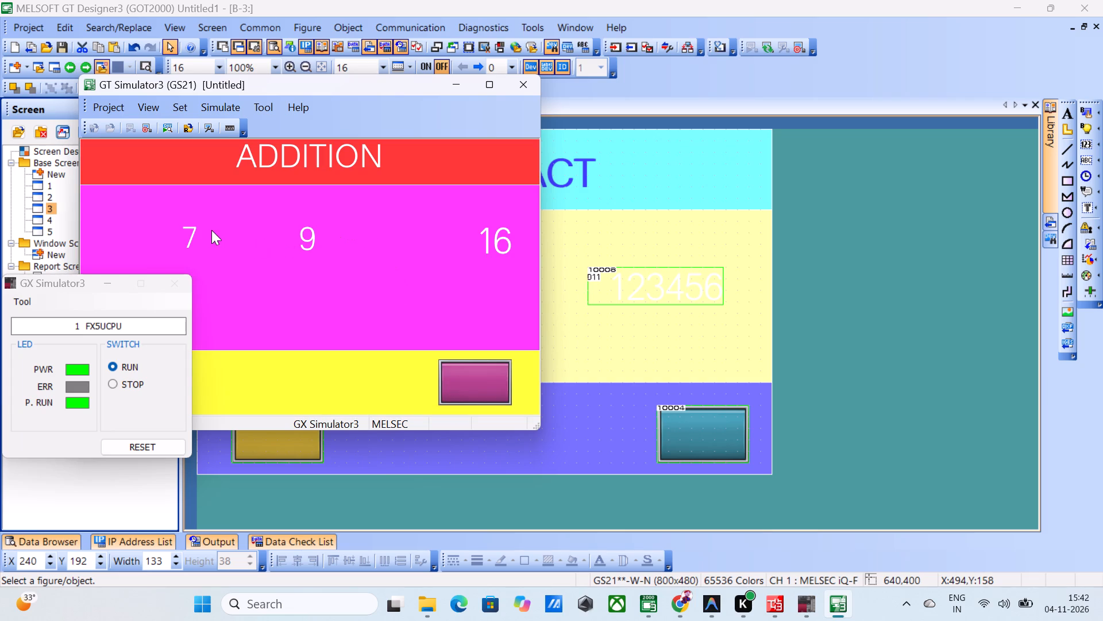
# Test the simulated ADDITION screen by entering 10 in the first numerical input and 17 in the second.
pyautogui.click(198, 230)
pyautogui.click(183, 236)
pyautogui.click(187, 239)
pyautogui.click(222, 321)
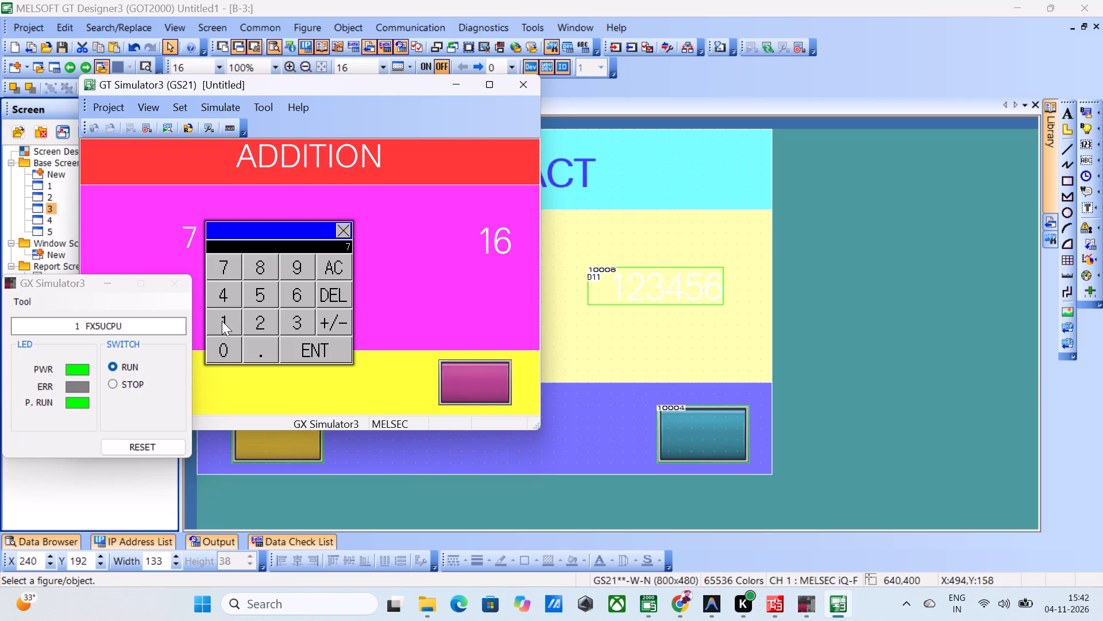
pyautogui.click(214, 347)
pyautogui.click(314, 354)
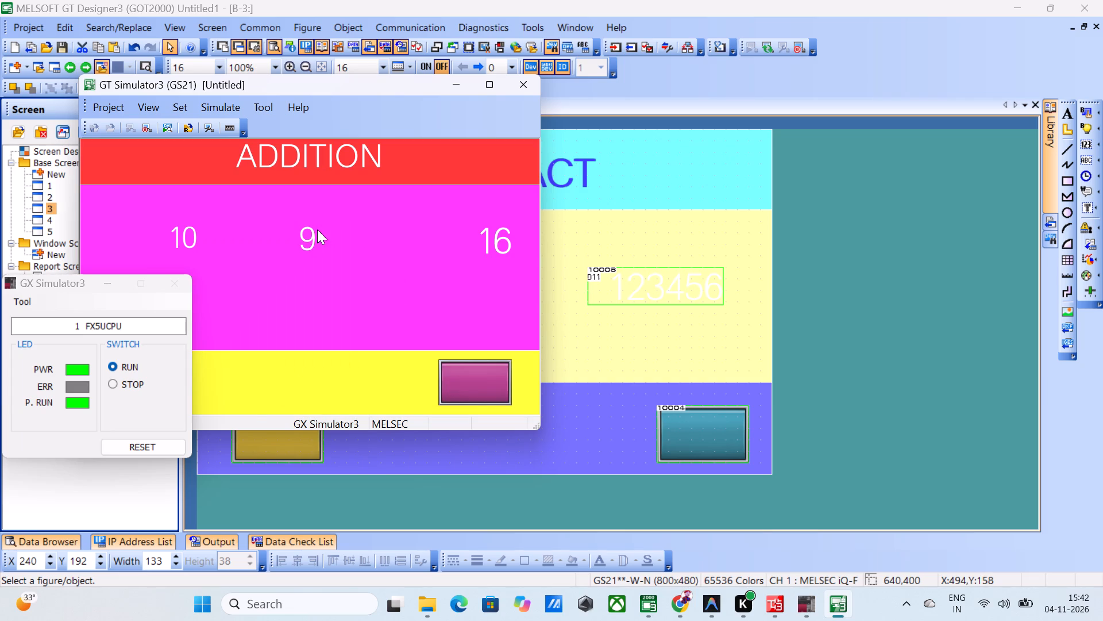
pyautogui.click(311, 237)
pyautogui.click(283, 256)
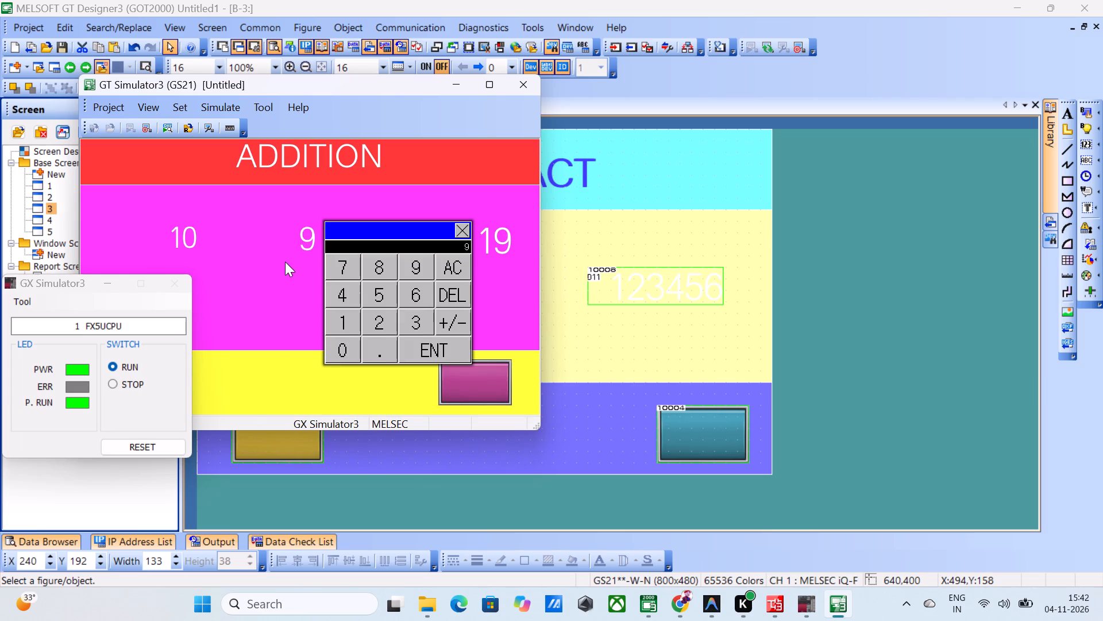
pyautogui.click(425, 347)
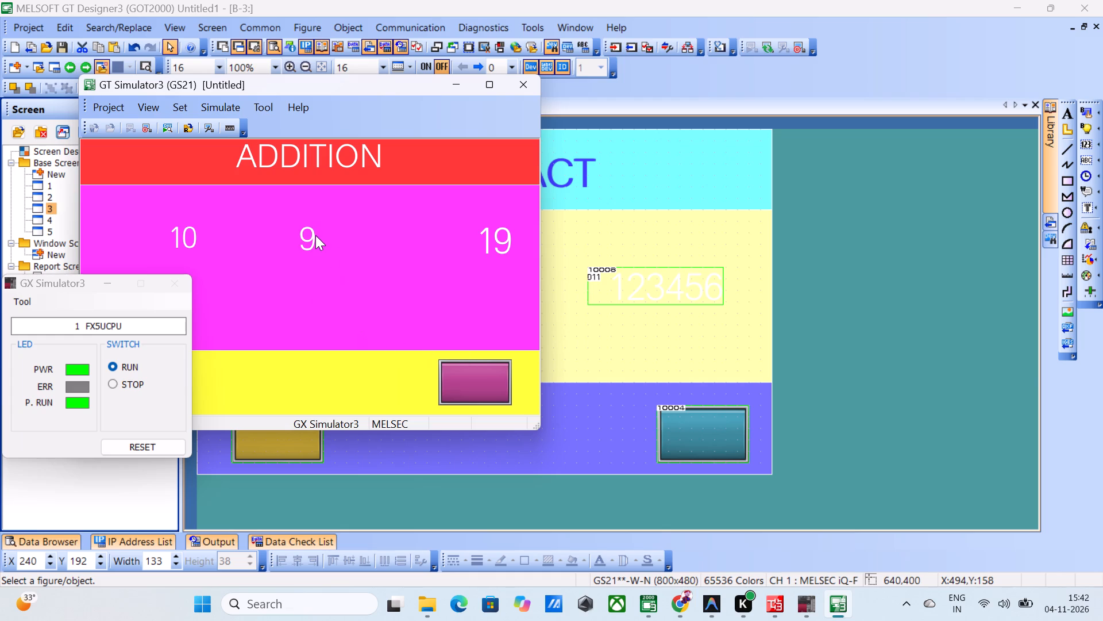
pyautogui.click(315, 235)
pyautogui.click(340, 321)
pyautogui.click(340, 264)
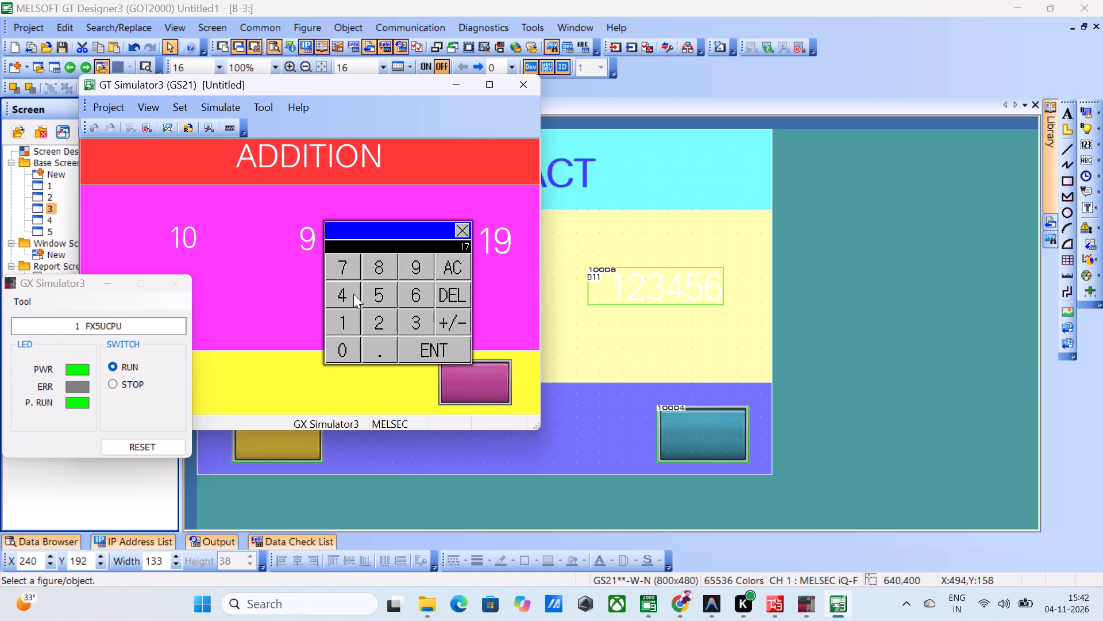
pyautogui.click(422, 355)
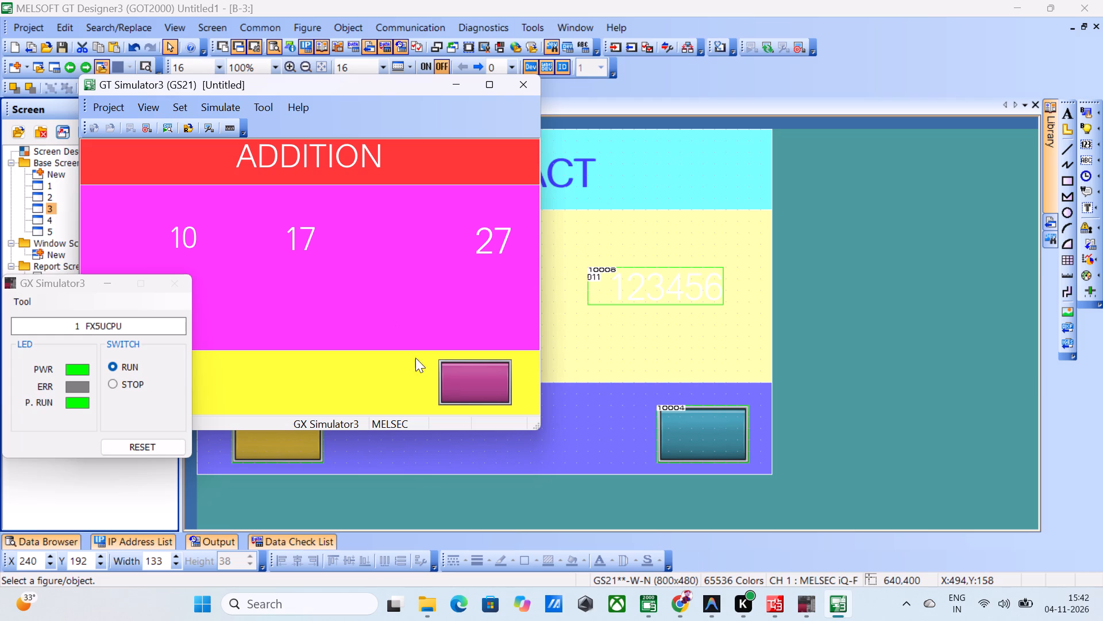
# Test the pink switch on the simulated ADDITION screen and minimize the simulator.
pyautogui.click(495, 389)
pyautogui.click(446, 78)
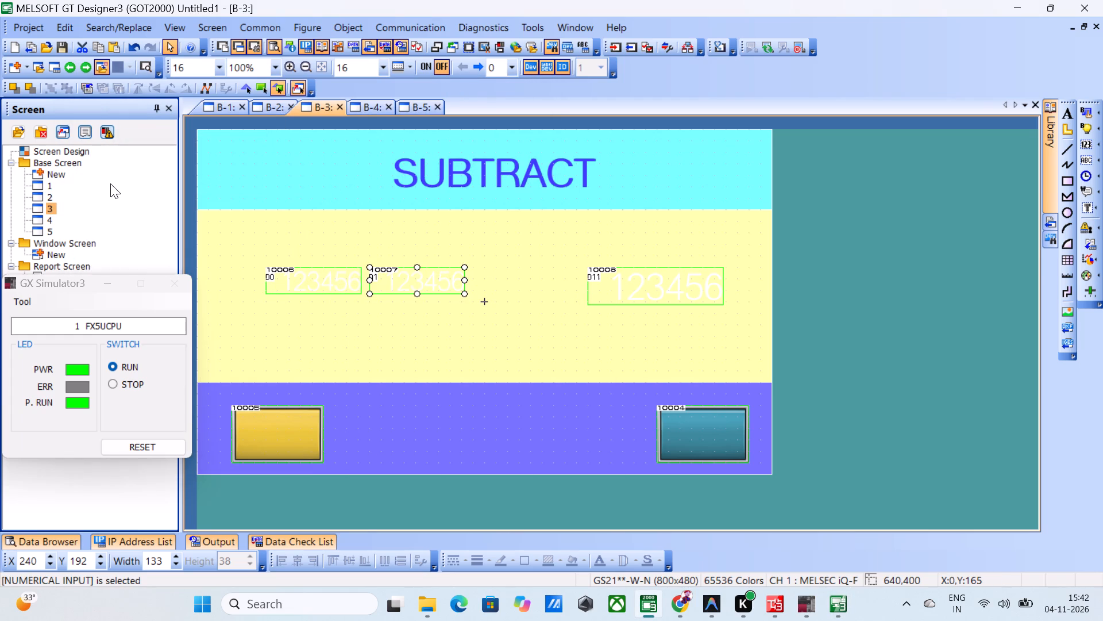
# View the WELCOME base screen and its next switch for reference, and open the ADDITION base screen.
pyautogui.doubleClick(34, 186)
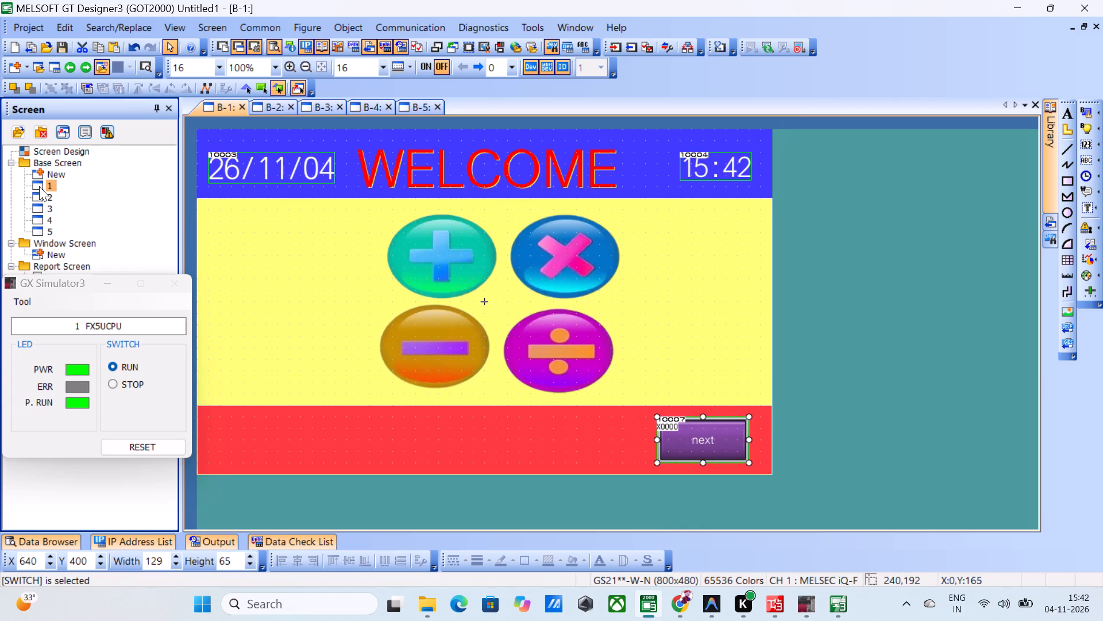
pyautogui.click(715, 436)
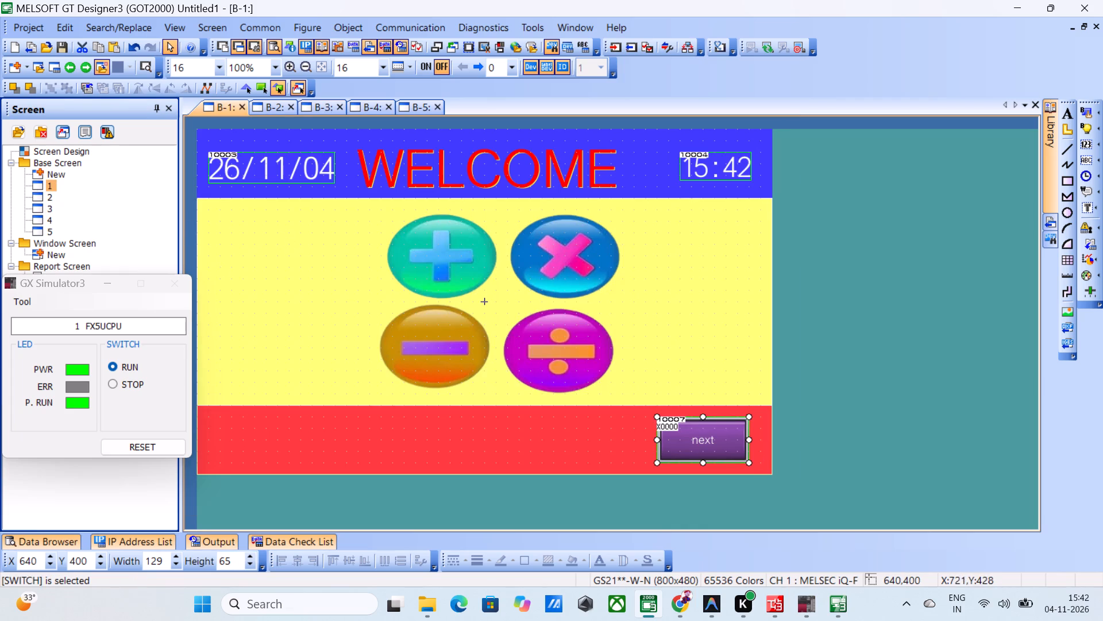
pyautogui.click(32, 197)
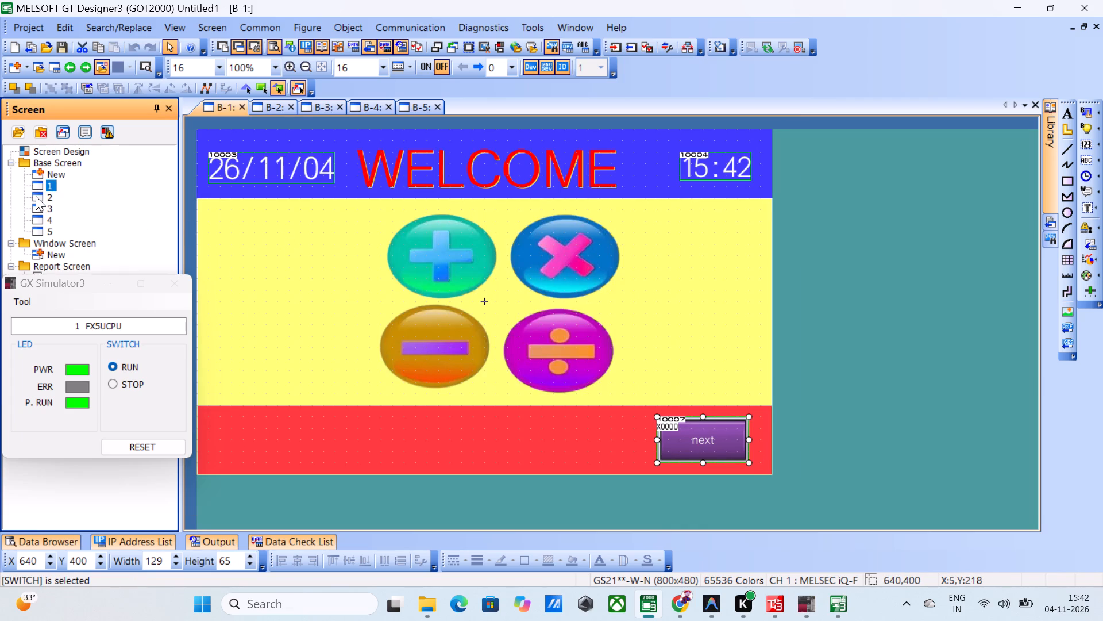
pyautogui.click(36, 196)
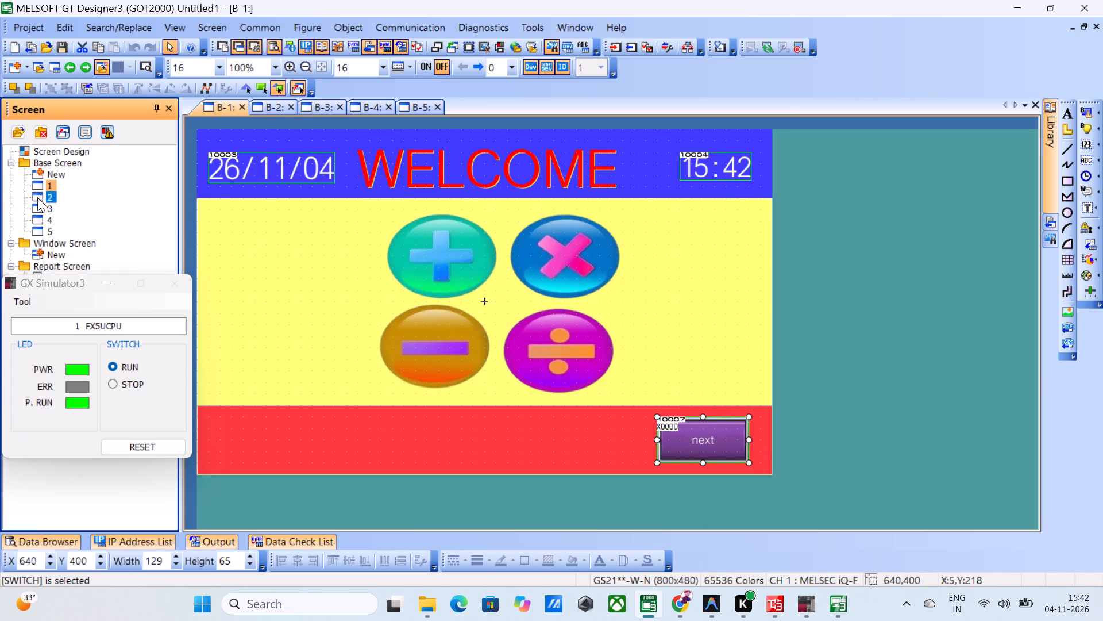
pyautogui.doubleClick(37, 197)
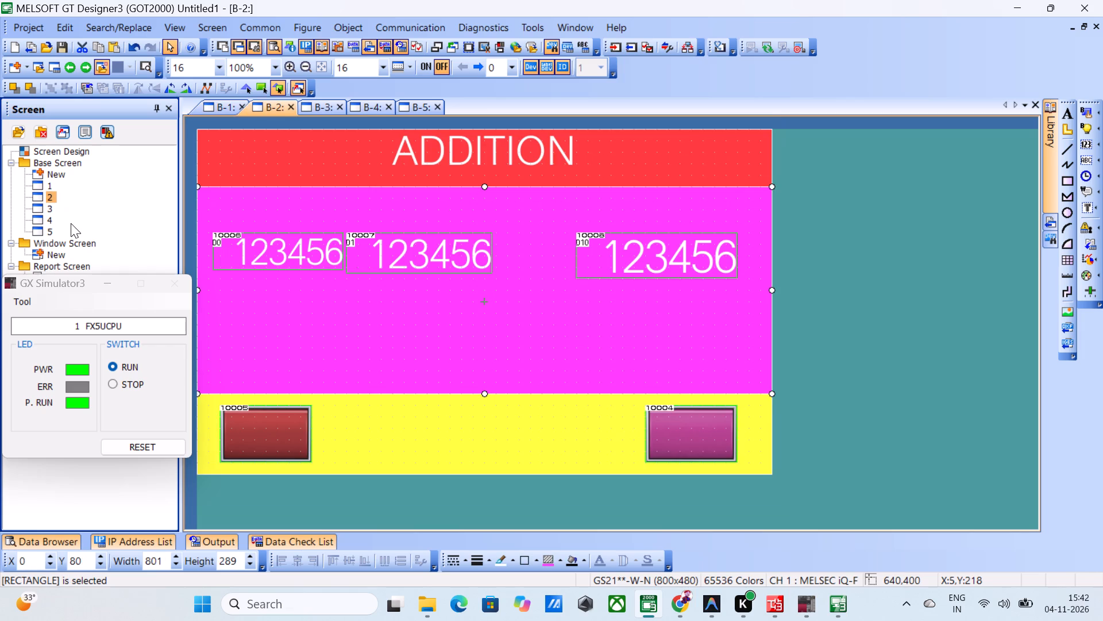
# Examine the red bit switch's text, style, extended, trigger and lamp timing settings on the ADDITION screen, leaving without applying changes.
pyautogui.click(254, 424)
pyautogui.doubleClick(254, 423)
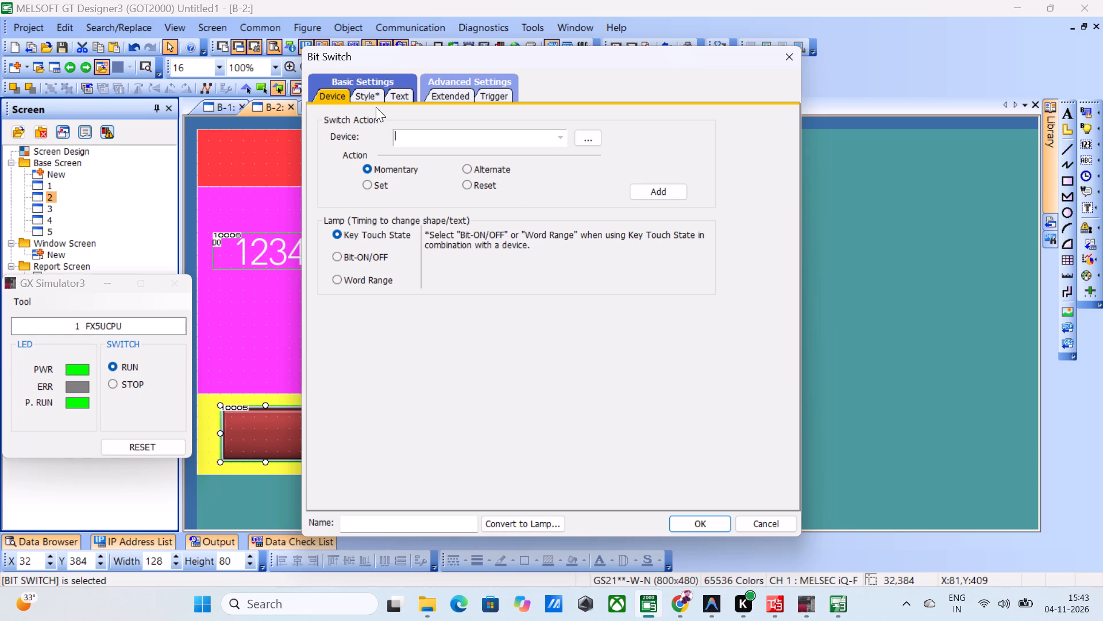
pyautogui.click(374, 97)
pyautogui.click(391, 94)
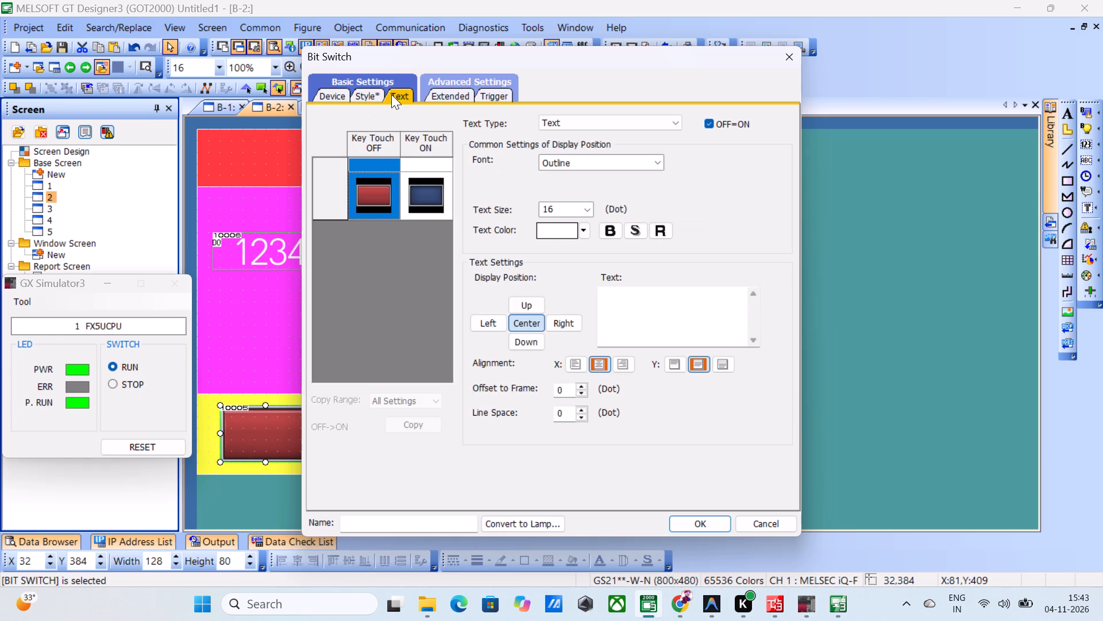
pyautogui.click(367, 98)
pyautogui.click(441, 96)
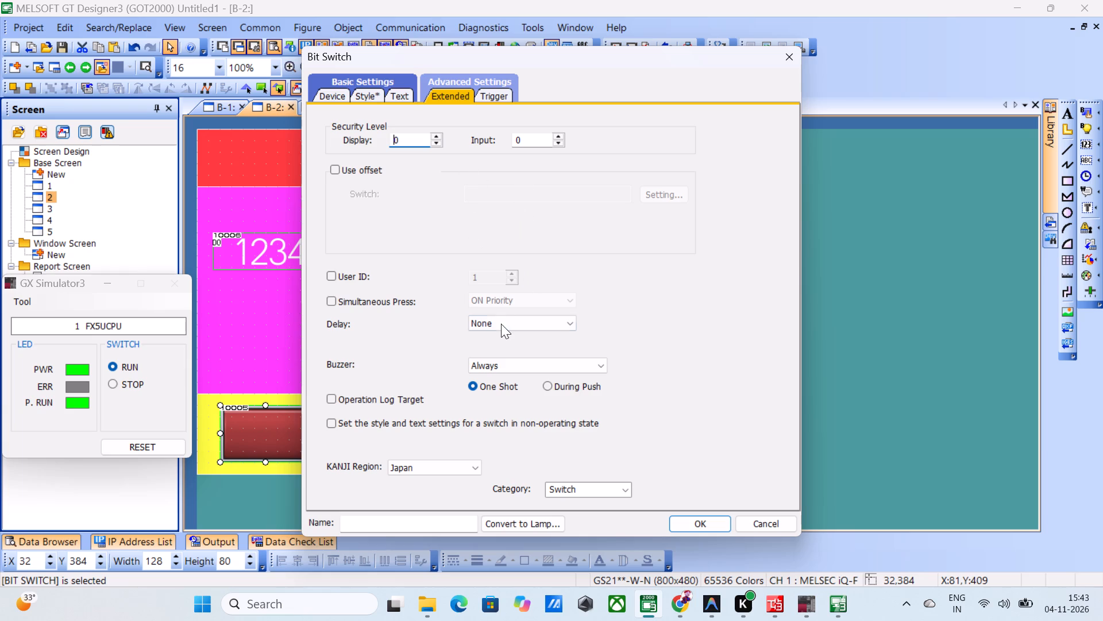
pyautogui.click(487, 85)
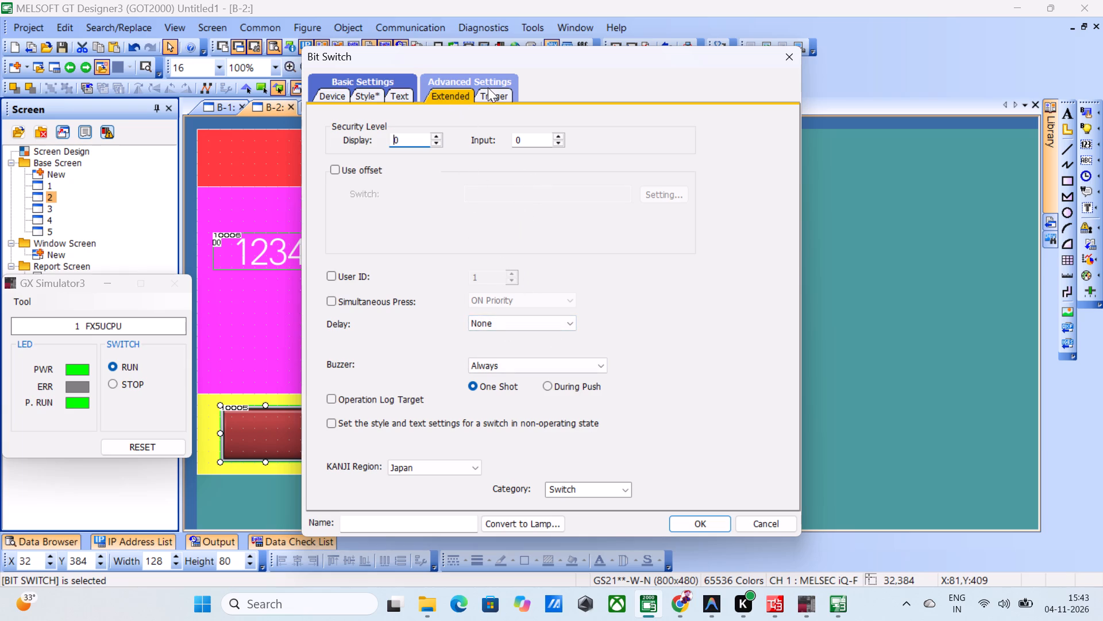
pyautogui.click(490, 99)
pyautogui.click(329, 91)
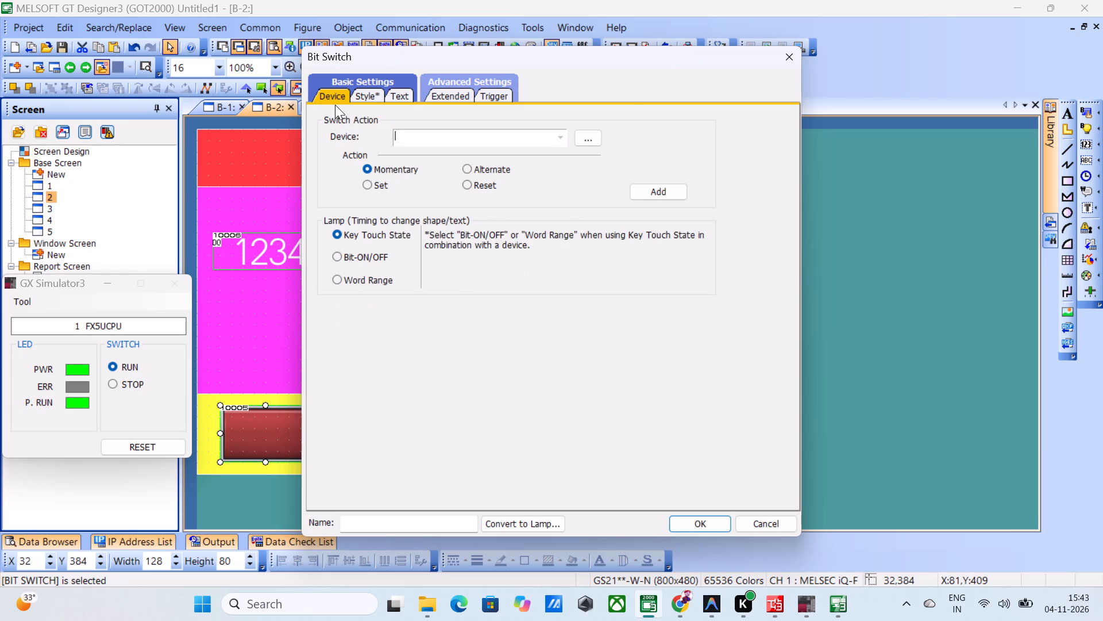
pyautogui.click(338, 257)
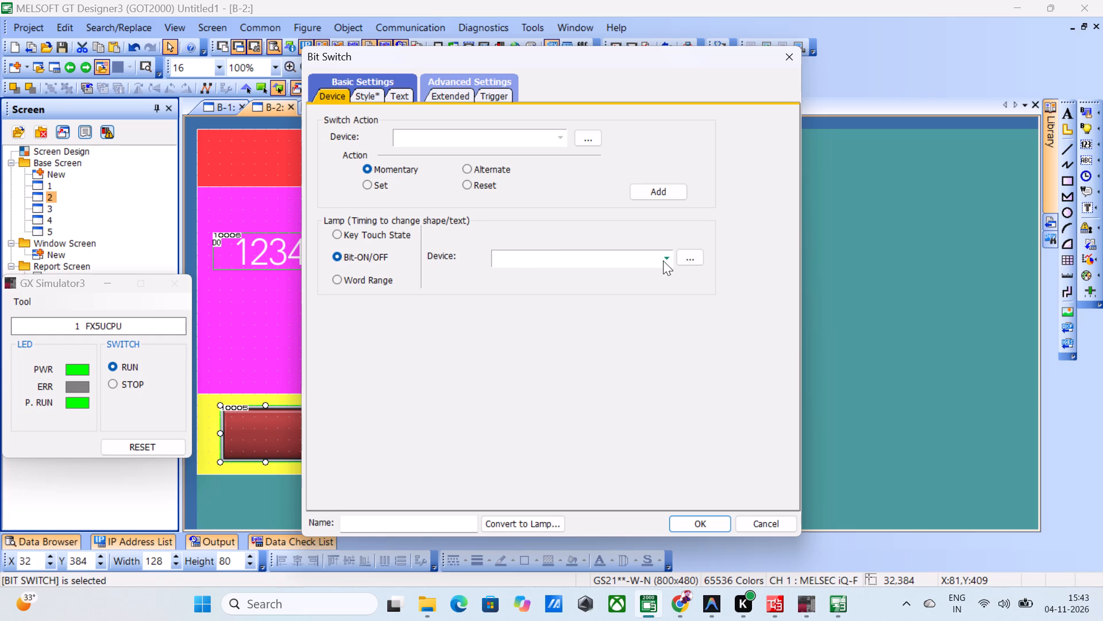
pyautogui.click(663, 260)
pyautogui.click(642, 258)
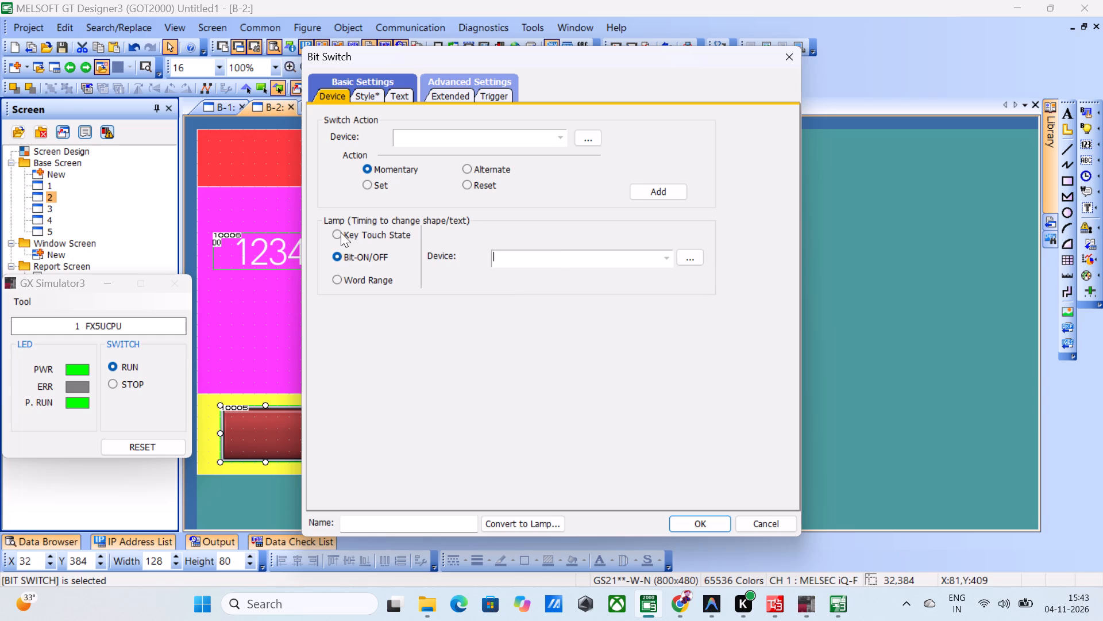
pyautogui.click(338, 233)
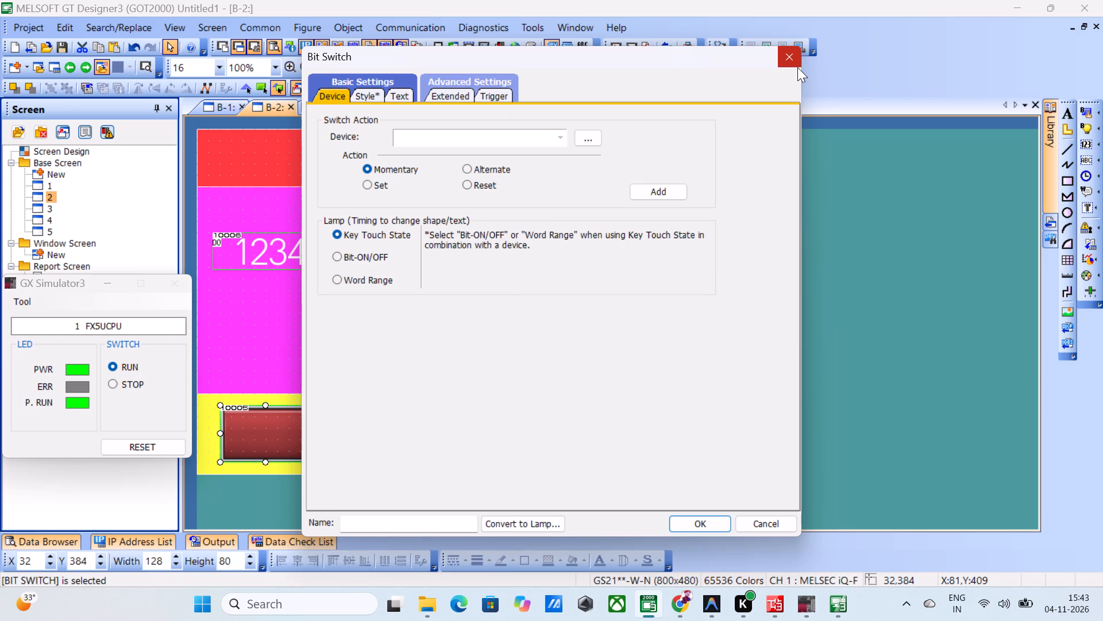
pyautogui.click(797, 67)
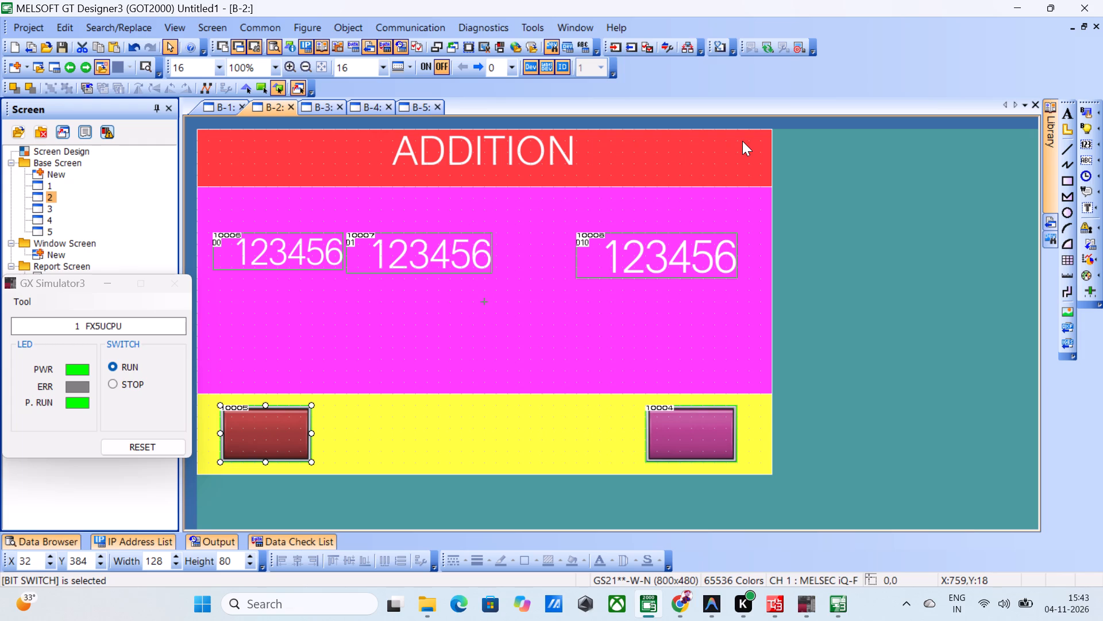
# Recheck the switch action and device settings of the red bit switch on the ADDITION screen.
pyautogui.doubleClick(244, 449)
pyautogui.click(246, 442)
pyautogui.click(245, 443)
pyautogui.doubleClick(245, 443)
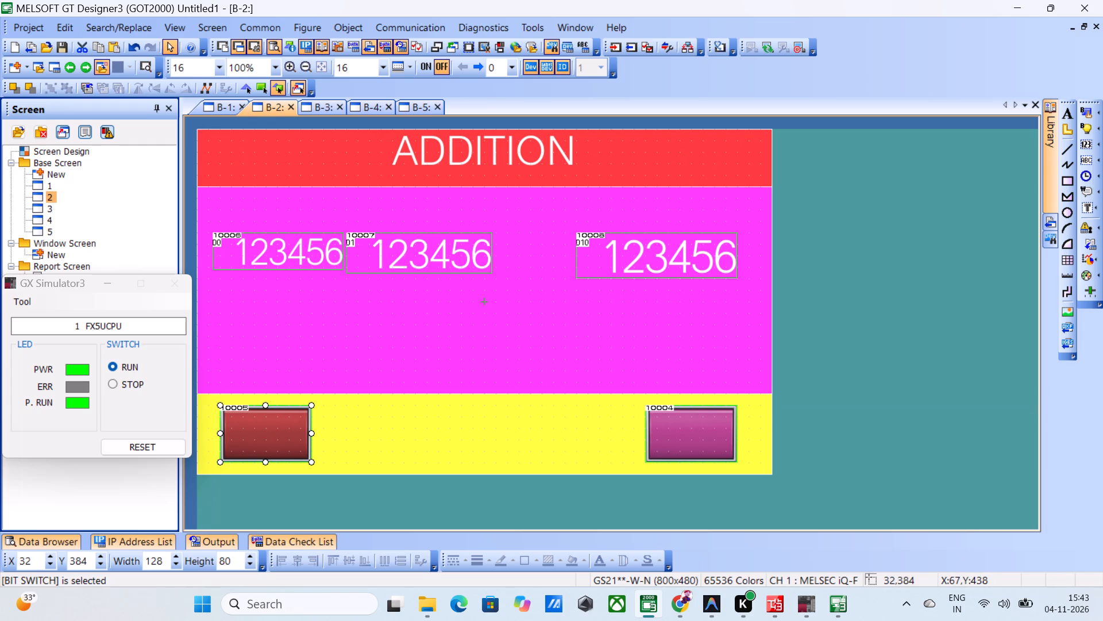
pyautogui.click(258, 437)
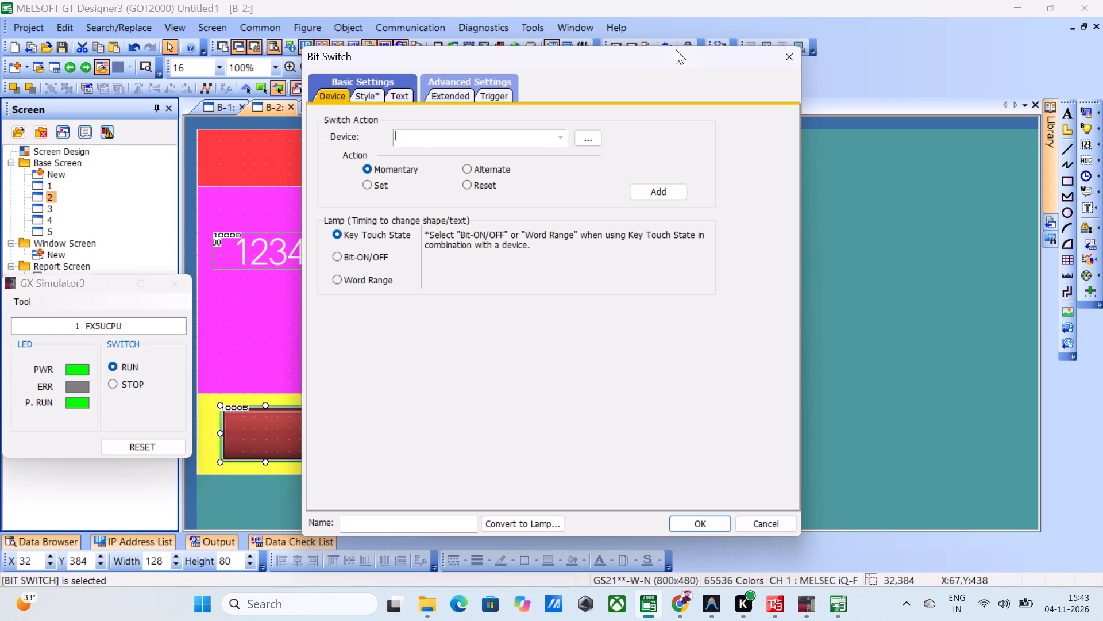
pyautogui.click(792, 54)
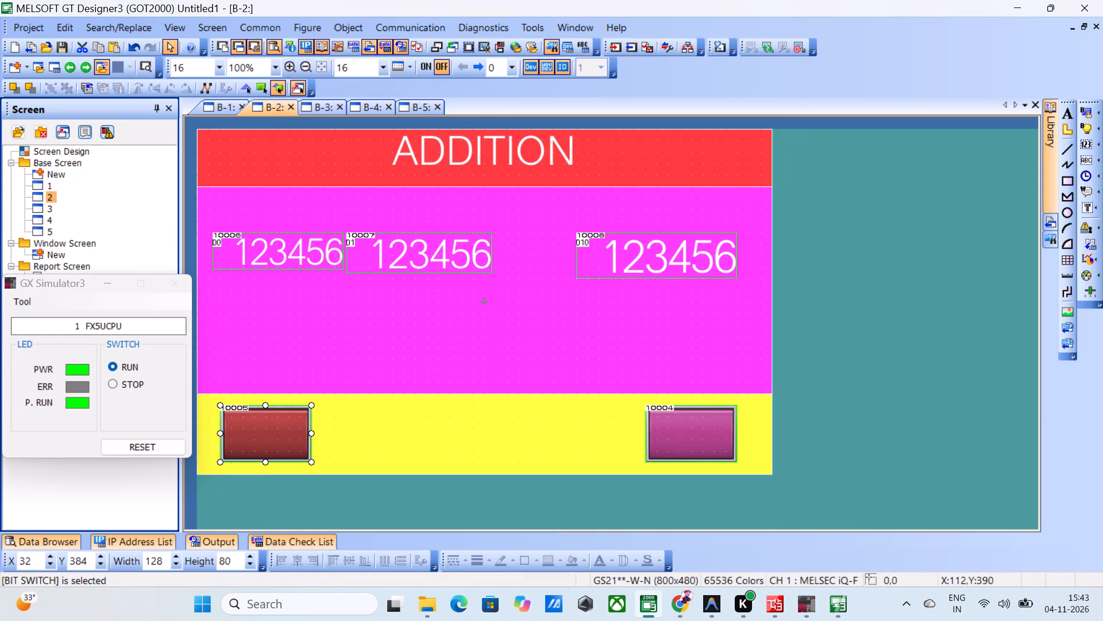
pyautogui.doubleClick(265, 425)
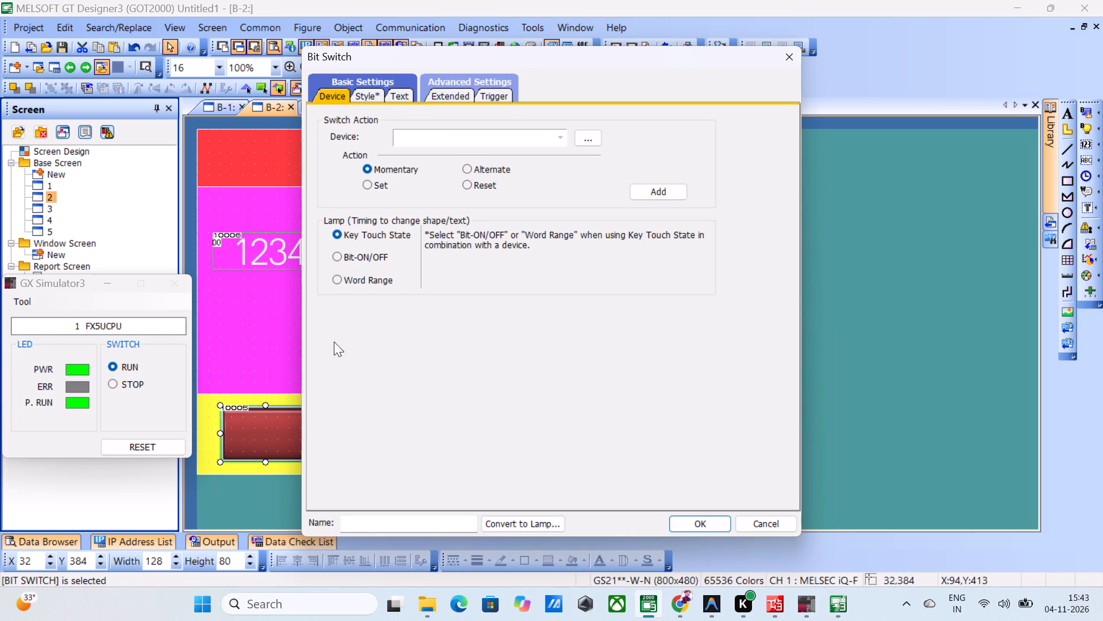
pyautogui.click(427, 143)
pyautogui.click(783, 53)
# Check the device settings of the pink bit switch on the ADDITION screen.
pyautogui.doubleClick(691, 434)
pyautogui.click(692, 432)
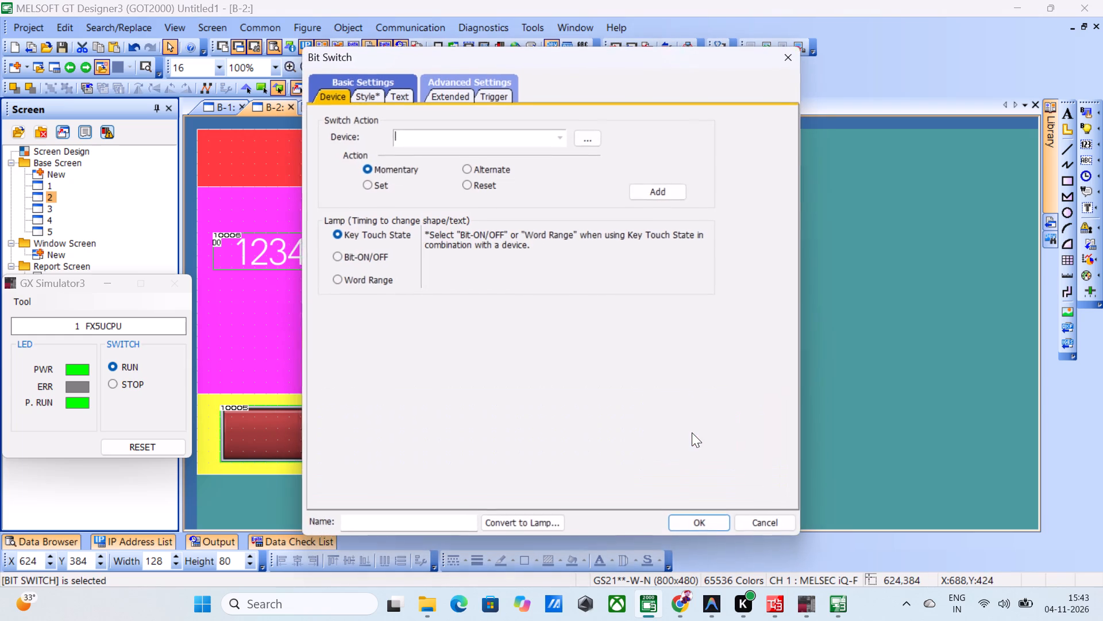
pyautogui.click(788, 70)
pyautogui.click(792, 55)
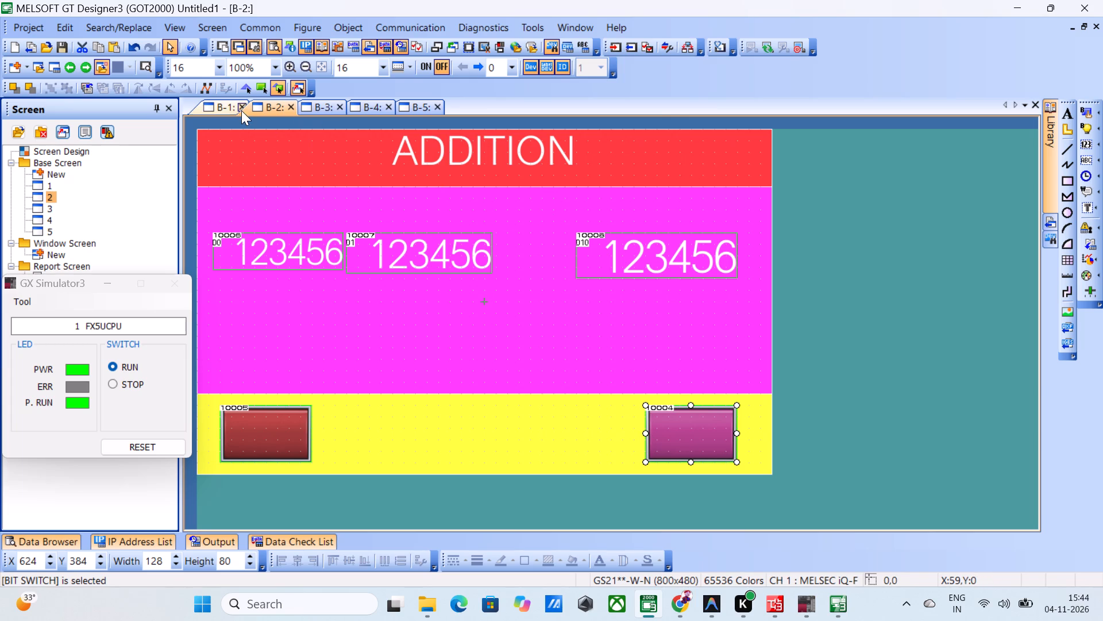
# Check the action list of the next switch on the WELCOME base screen.
pyautogui.click(222, 105)
pyautogui.doubleClick(709, 444)
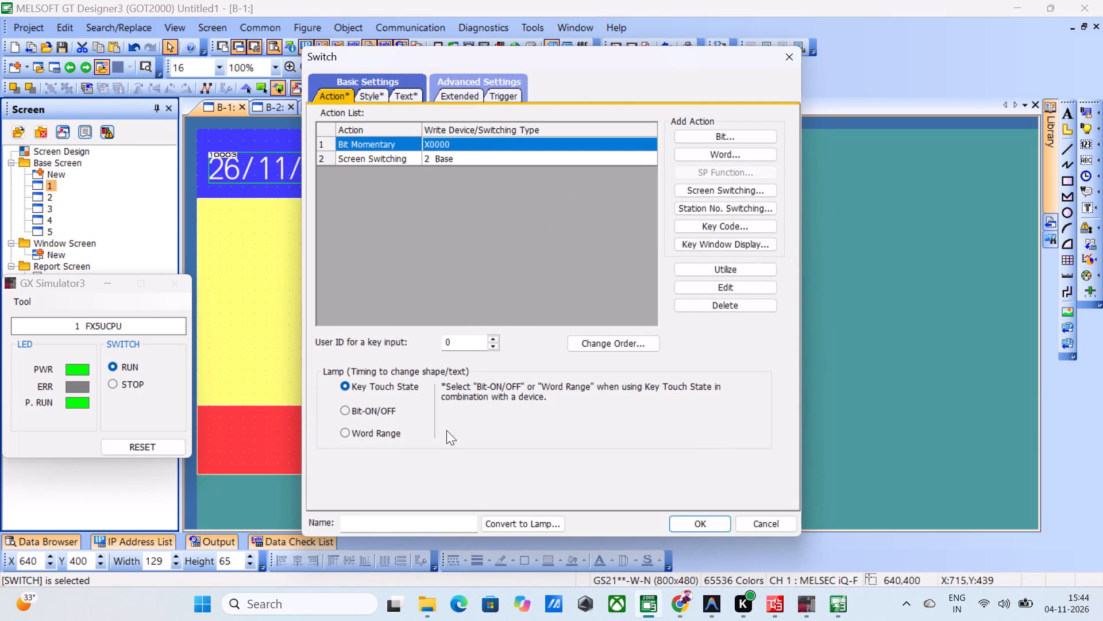
pyautogui.click(790, 62)
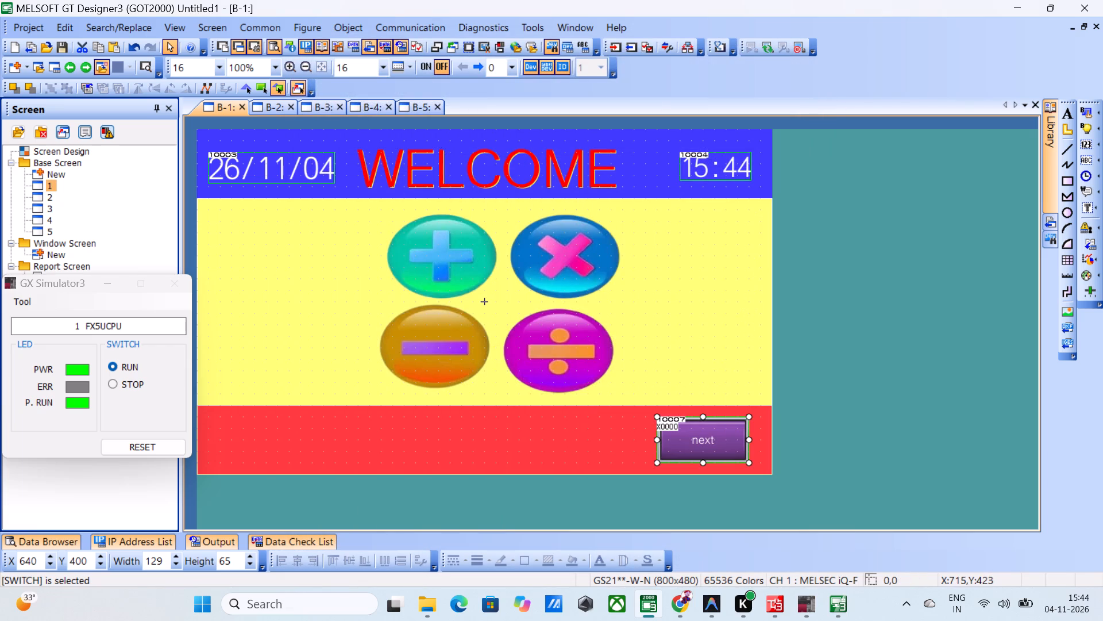
# Copy the WELCOME screen's next switch onto the ADDITION screen twice, at about X 192, Y 400 and X 448, Y 384.
pyautogui.hotkey('ctrl', 'c')
pyautogui.click(268, 108)
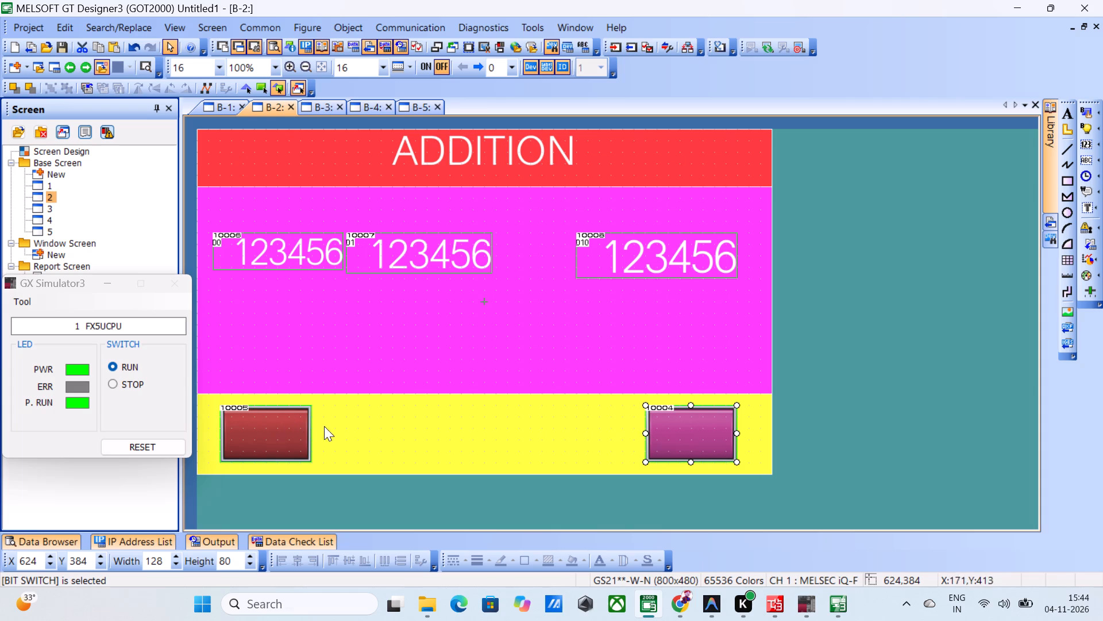
pyautogui.hotkey('ctrl', 'v')
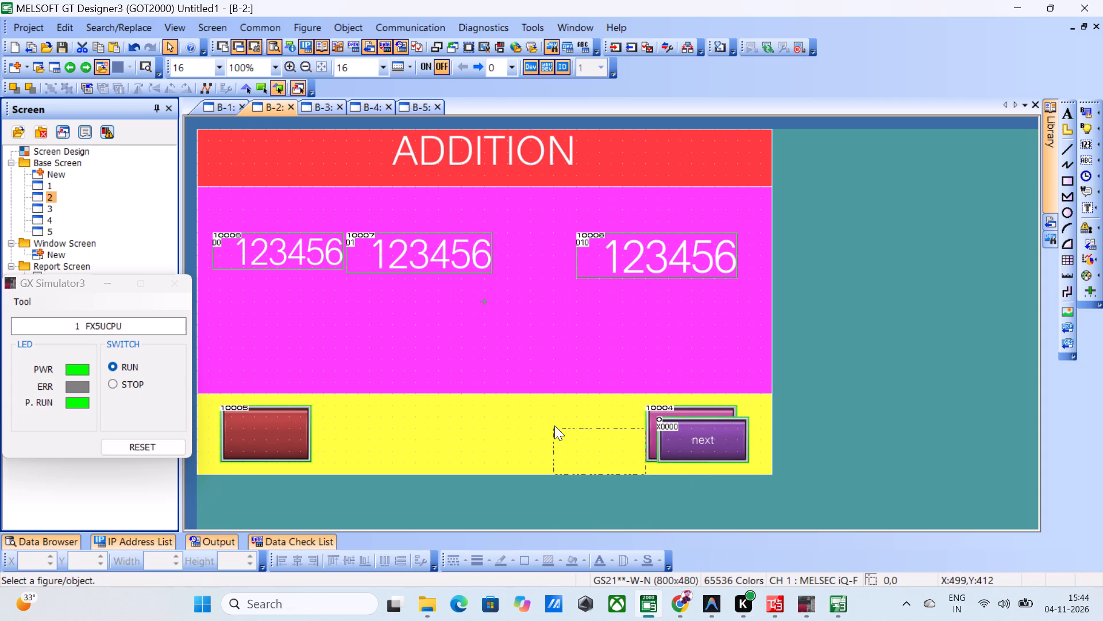
pyautogui.click(334, 413)
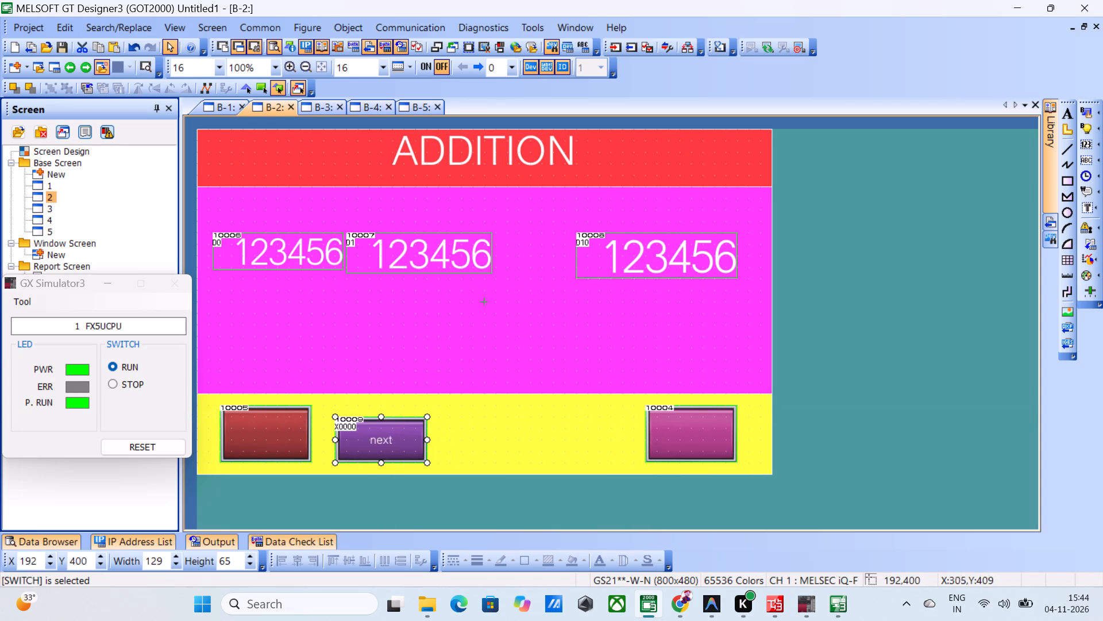
pyautogui.hotkey('ctrl', 'v')
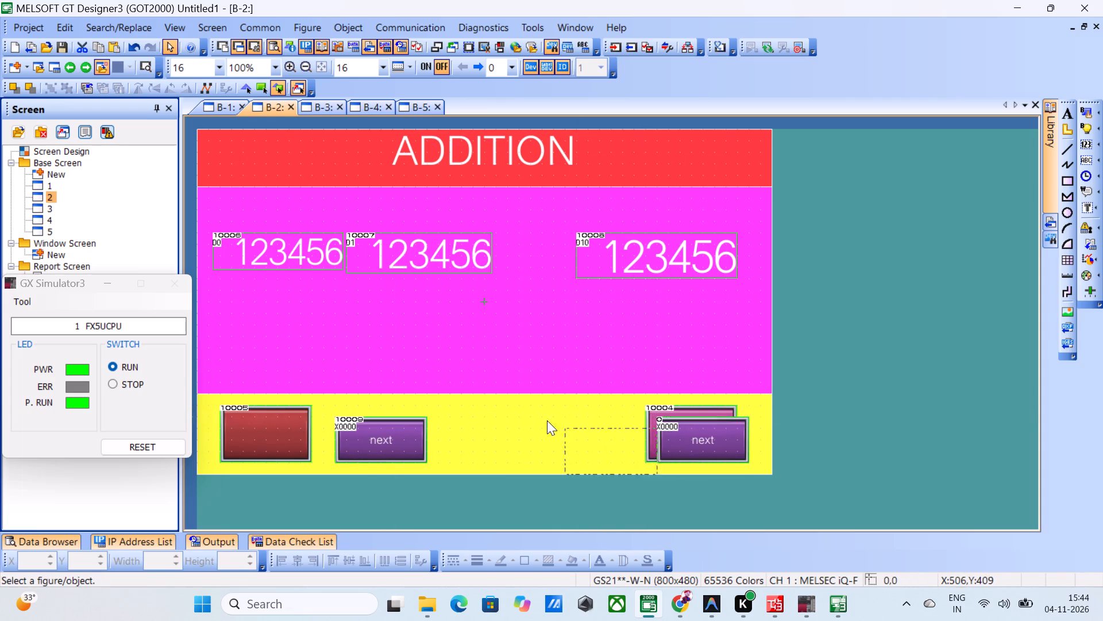
pyautogui.click(524, 409)
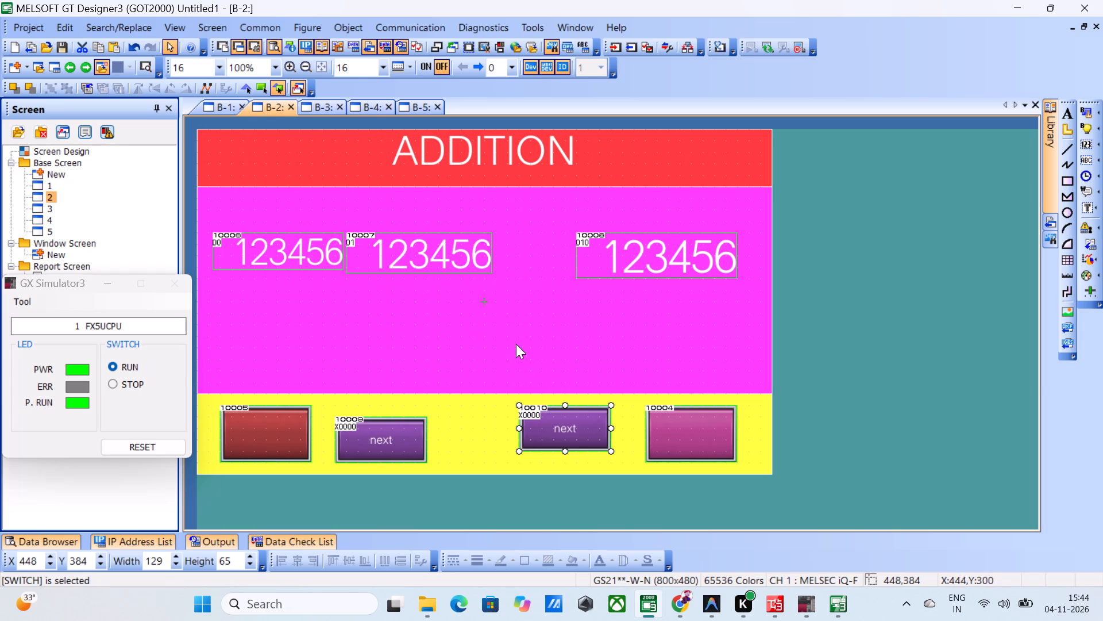
# Check the action list of the pasted next switch beside the red bit switch on the ADDITION screen.
pyautogui.click(321, 110)
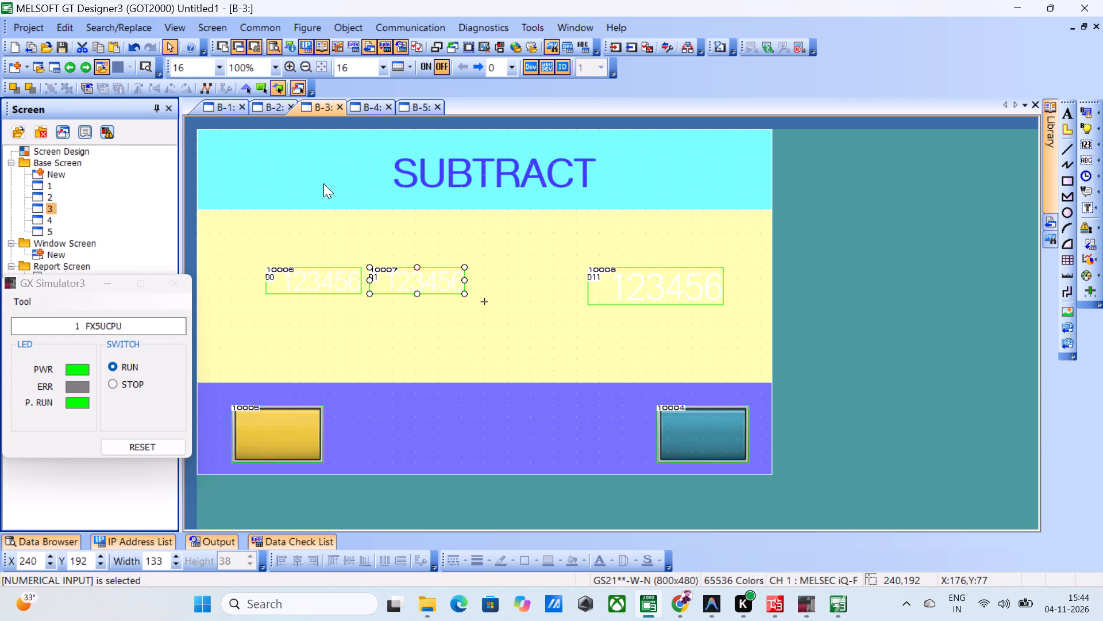
pyautogui.click(270, 105)
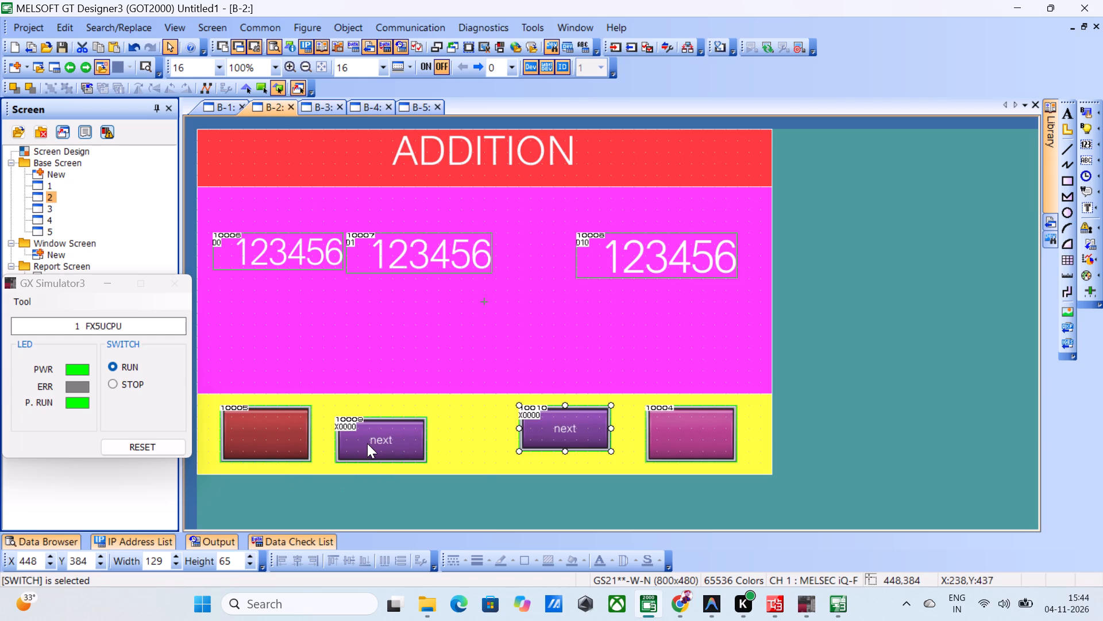
pyautogui.click(367, 443)
pyautogui.tripleClick(367, 442)
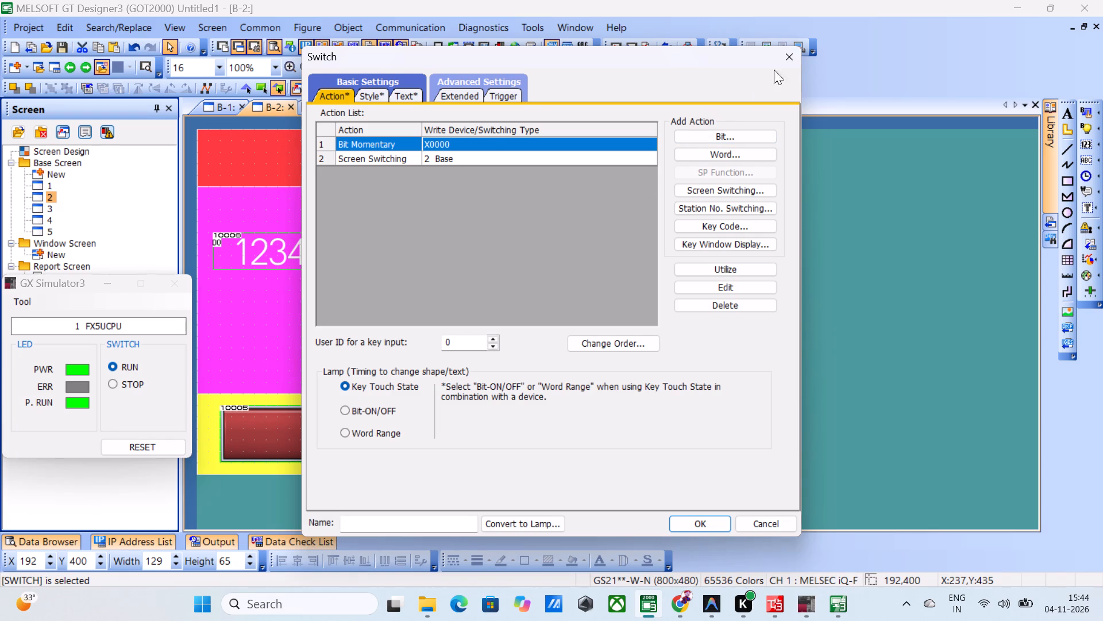
pyautogui.click(789, 61)
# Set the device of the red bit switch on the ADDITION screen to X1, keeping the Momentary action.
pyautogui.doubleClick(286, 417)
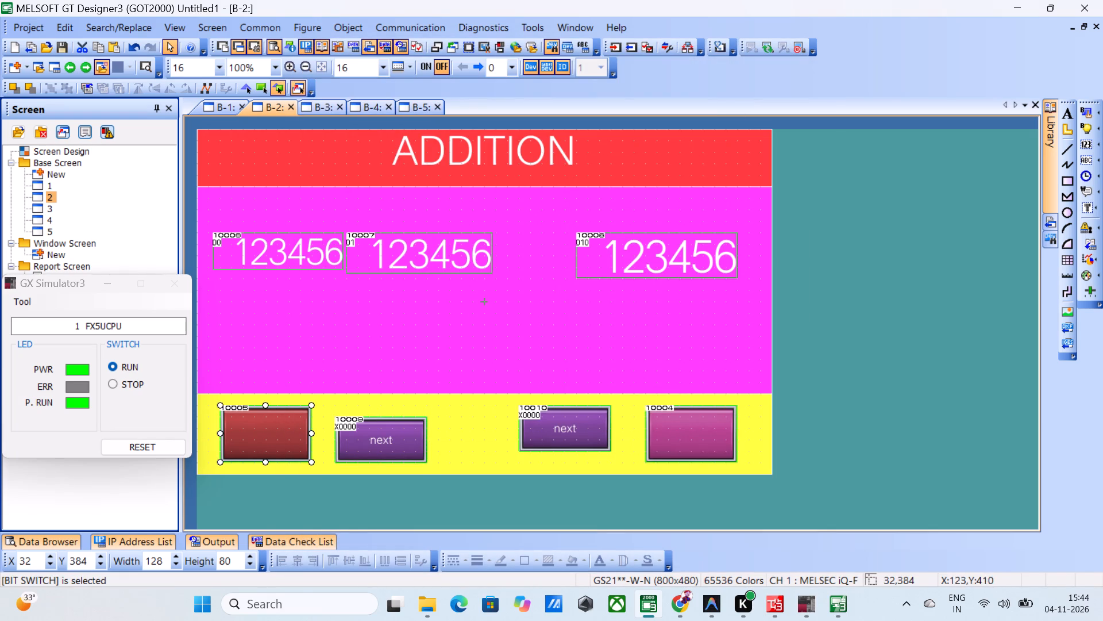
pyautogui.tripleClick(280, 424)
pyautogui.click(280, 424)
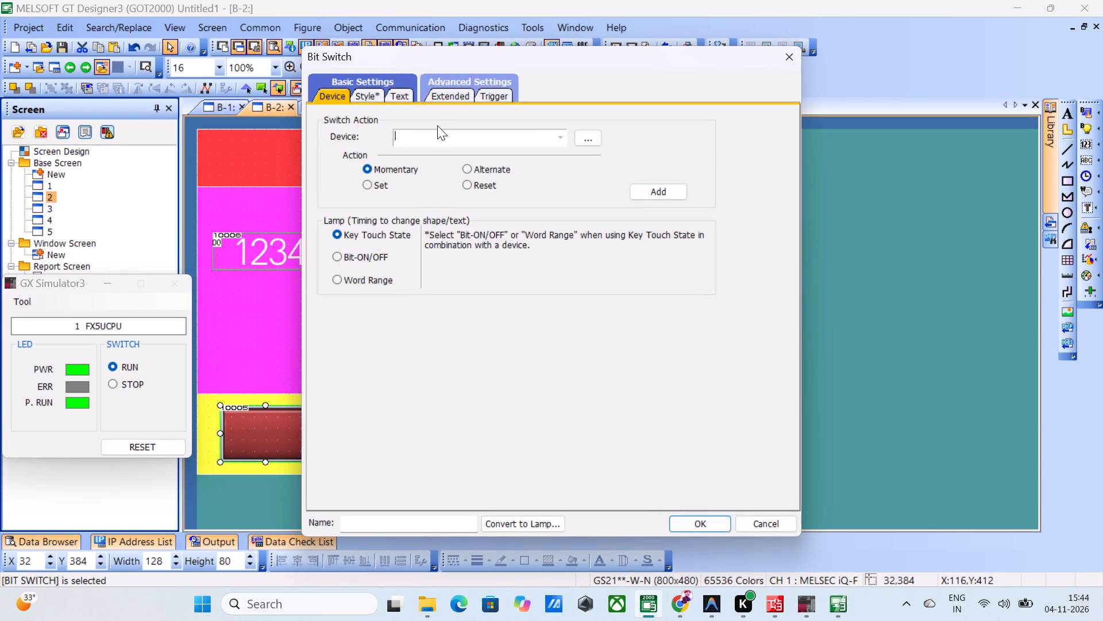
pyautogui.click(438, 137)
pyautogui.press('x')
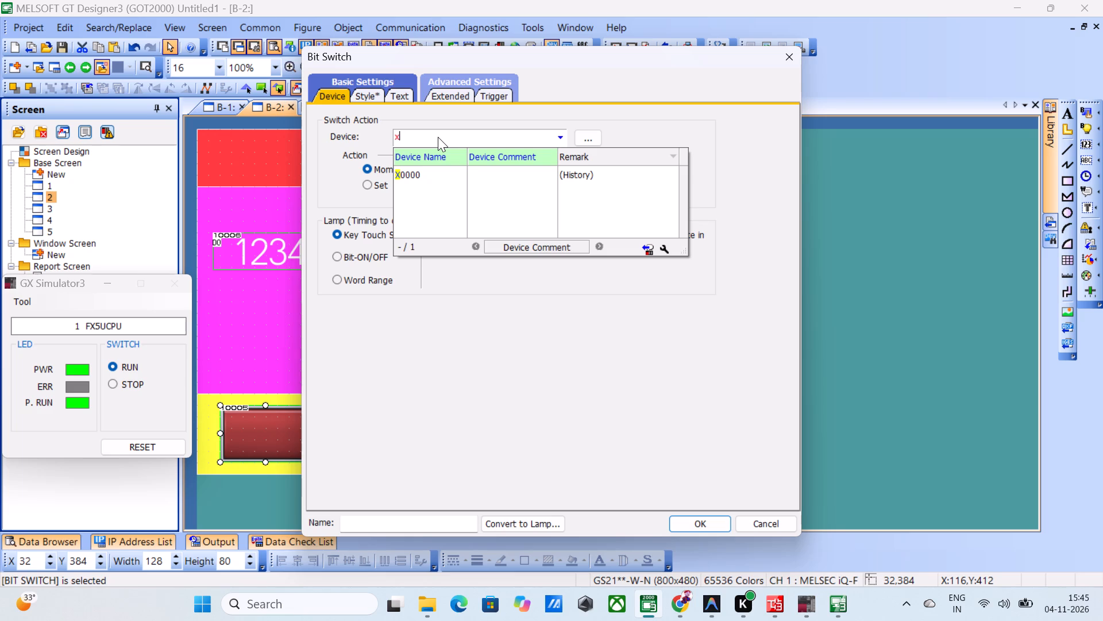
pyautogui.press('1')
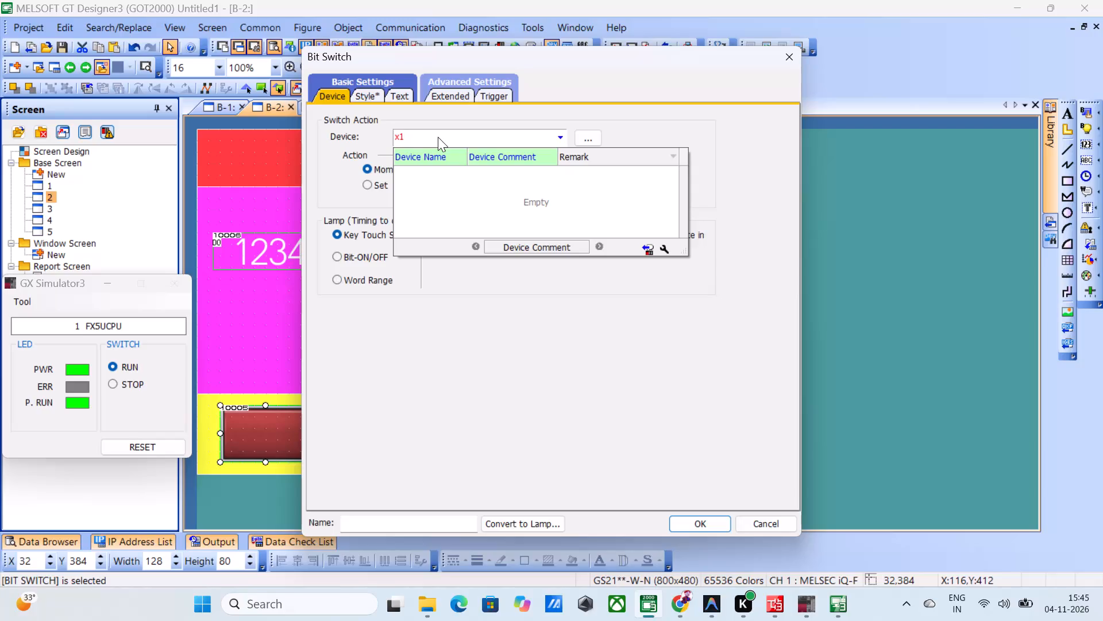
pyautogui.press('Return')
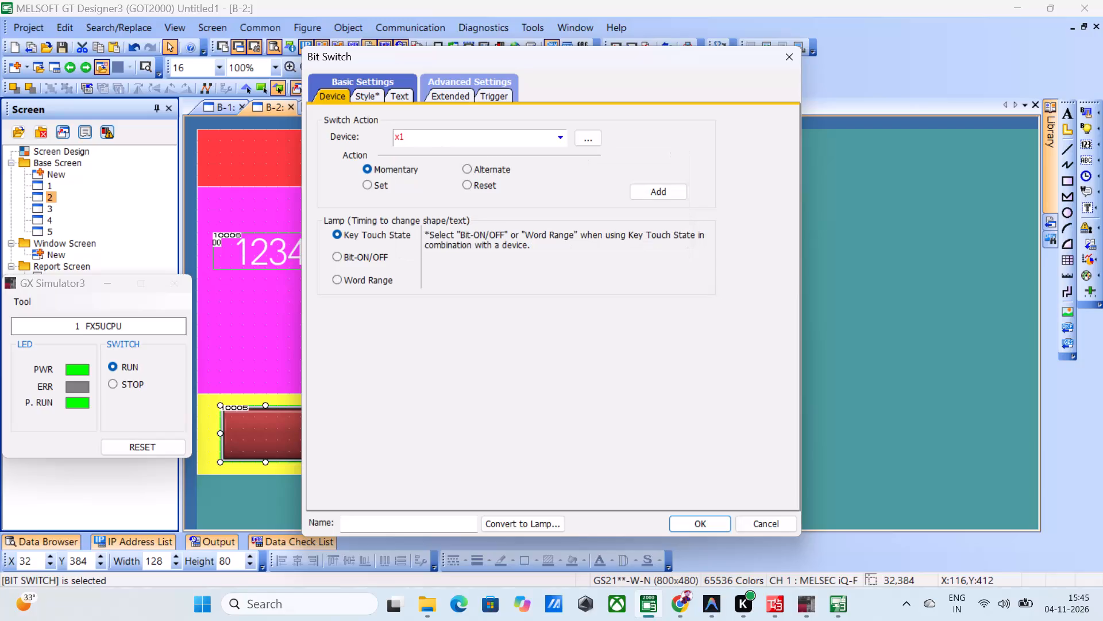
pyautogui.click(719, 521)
# Examine the red bit switch's text, style, trigger, extended and Bit-ON/OFF lamp timing settings, leaving without applying changes.
pyautogui.click(270, 416)
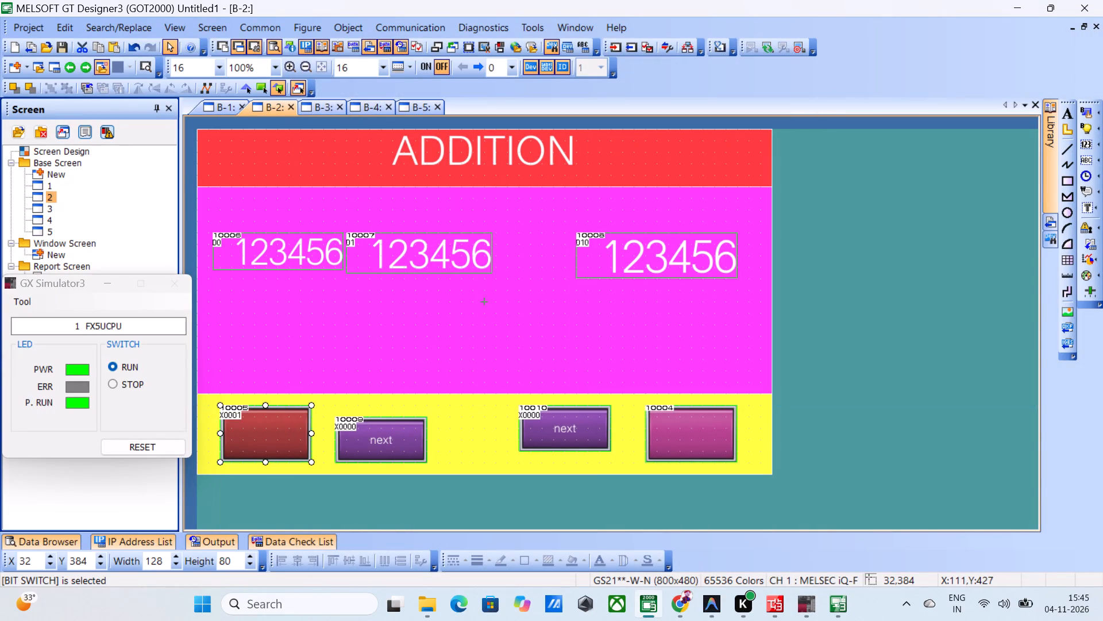
pyautogui.click(276, 435)
pyautogui.doubleClick(276, 435)
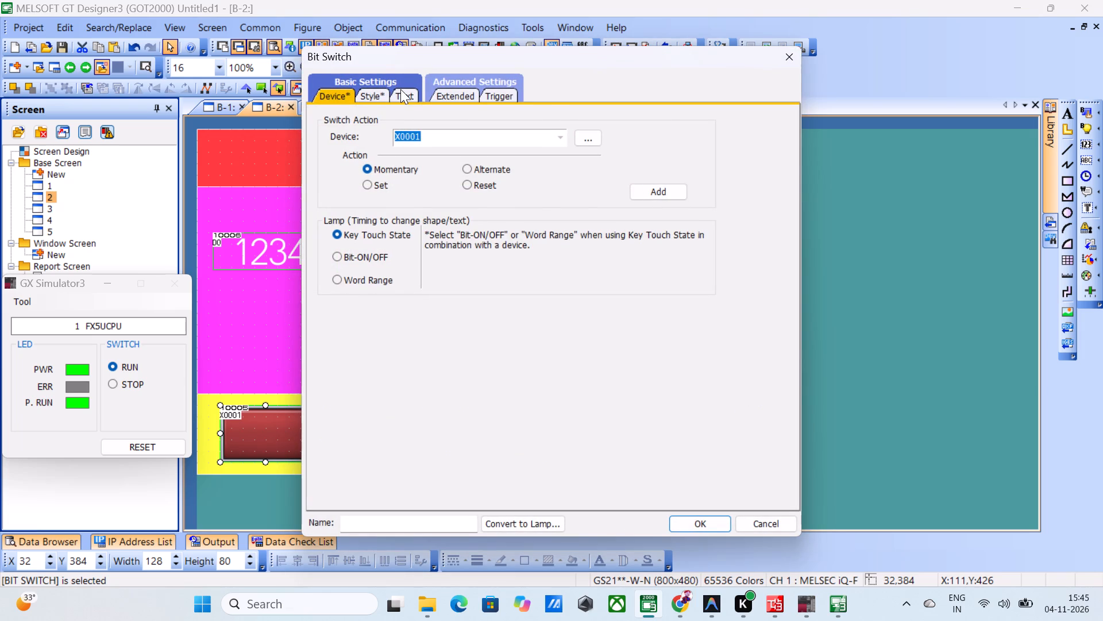
pyautogui.click(400, 89)
pyautogui.click(368, 98)
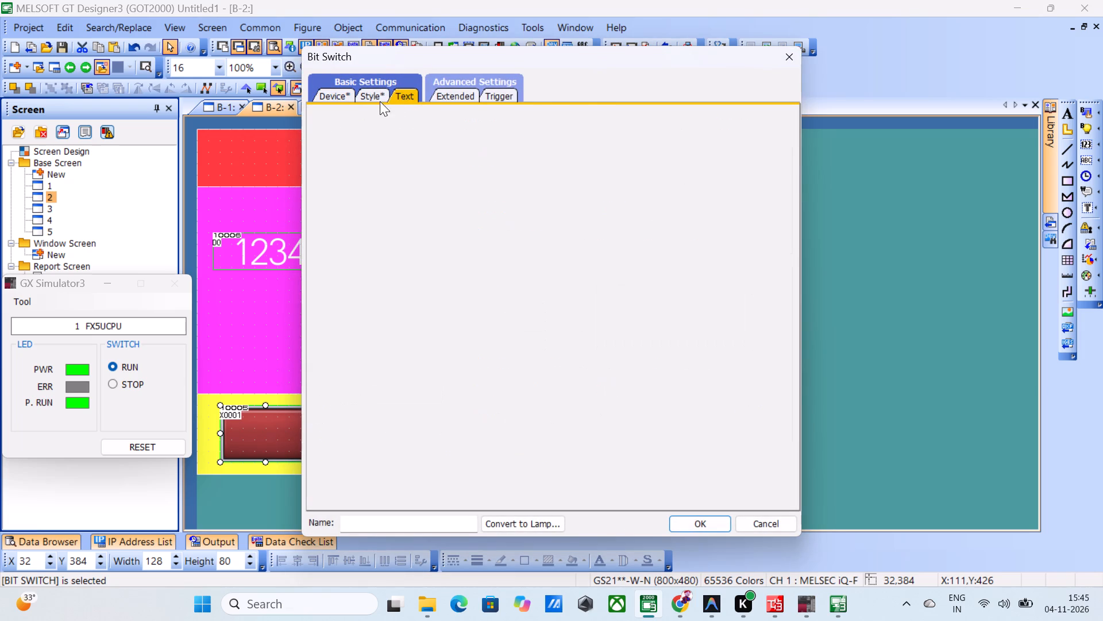
pyautogui.click(500, 96)
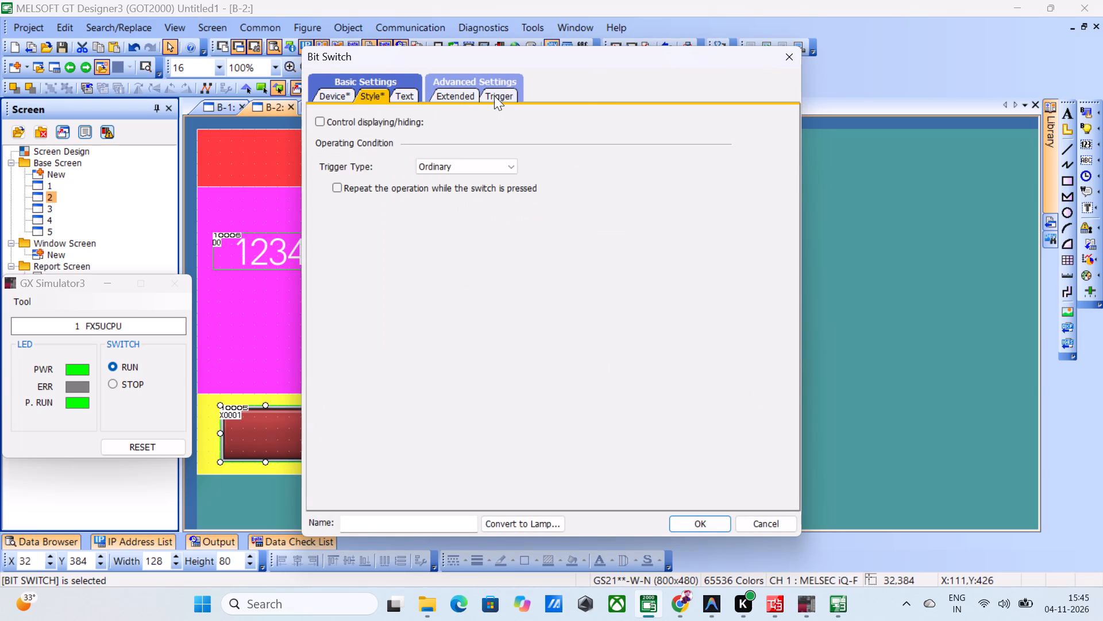
pyautogui.doubleClick(478, 91)
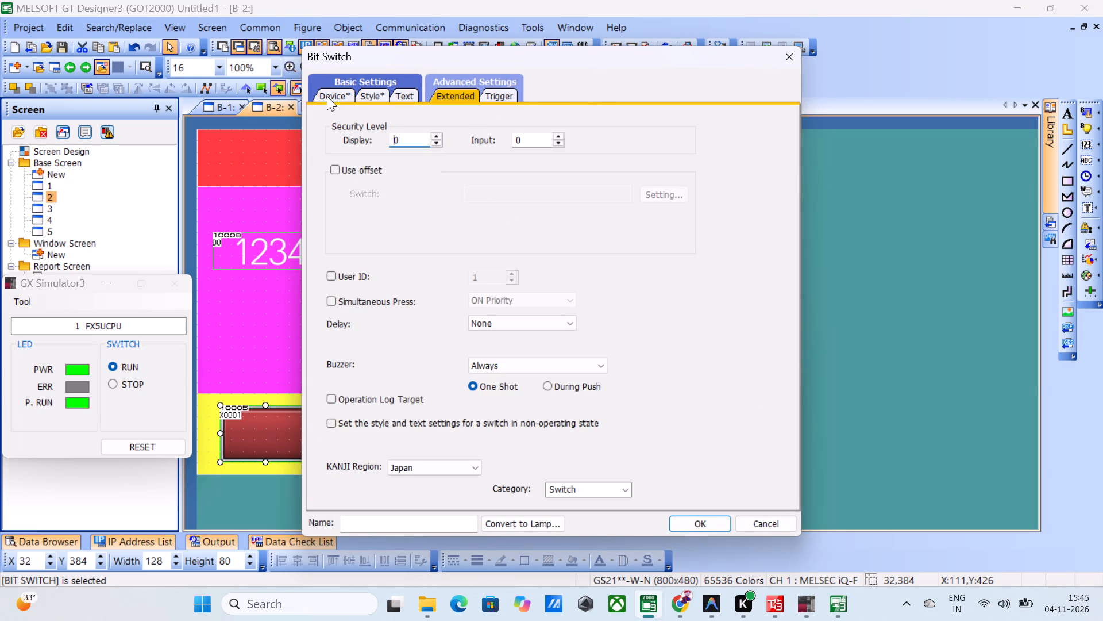
pyautogui.click(327, 96)
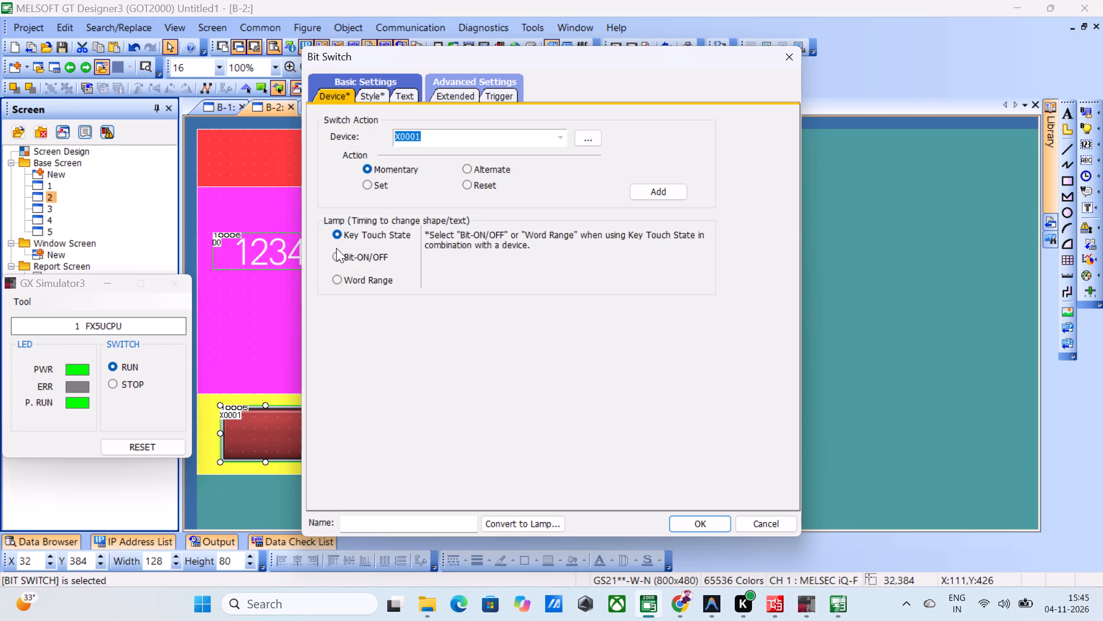
pyautogui.click(340, 255)
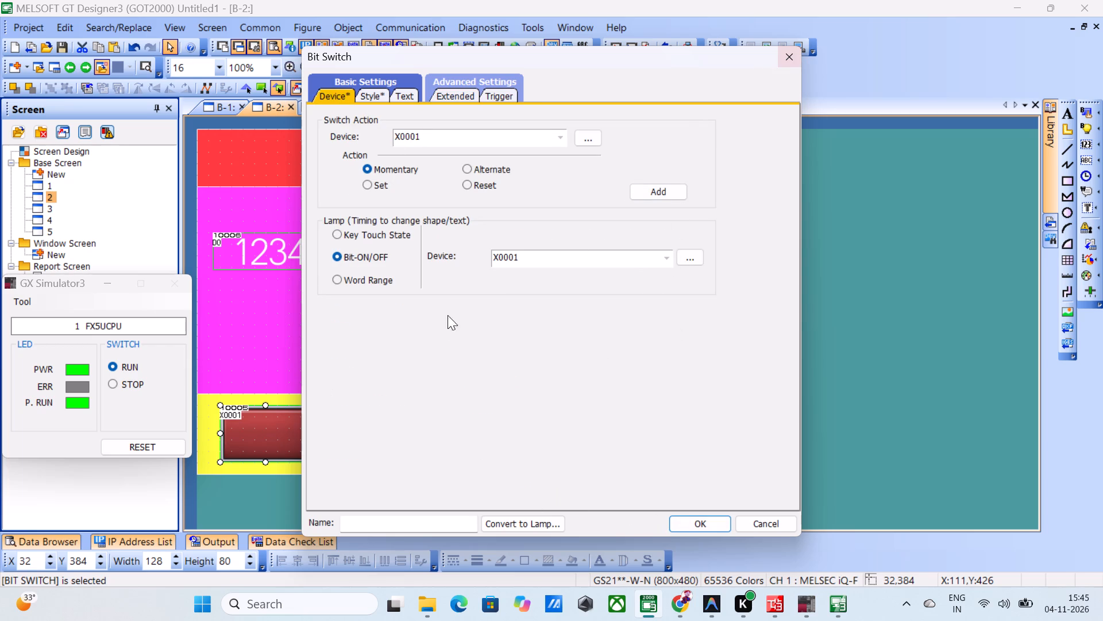
pyautogui.click(372, 97)
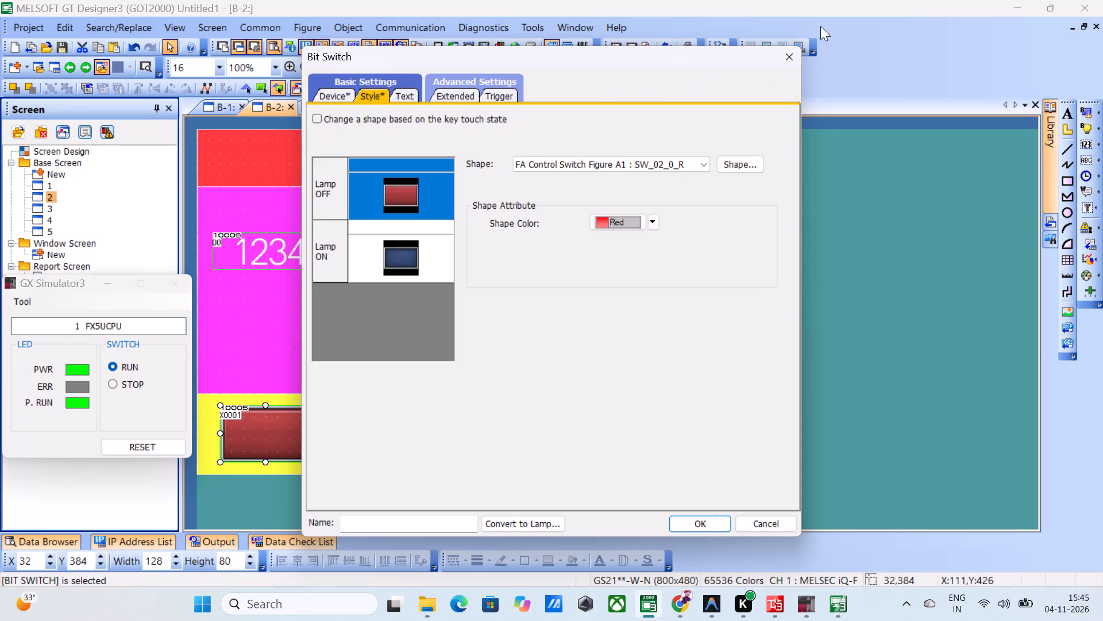
pyautogui.click(792, 51)
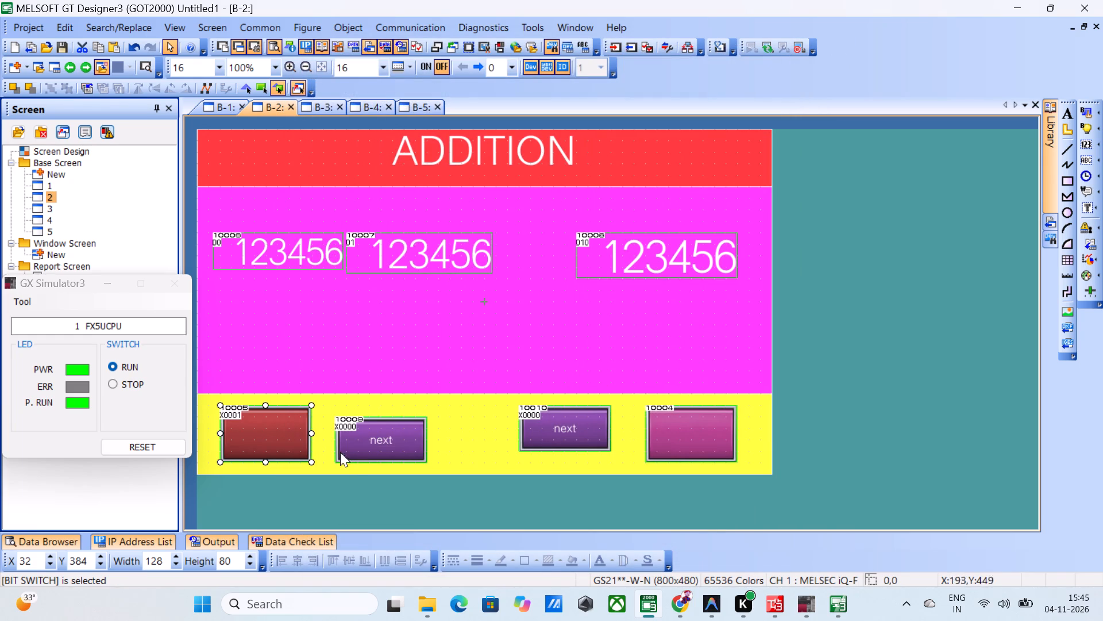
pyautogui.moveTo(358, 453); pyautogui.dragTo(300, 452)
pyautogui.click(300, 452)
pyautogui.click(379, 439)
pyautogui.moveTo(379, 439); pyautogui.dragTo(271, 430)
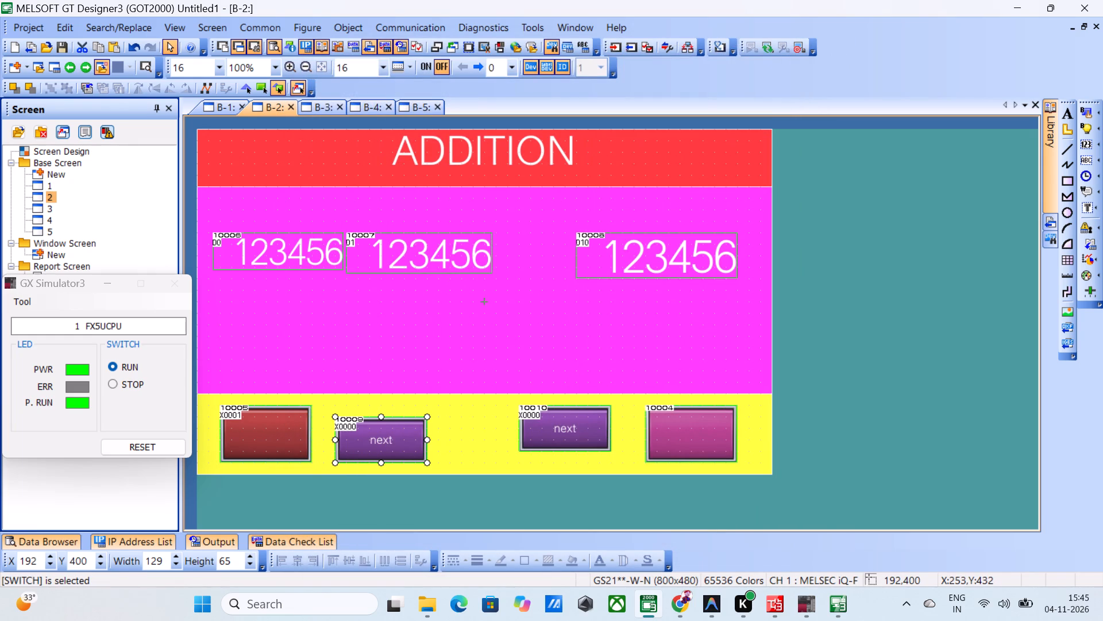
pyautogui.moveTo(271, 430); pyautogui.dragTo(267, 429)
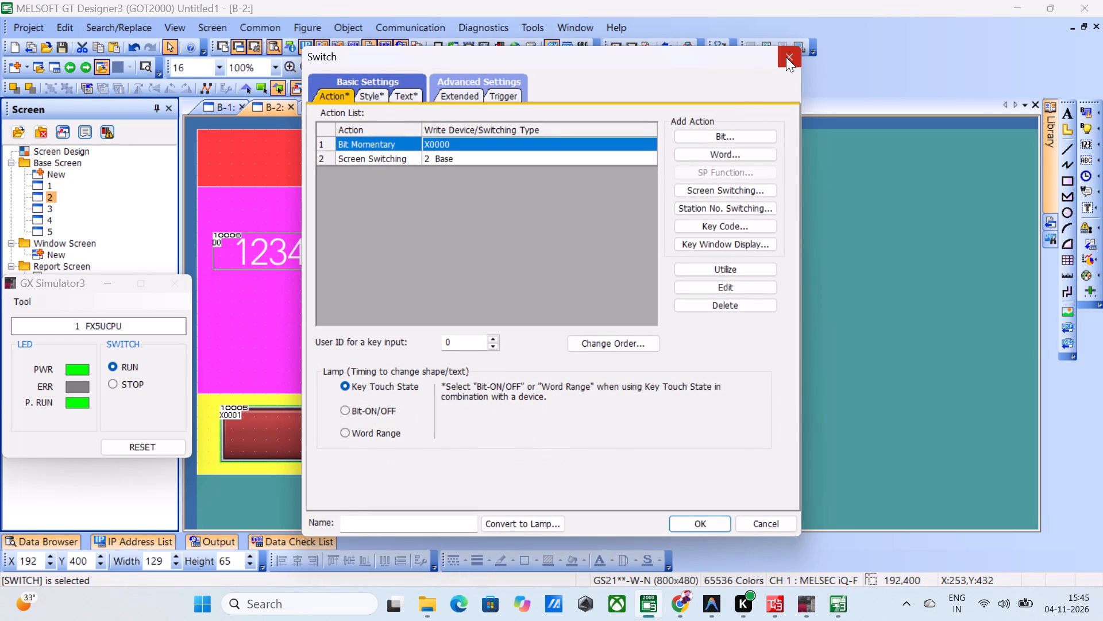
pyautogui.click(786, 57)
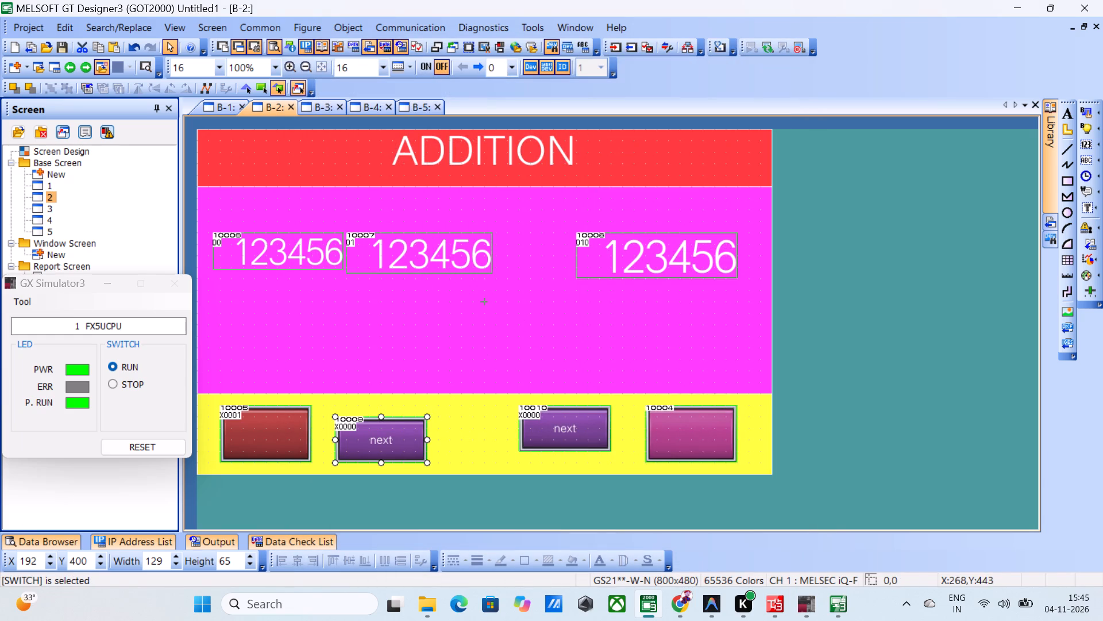
# Delete the red bit switch on the ADDITION screen and move the adjacent next switch into its place at about X 48, Y 400.
pyautogui.moveTo(368, 437); pyautogui.dragTo(358, 437)
pyautogui.doubleClick(264, 427)
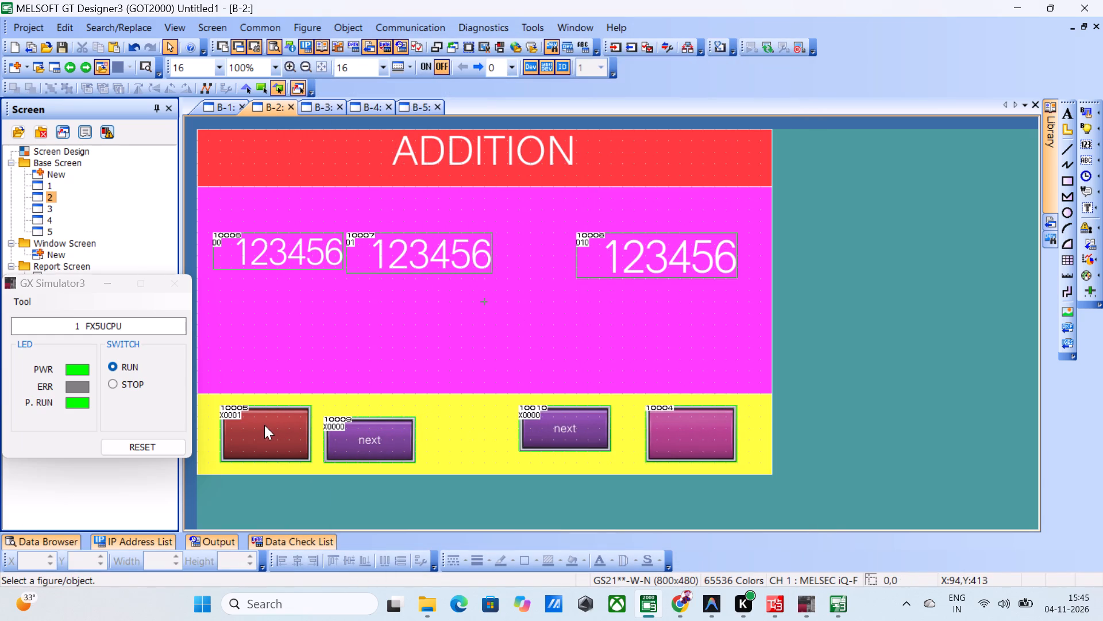
pyautogui.click(264, 425)
pyautogui.press('Delete')
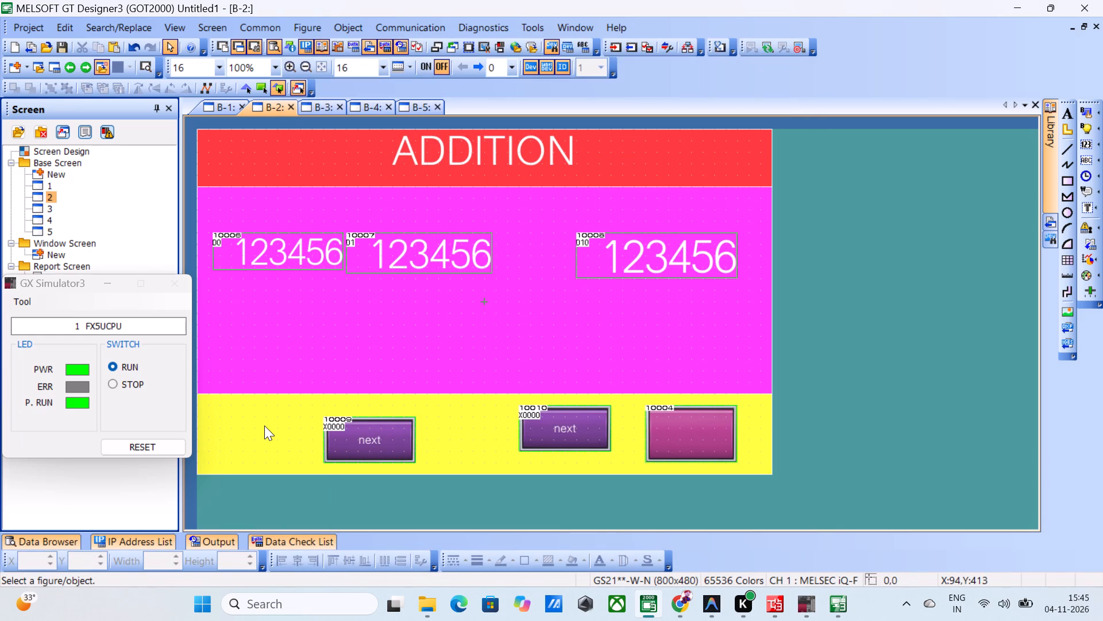
pyautogui.click(341, 451)
pyautogui.moveTo(368, 447); pyautogui.dragTo(344, 443)
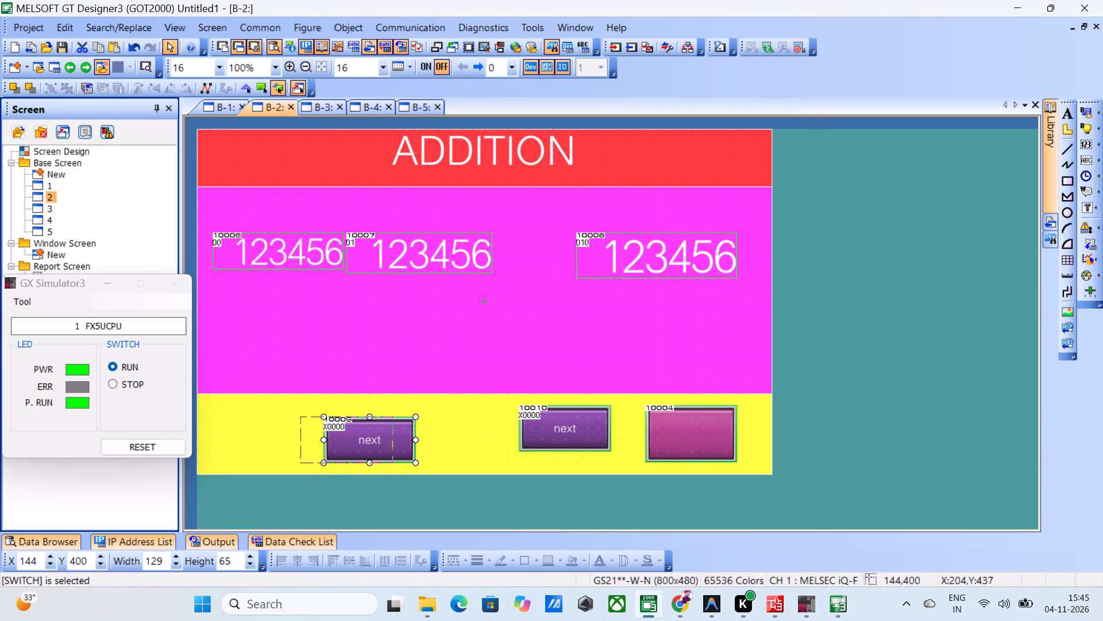
pyautogui.moveTo(344, 443); pyautogui.dragTo(275, 446)
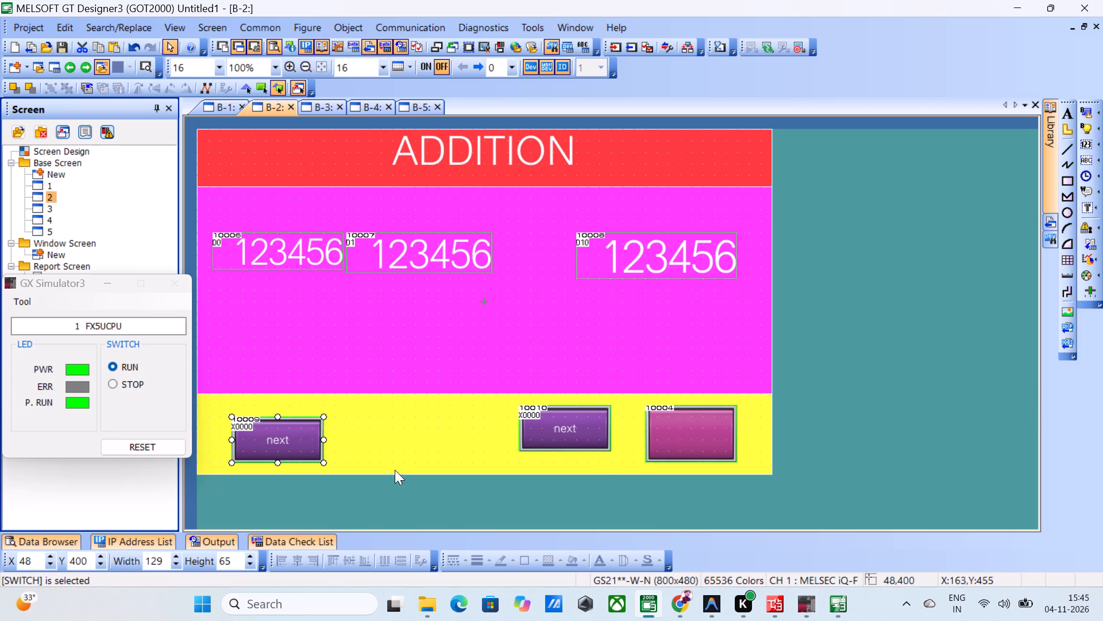
# Delete the pink bit switch on the ADDITION screen and move the other next switch into its place at about X 624, Y 400.
pyautogui.click(655, 440)
pyautogui.press('Delete')
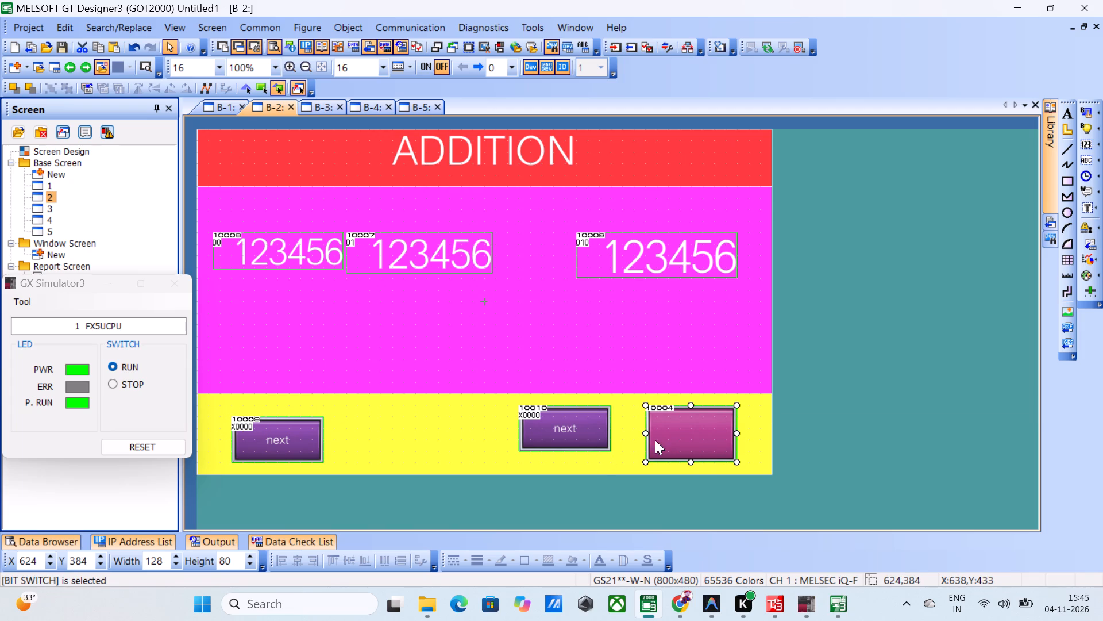
pyautogui.click(579, 431)
pyautogui.moveTo(580, 431); pyautogui.dragTo(684, 450)
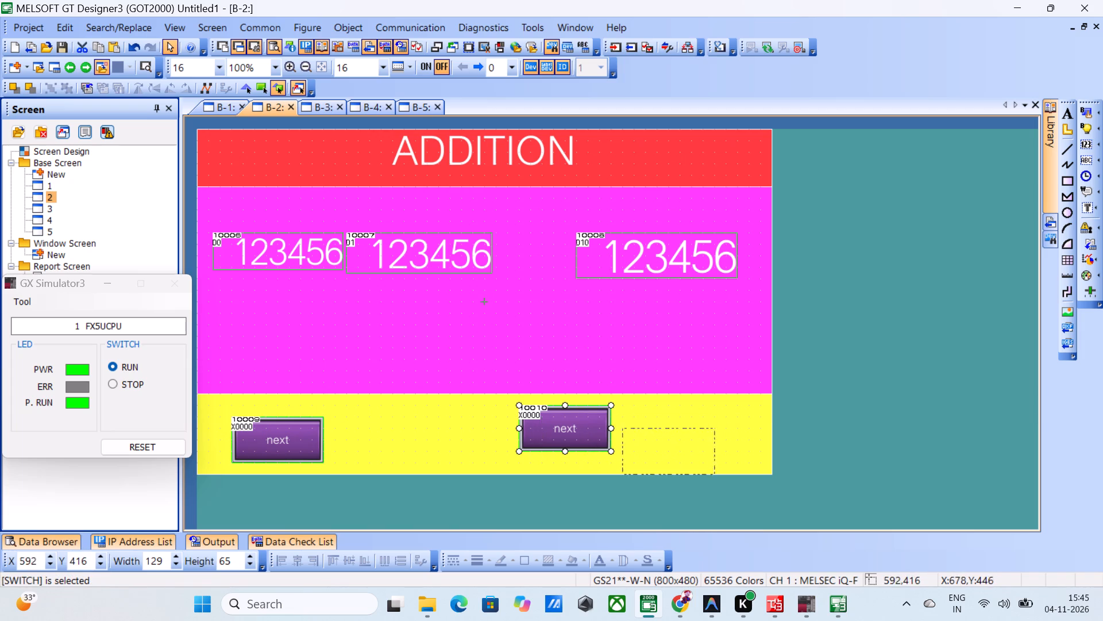
pyautogui.moveTo(684, 450); pyautogui.dragTo(708, 444)
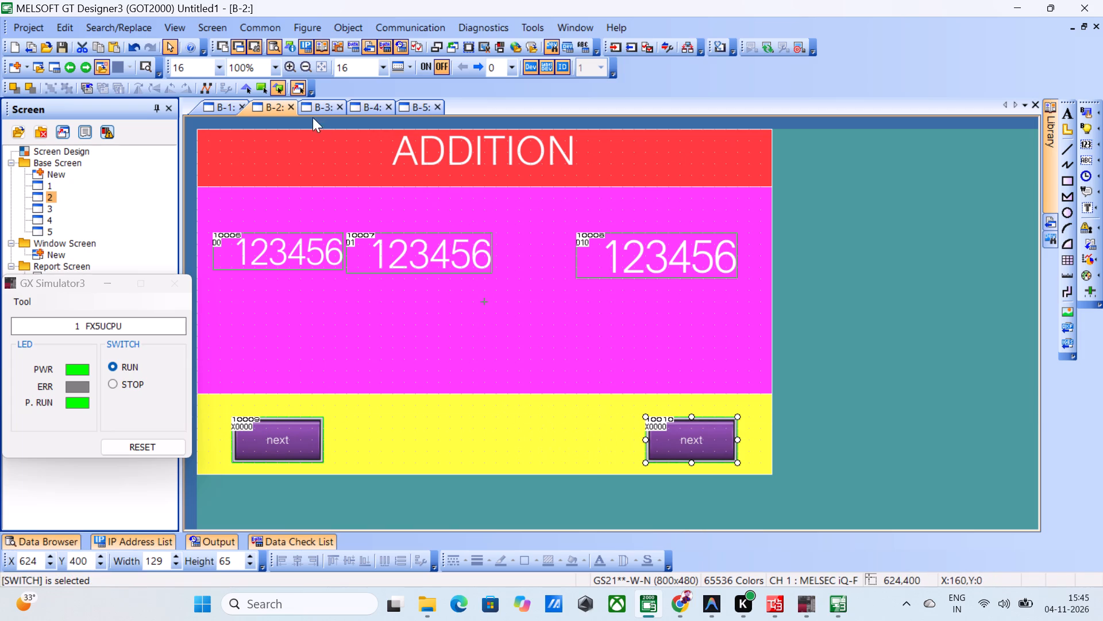
# Paste two copied next switches on the SUBTRACT screen, one over the yellow switch and one over the teal switch at about X 640, Y 400.
pyautogui.click(317, 108)
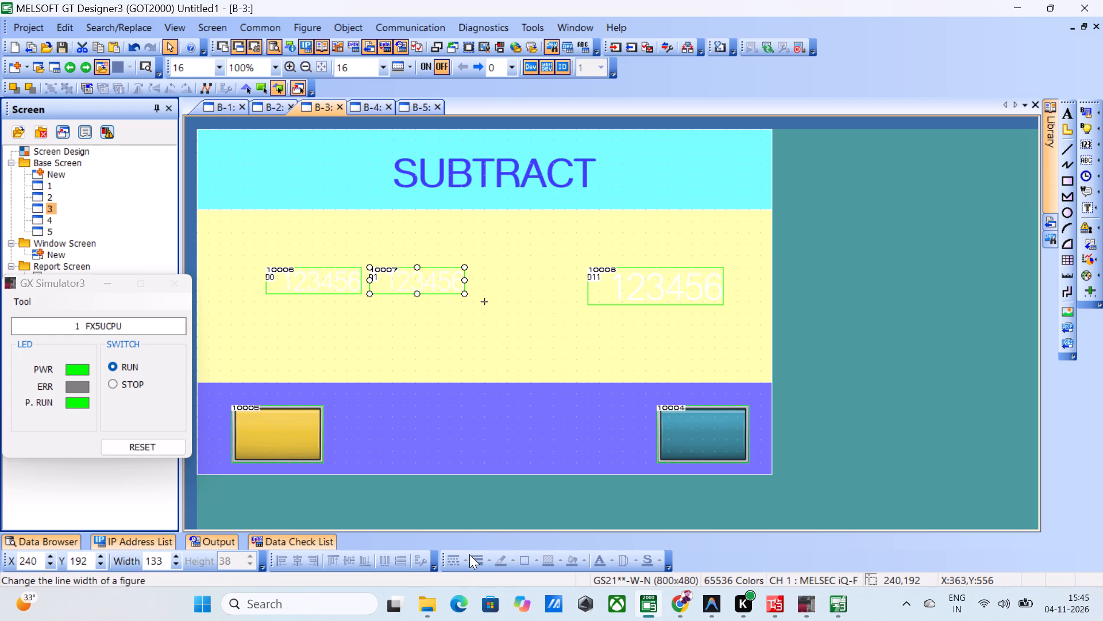
pyautogui.hotkey('ctrl', 'v')
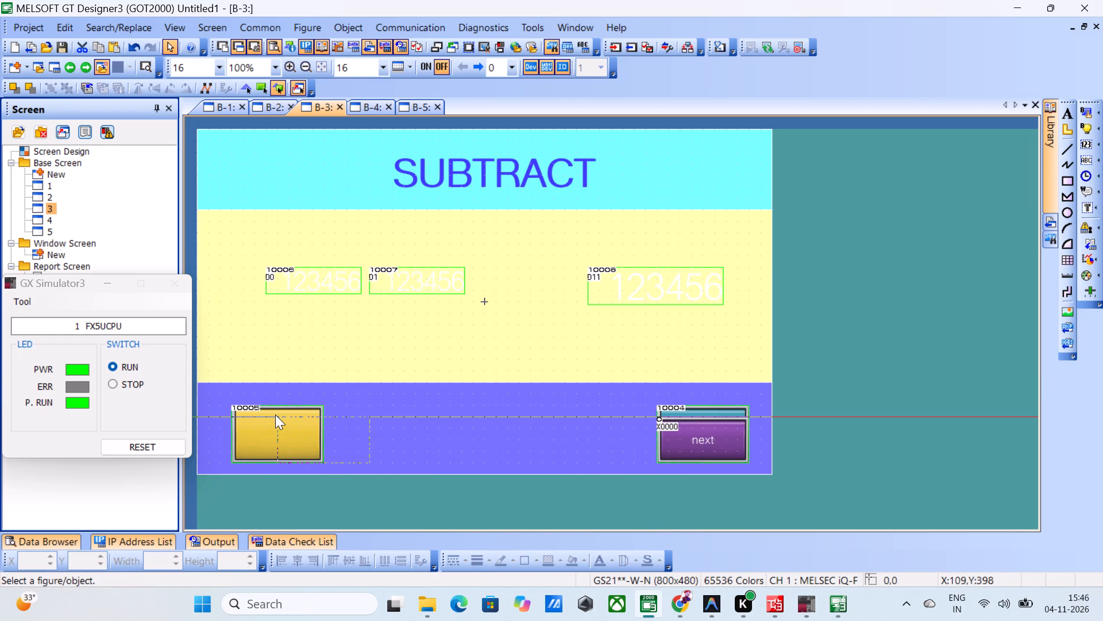
pyautogui.hotkey('ctrl', 'v')
pyautogui.hotkey('ctrl', 'v')
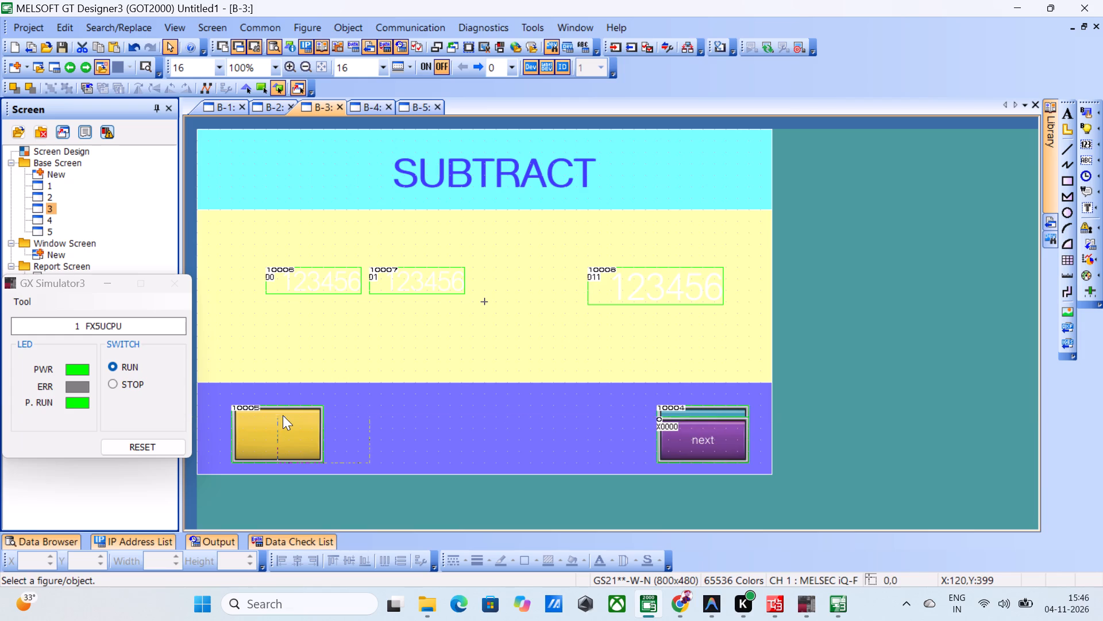
pyautogui.click(283, 415)
pyautogui.hotkey('ctrl', 'v')
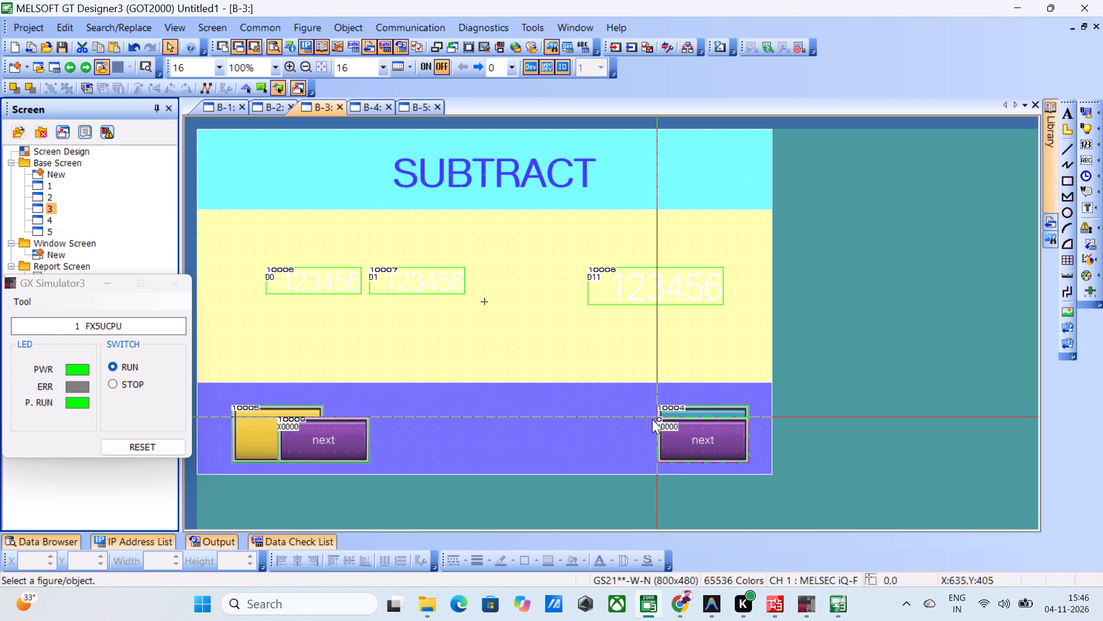
pyautogui.click(651, 419)
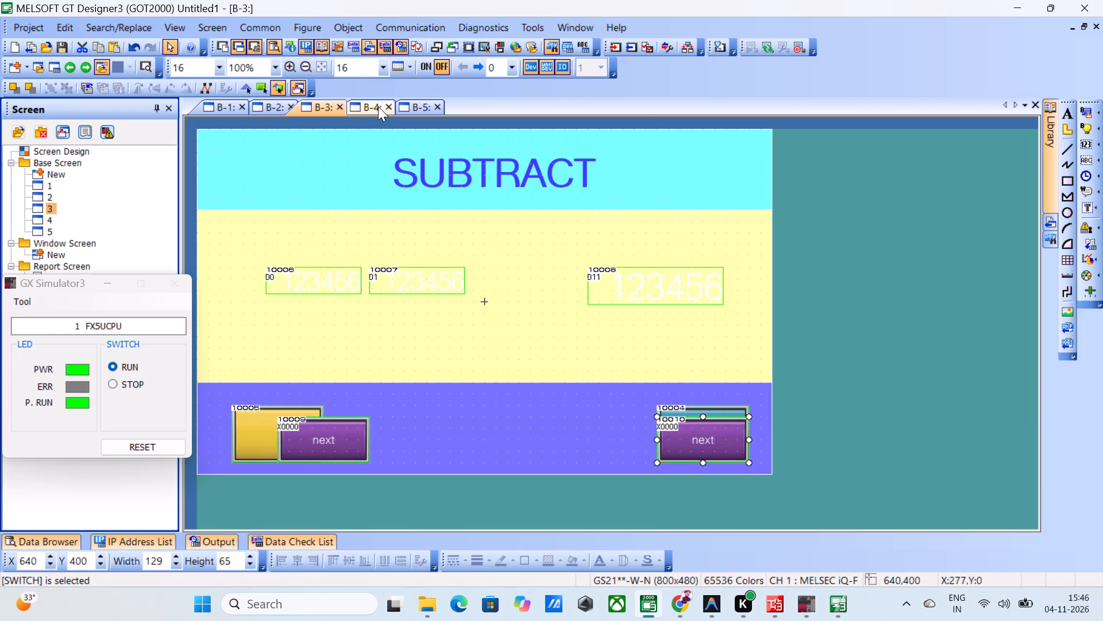
# Paste two next switches on the MULTIPLICATION screen at about X 640, Y 400 and X 192, Y 400.
pyautogui.click(364, 110)
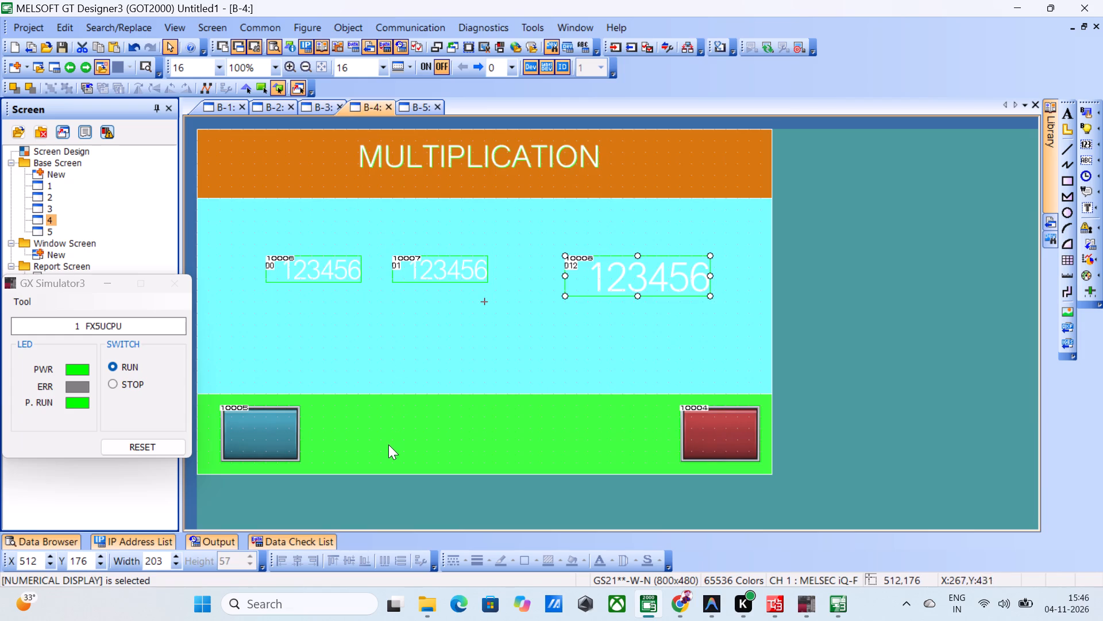
pyautogui.hotkey('ctrl', 'v')
pyautogui.keyDown('ctrl'); pyautogui.click(657, 416); pyautogui.keyUp('ctrl')
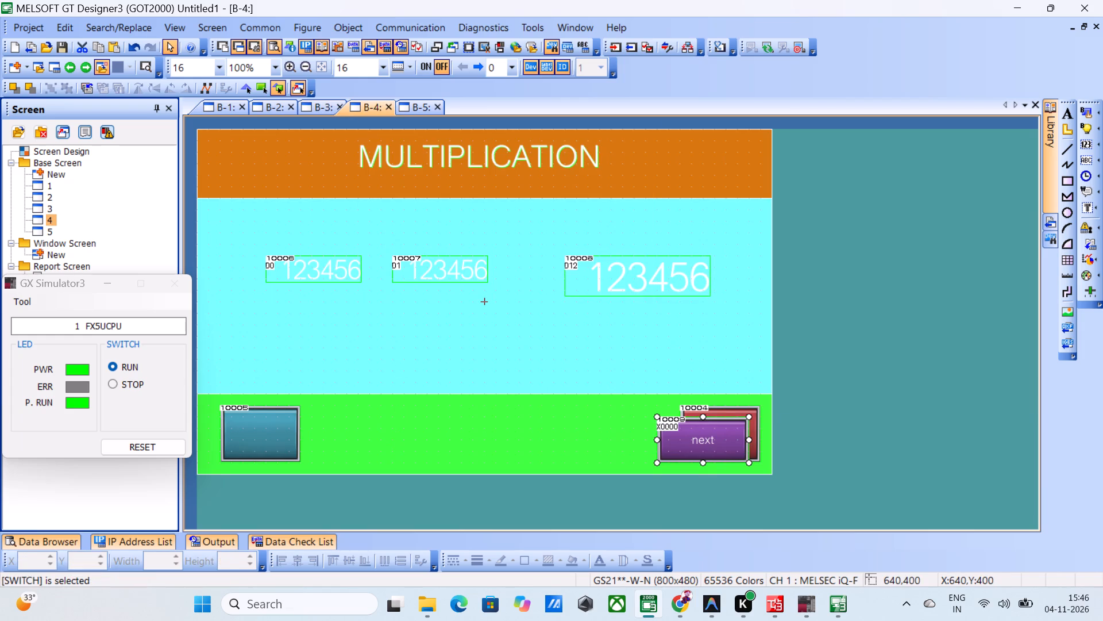
pyautogui.hotkey('ctrl', 'v')
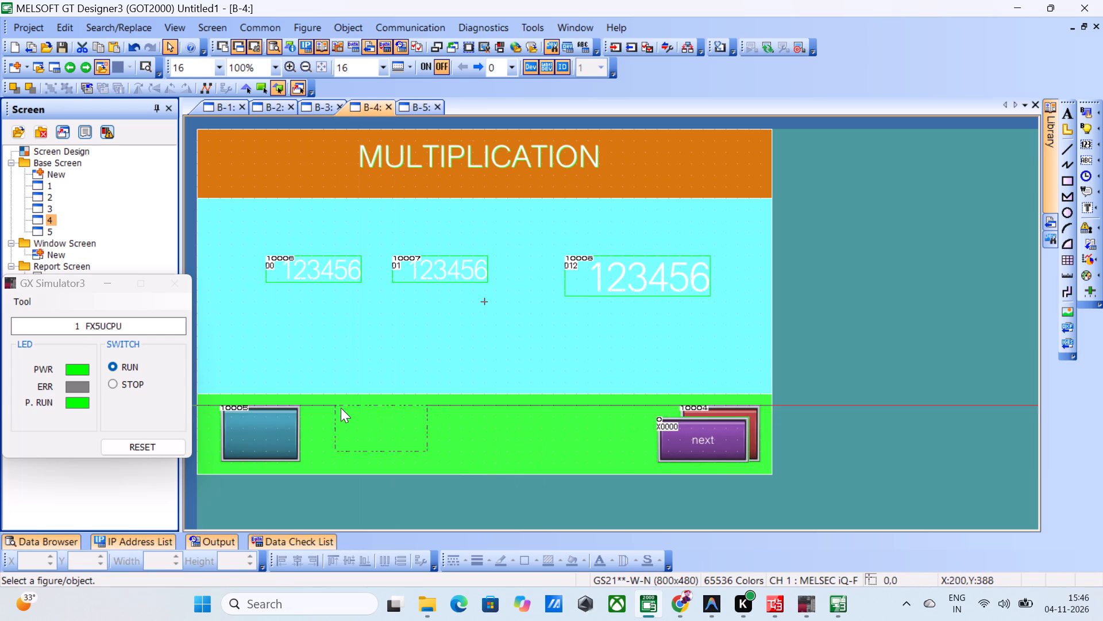
pyautogui.keyDown('ctrl'); pyautogui.click(338, 416); pyautogui.keyUp('ctrl')
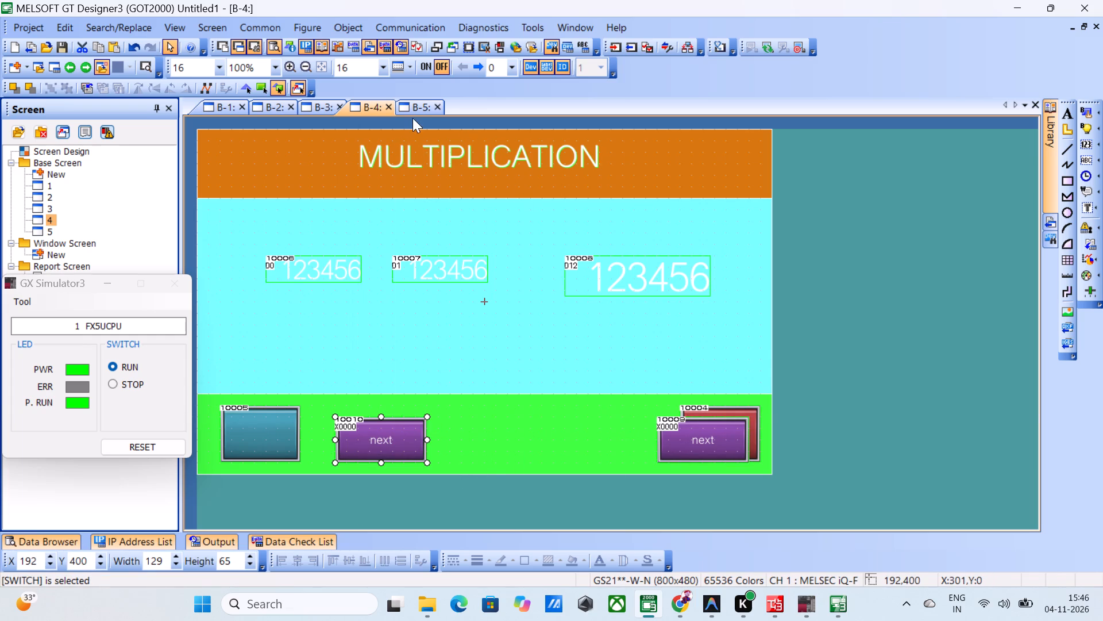
# Paste two next switches on the DIVISION screen at about X 640, Y 400 and X 176, Y 400.
pyautogui.click(414, 112)
pyautogui.hotkey('ctrl', 'v')
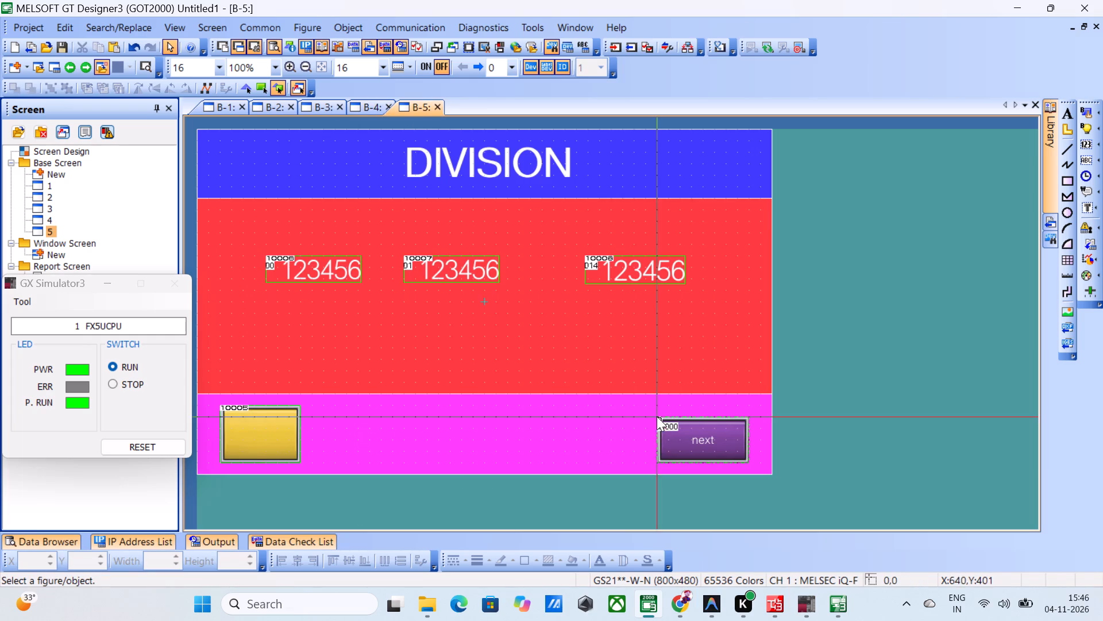
pyautogui.keyDown('ctrl'); pyautogui.doubleClick(653, 420); pyautogui.keyUp('ctrl')
pyautogui.hotkey('ctrl', 'v')
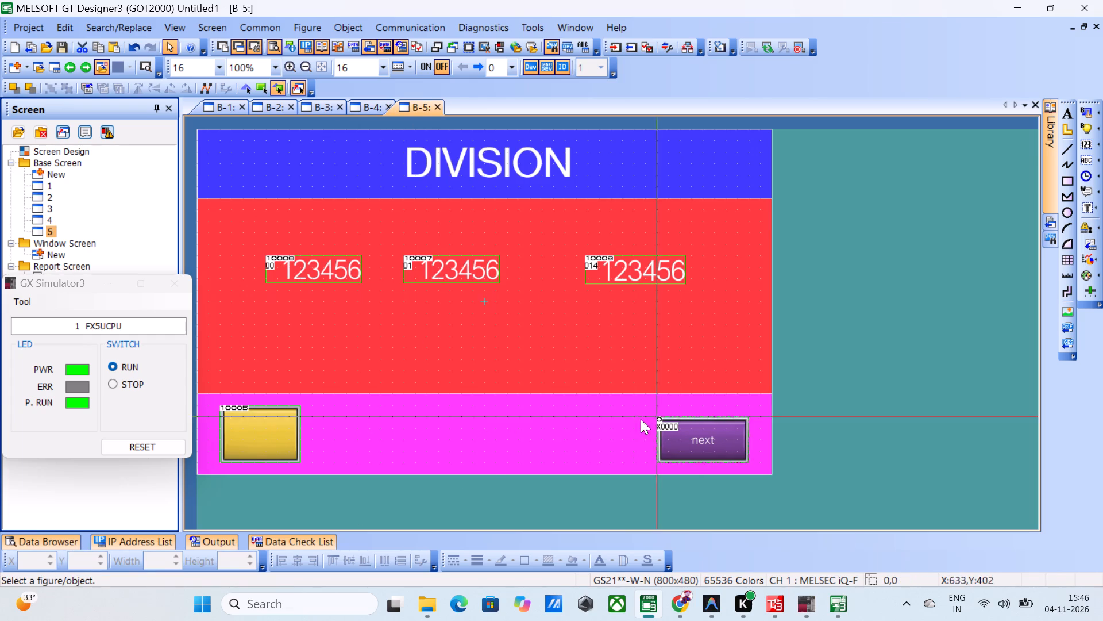
pyautogui.click(326, 419)
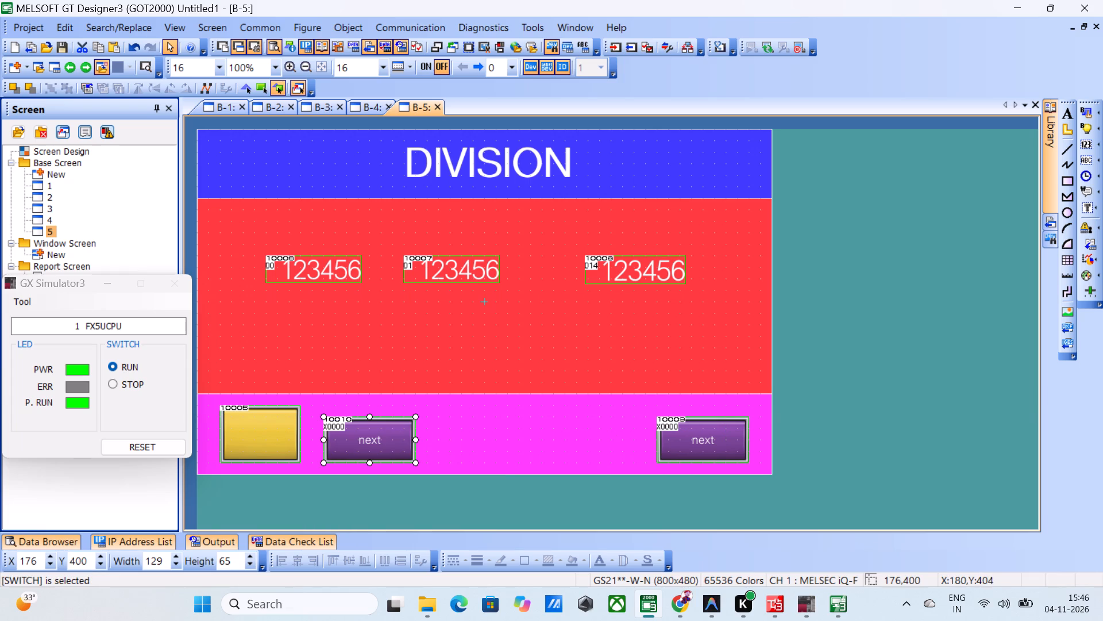
# Delete the next switch at X 640, Y 400 on the DIVISION screen.
pyautogui.click(678, 431)
pyautogui.moveTo(651, 434); pyautogui.dragTo(622, 436)
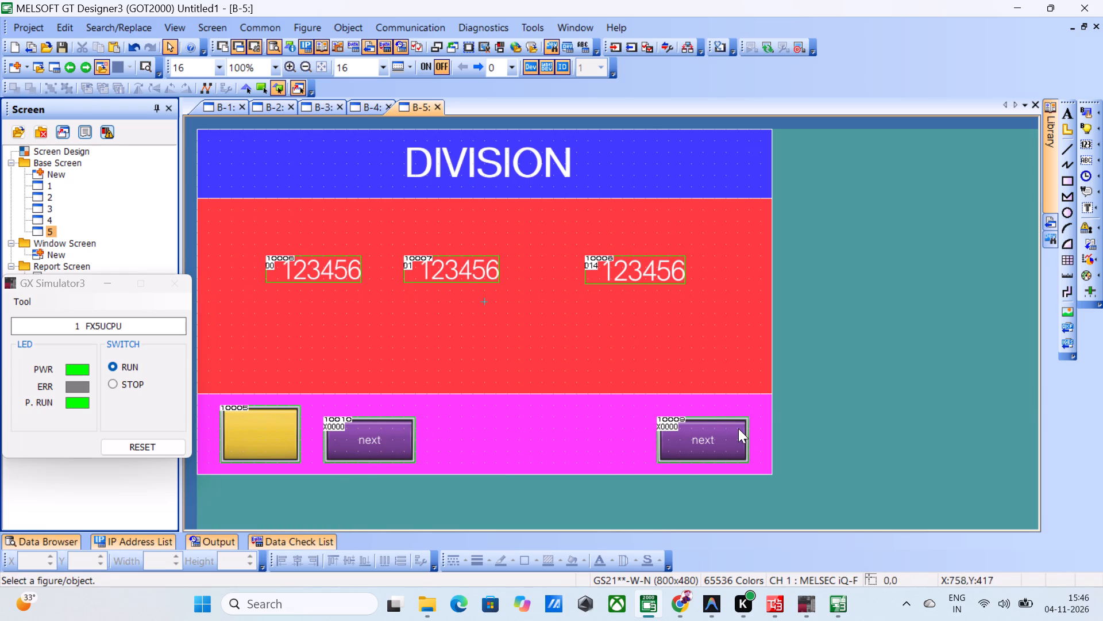
pyautogui.doubleClick(720, 435)
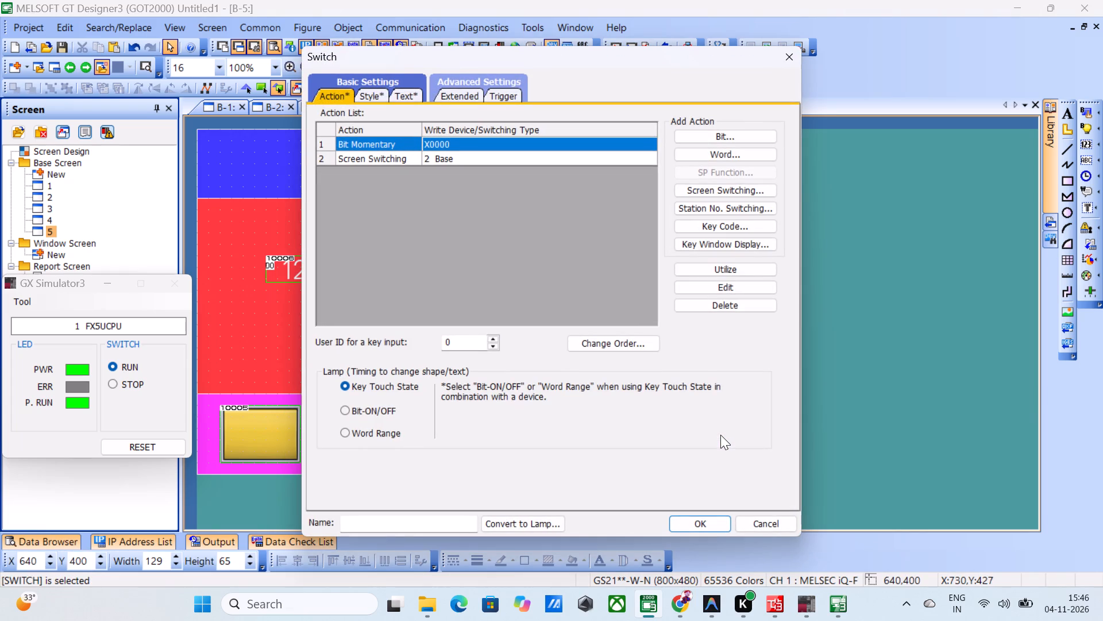
pyautogui.click(793, 56)
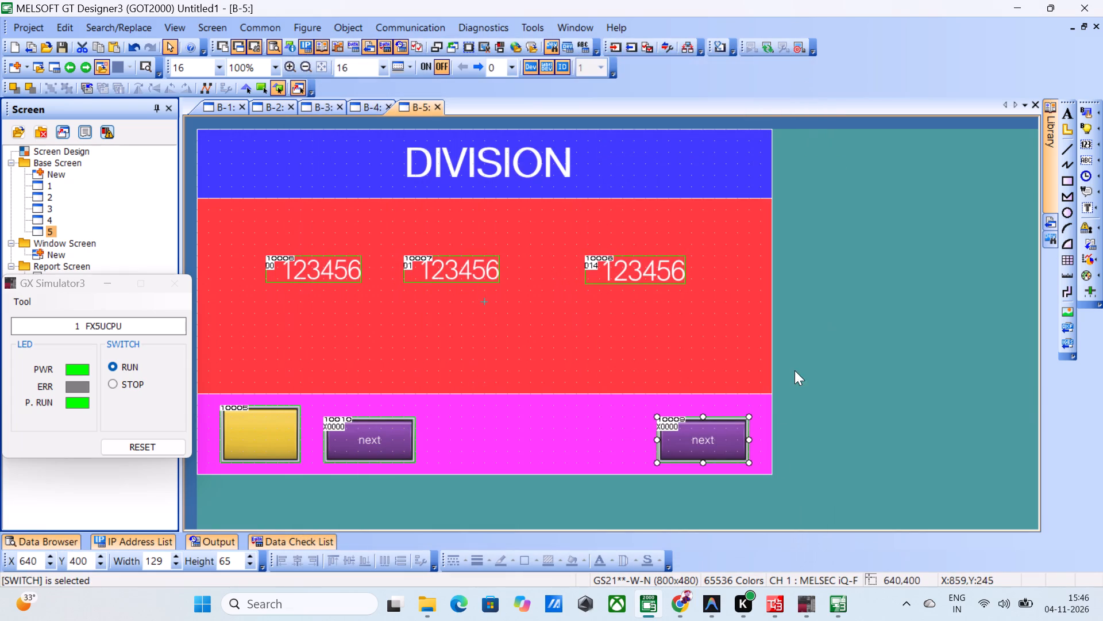
pyautogui.press('Delete')
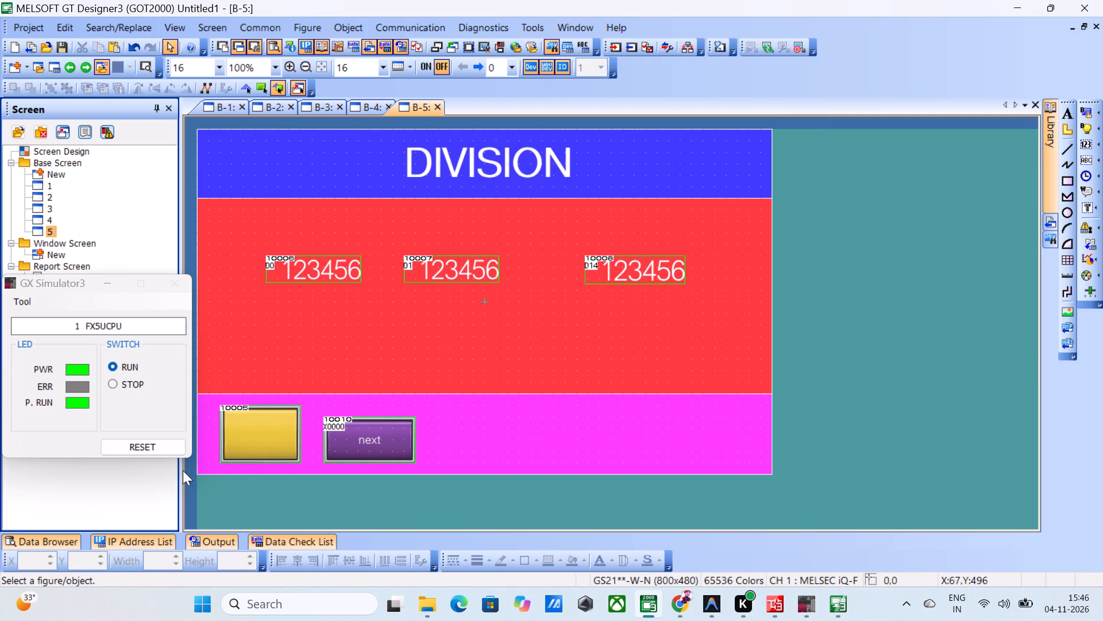
# Delete the yellow bit switch on the DIVISION screen.
pyautogui.doubleClick(247, 441)
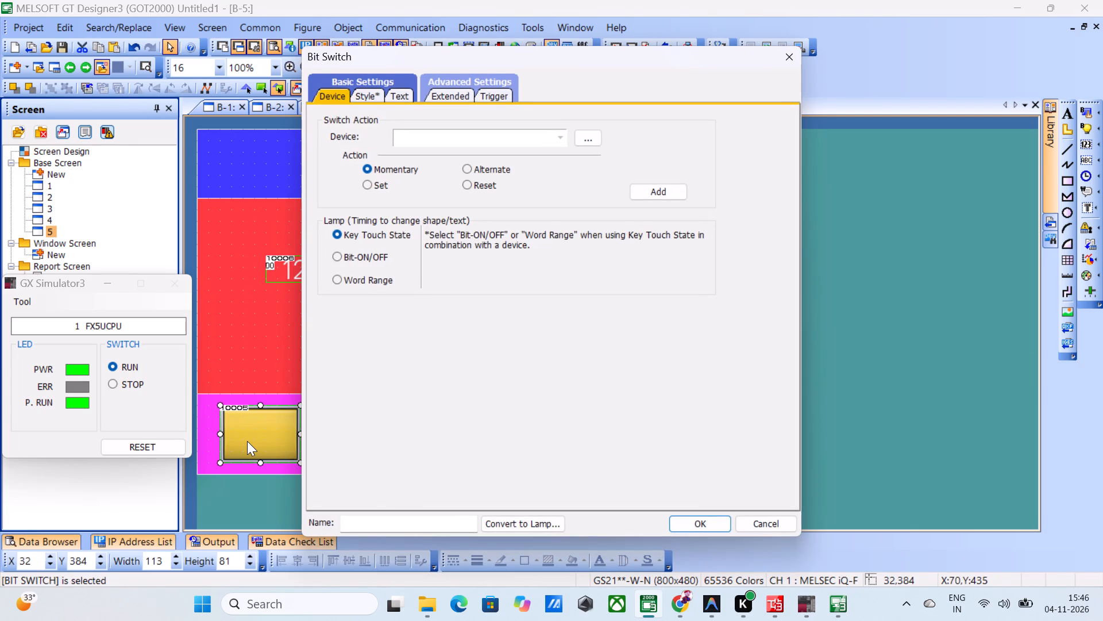
pyautogui.press('Delete')
pyautogui.click(791, 54)
pyautogui.press('Delete')
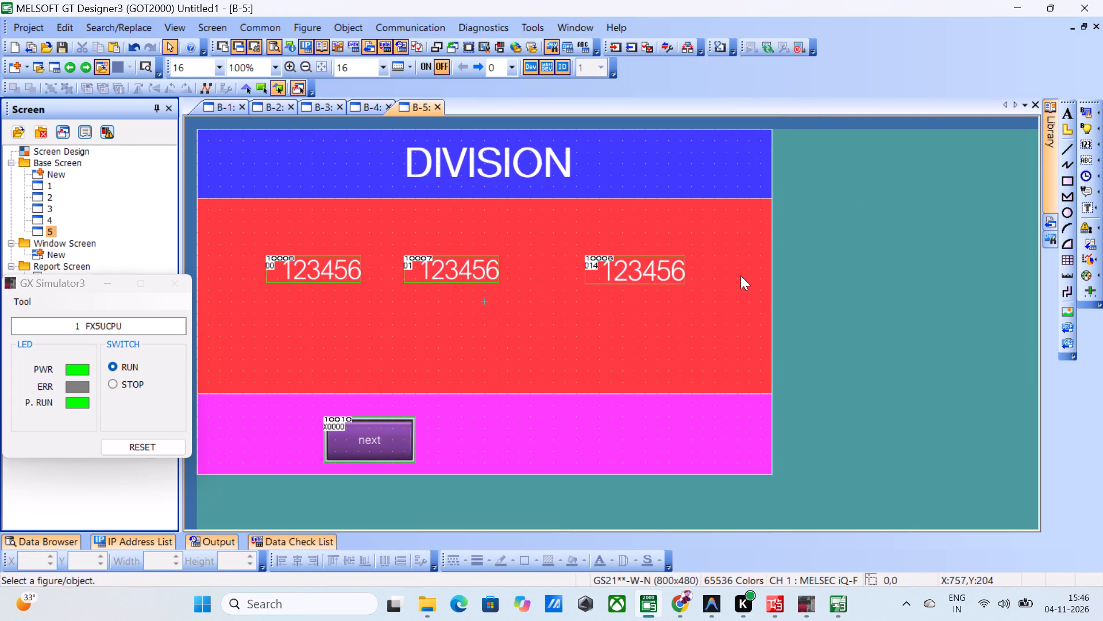
# Add a screen switching action to the DIVISION screen's next switch, with type Overlap Window1 and fixed screen number 4.
pyautogui.doubleClick(379, 448)
pyautogui.moveTo(379, 448); pyautogui.dragTo(244, 448)
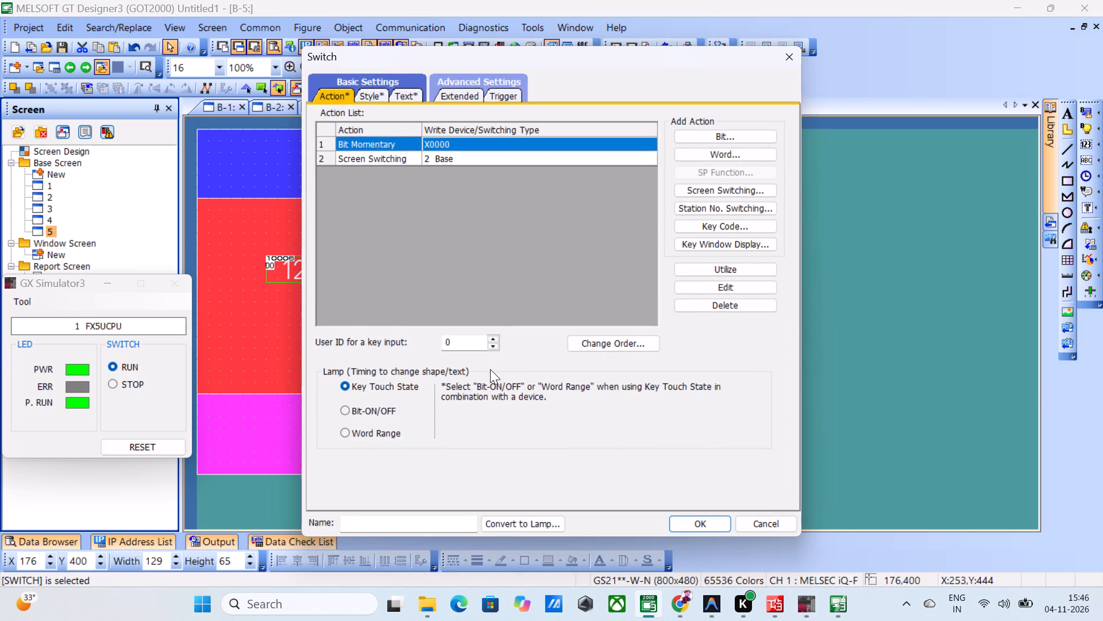
pyautogui.doubleClick(723, 194)
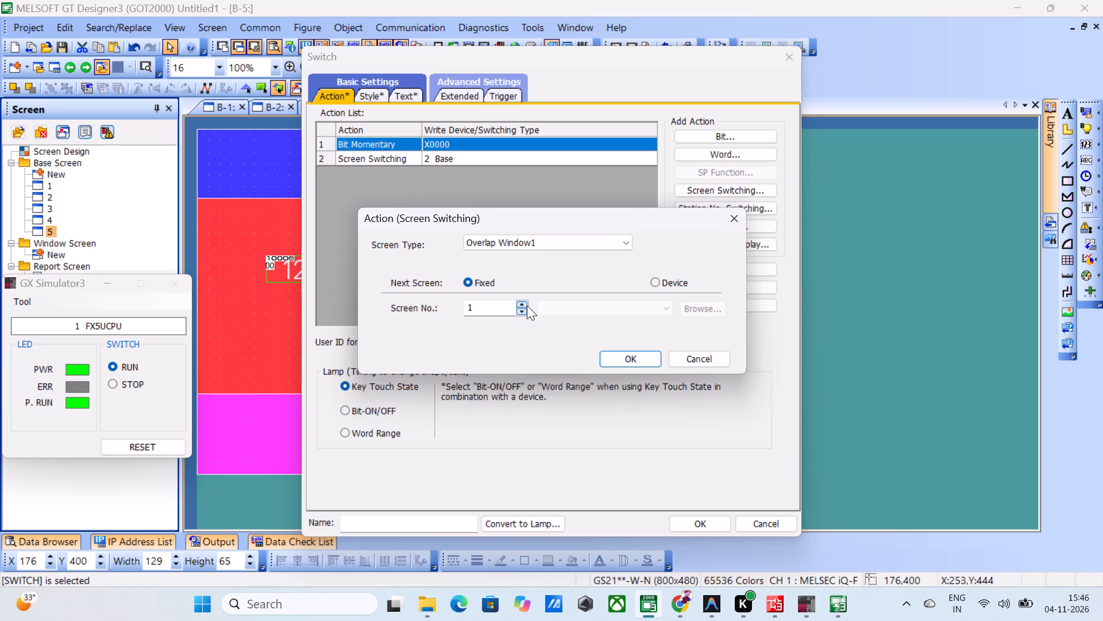
pyautogui.click(526, 302)
pyautogui.doubleClick(521, 312)
pyautogui.doubleClick(521, 312)
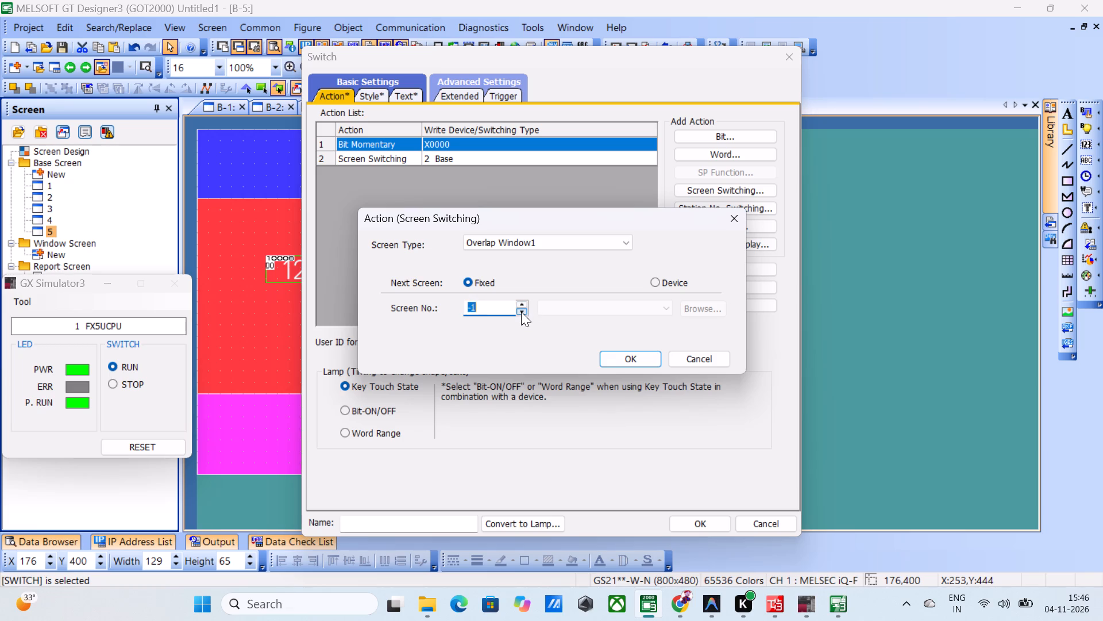
pyautogui.tripleClick(523, 303)
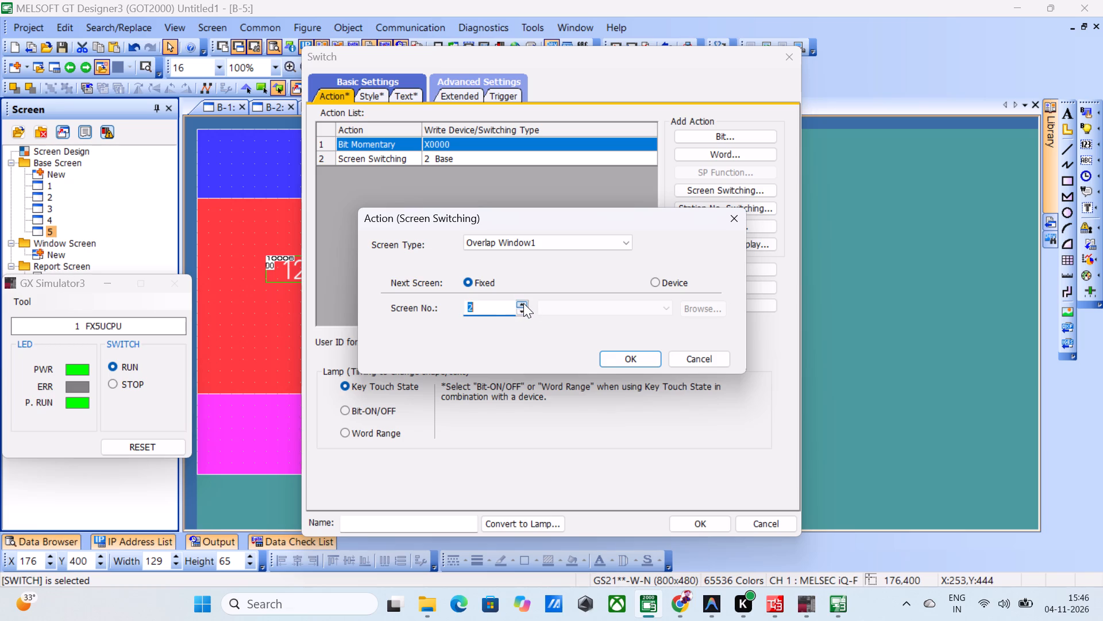
pyautogui.doubleClick(523, 303)
pyautogui.click(624, 362)
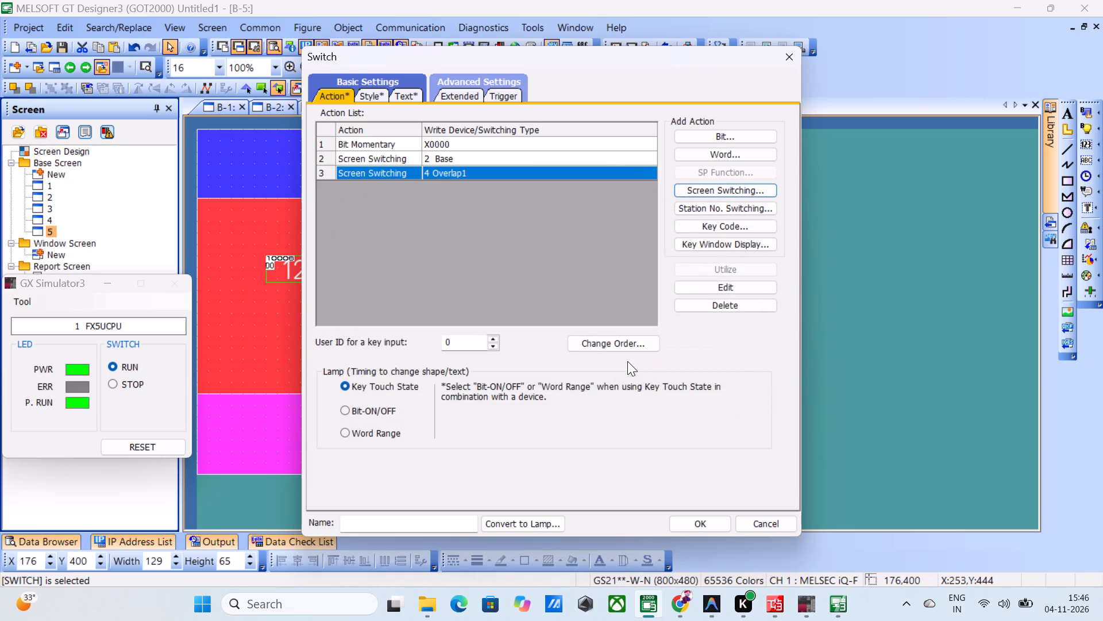
pyautogui.click(701, 524)
# Move the next switch on the DIVISION screen to about X 48, Y 400, in place of the deleted yellow switch.
pyautogui.moveTo(387, 446); pyautogui.dragTo(298, 442)
pyautogui.click(298, 442)
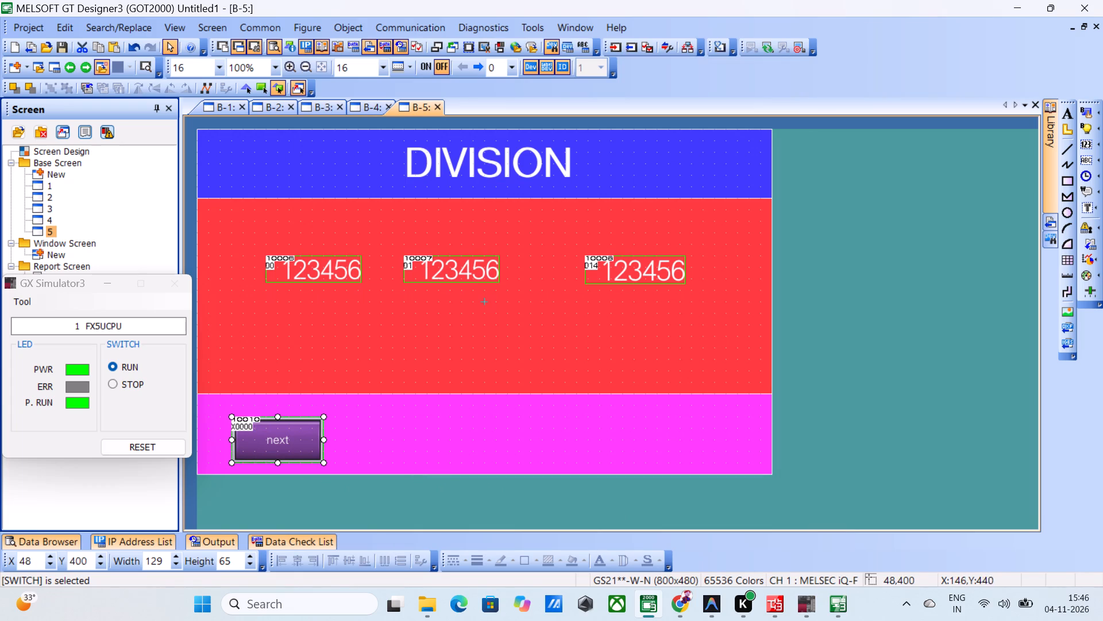
# Delete the red bit switch behind the next switch on the MULTIPLICATION screen.
pyautogui.doubleClick(360, 107)
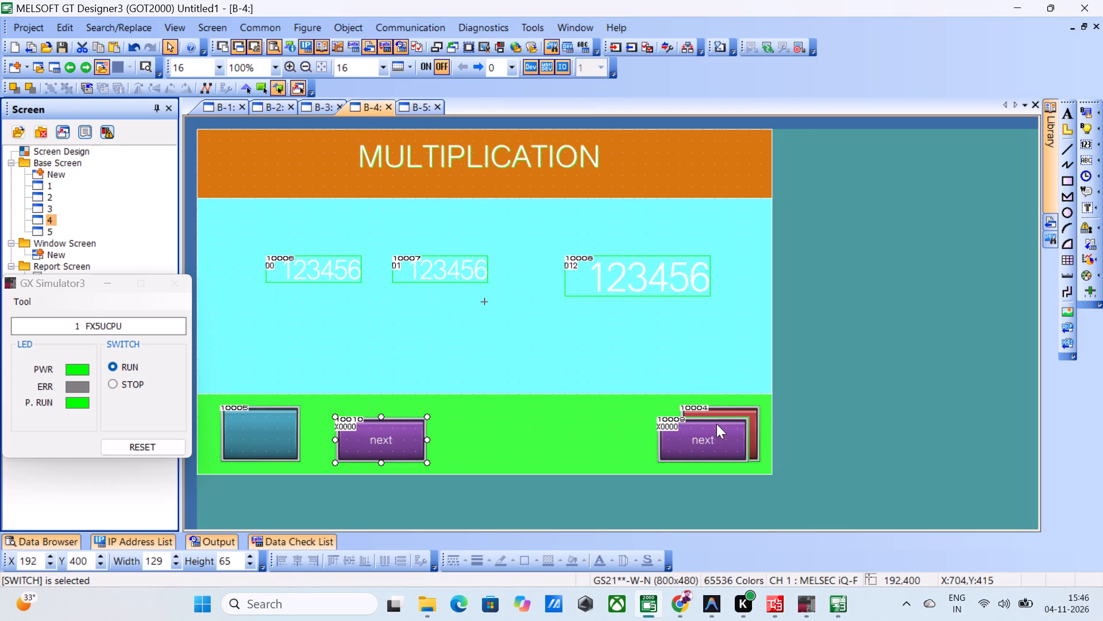
pyautogui.click(726, 405)
pyautogui.press('Delete')
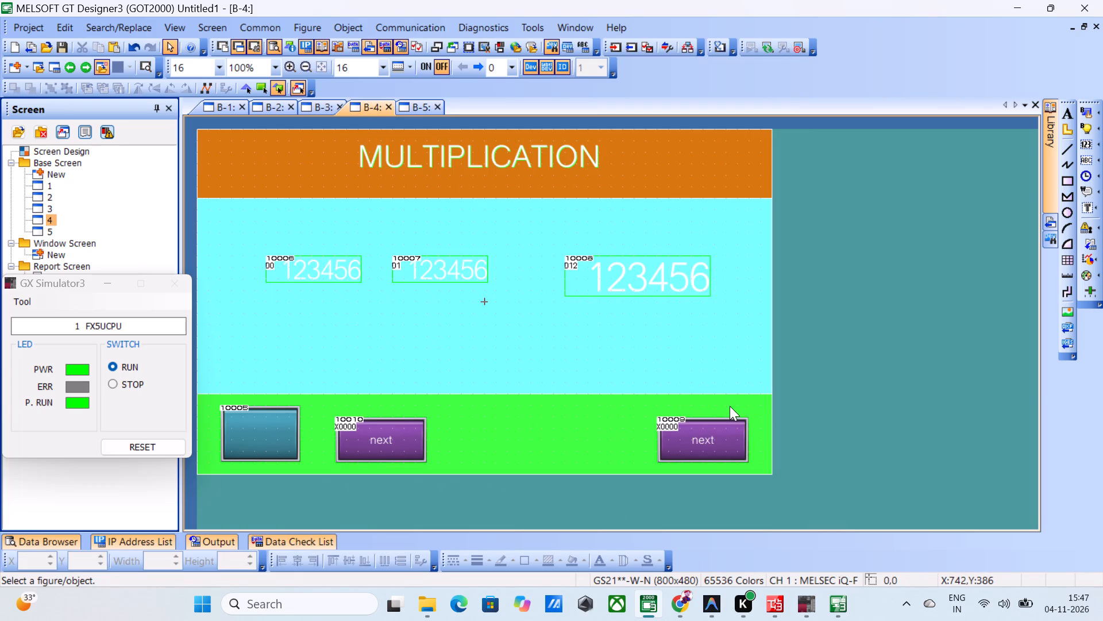
# Add a screen switching action to the MULTIPLICATION screen's next switch at X 640, with type Overlap Window1 and fixed screen number 5.
pyautogui.doubleClick(693, 438)
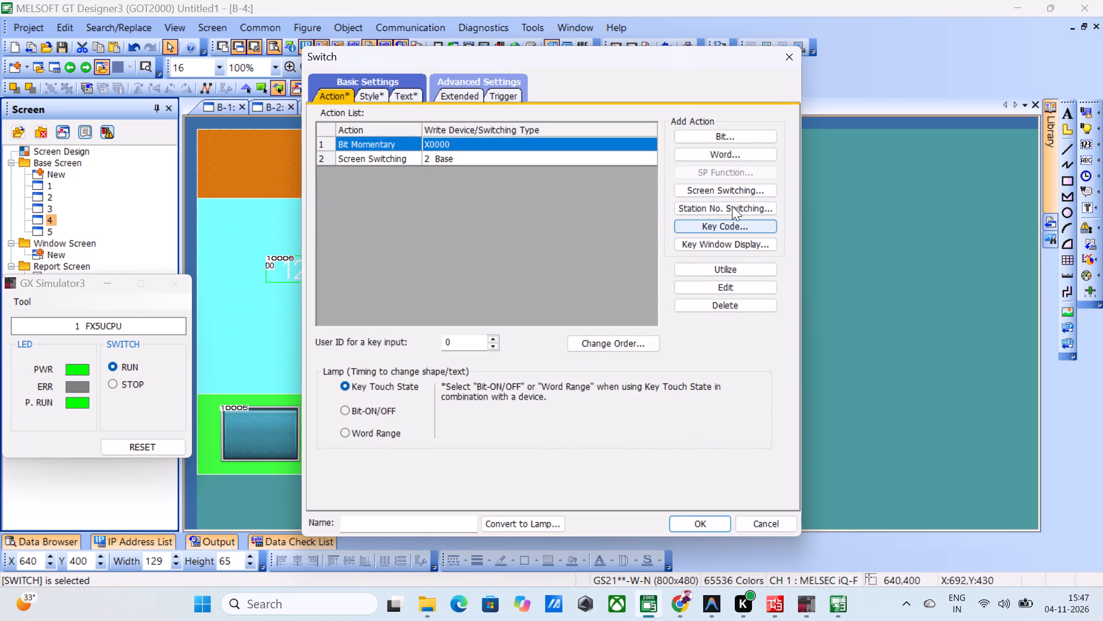
pyautogui.click(740, 187)
pyautogui.tripleClick(523, 312)
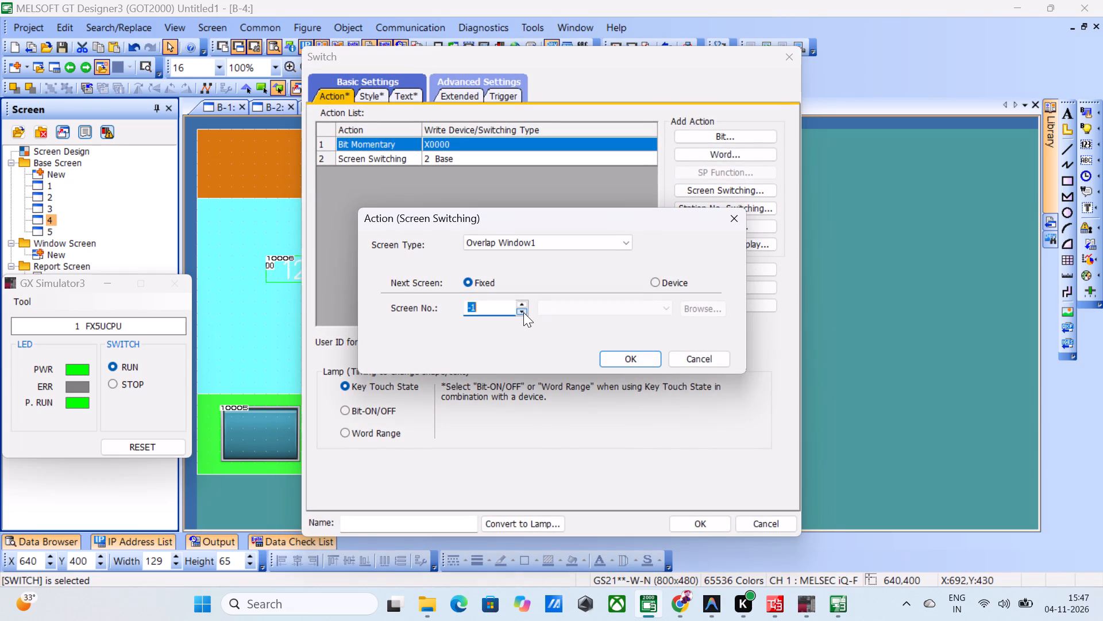
pyautogui.click(523, 312)
pyautogui.click(522, 302)
pyautogui.tripleClick(522, 302)
pyautogui.click(522, 302)
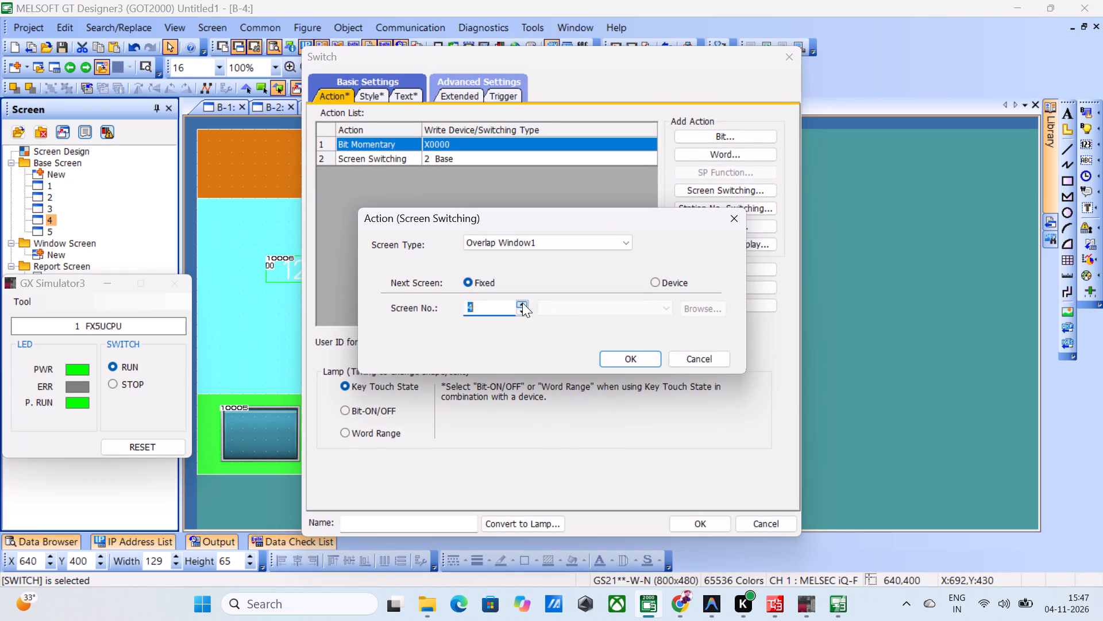
pyautogui.doubleClick(522, 302)
pyautogui.doubleClick(526, 310)
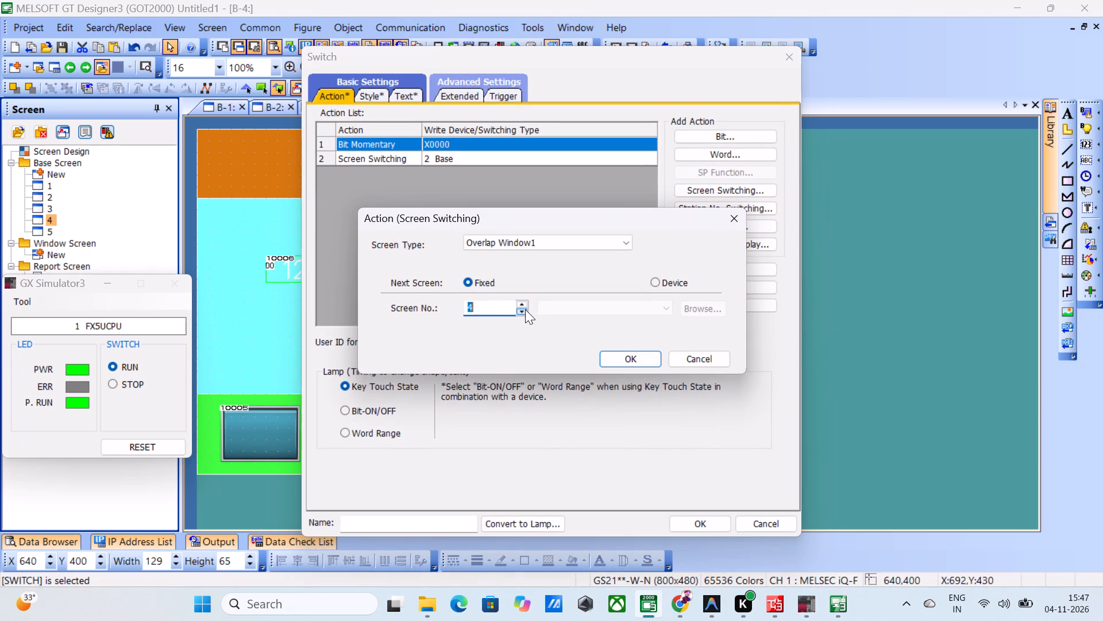
pyautogui.click(525, 304)
pyautogui.click(634, 355)
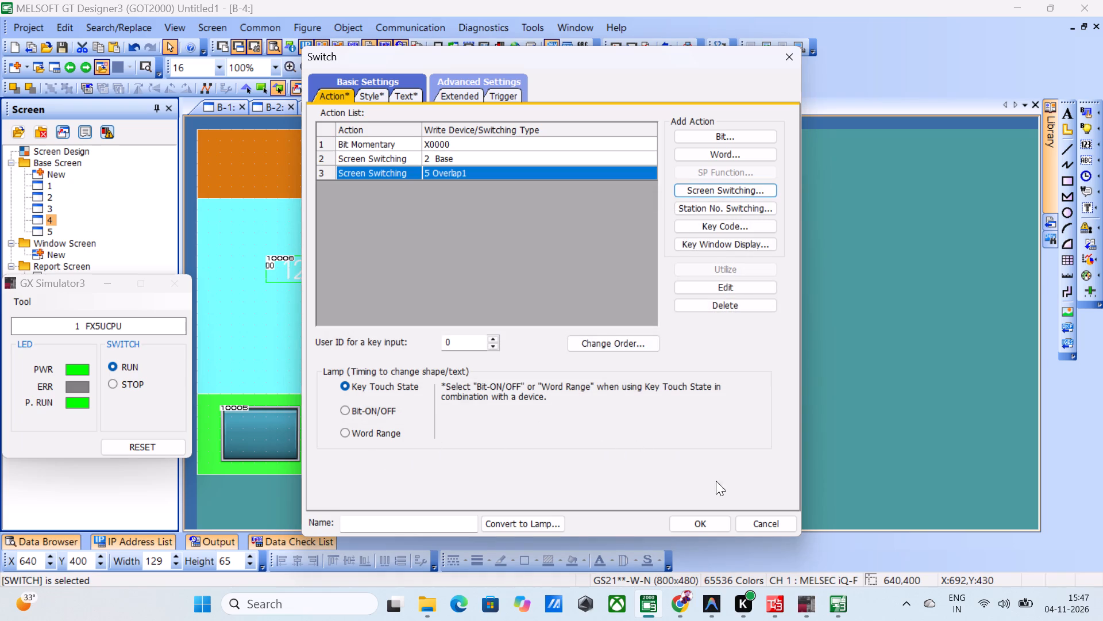
pyautogui.click(716, 522)
# Add a screen switching action to the MULTIPLICATION screen's next switch at X 192, with type Overlap Window1 and fixed screen number 3.
pyautogui.click(368, 436)
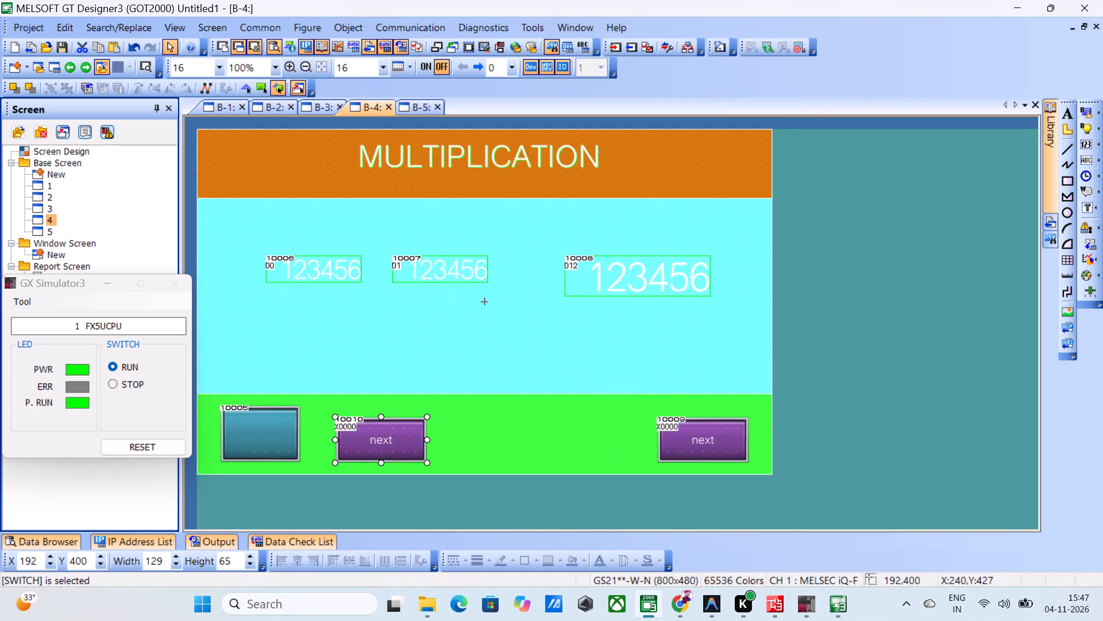
pyautogui.tripleClick(369, 436)
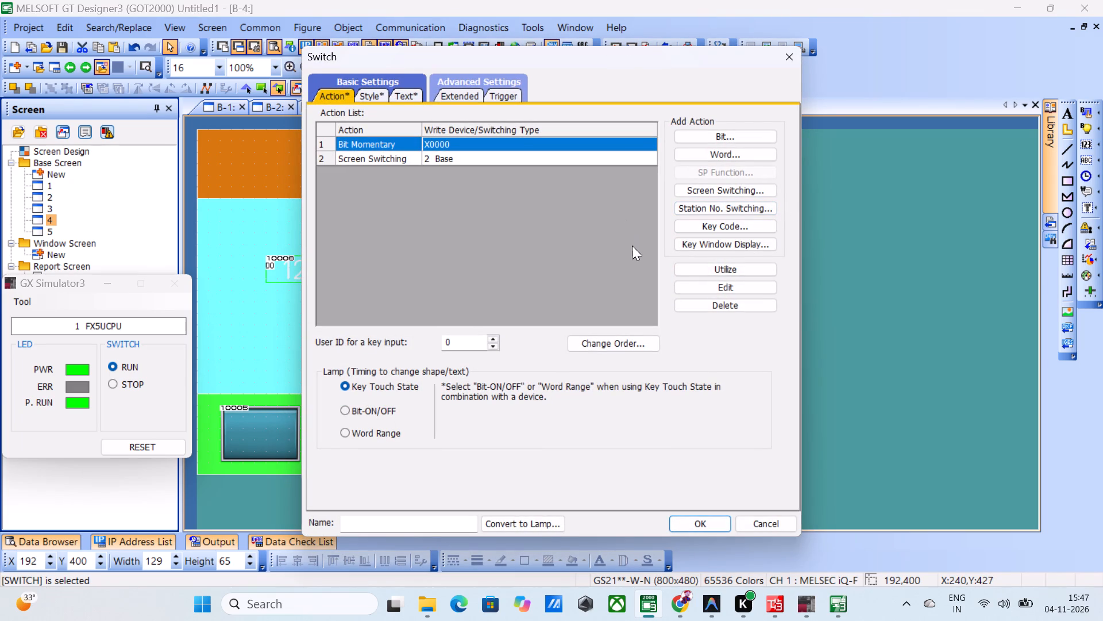
pyautogui.click(714, 190)
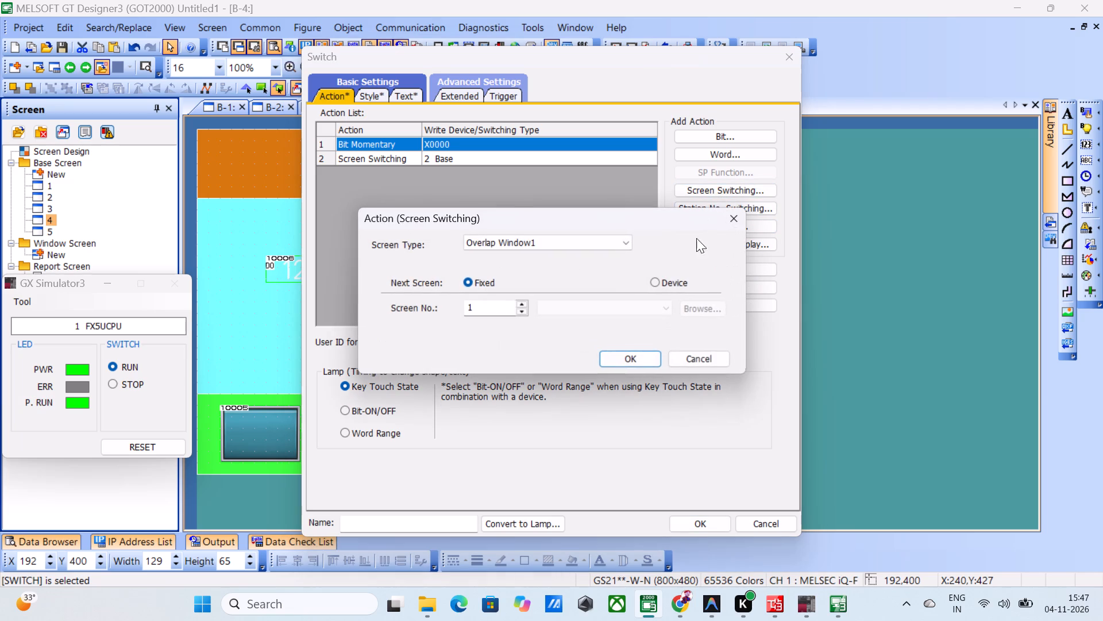
pyautogui.doubleClick(519, 302)
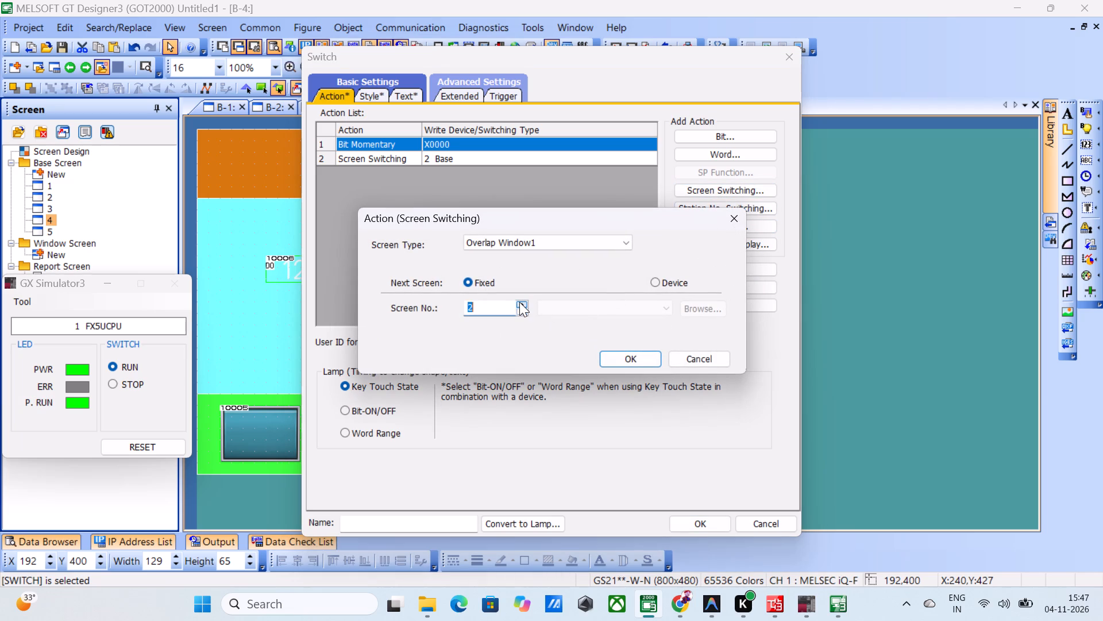
pyautogui.click(635, 355)
pyautogui.click(689, 517)
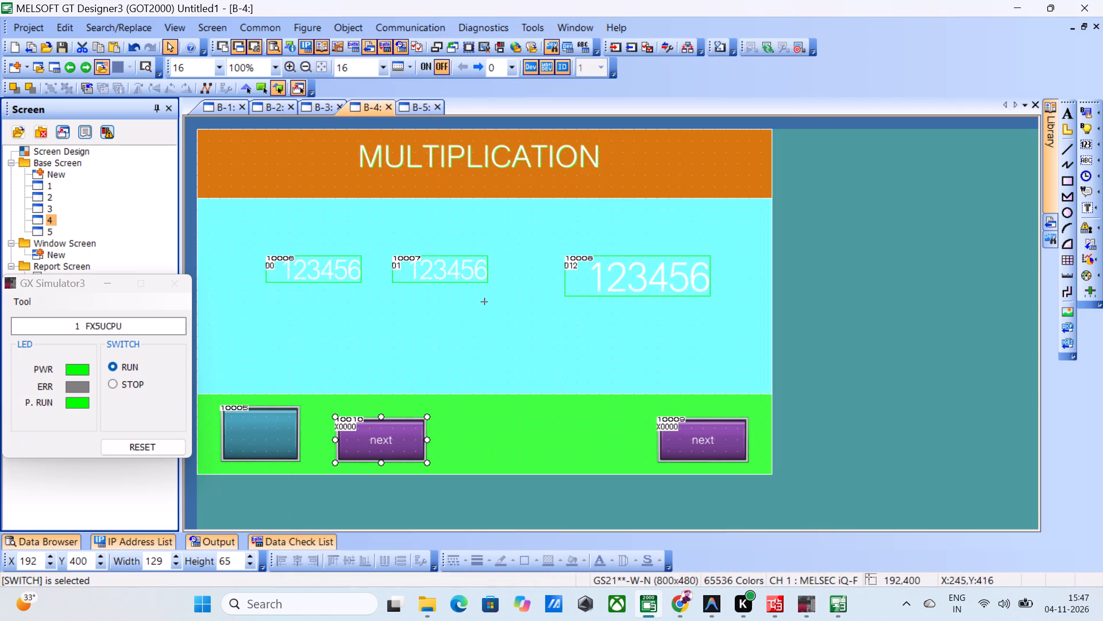
# Delete the blue bit switch beside the next switch on the MULTIPLICATION screen.
pyautogui.click(268, 440)
pyautogui.click(267, 440)
pyautogui.click(267, 440)
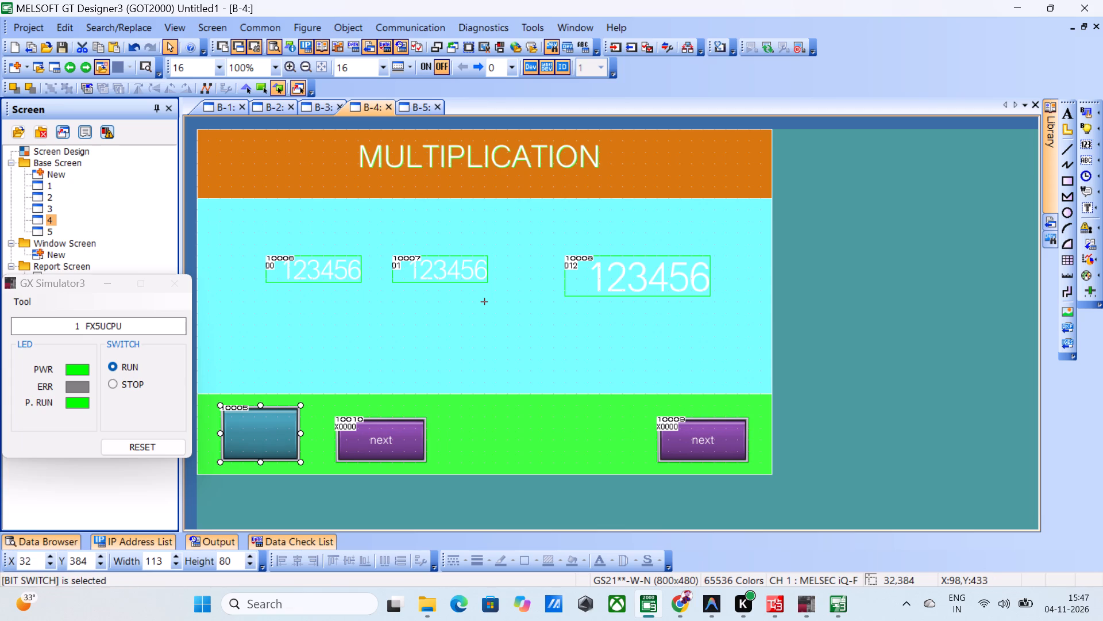
pyautogui.press('Delete')
# Move the MULTIPLICATION screen's next switch from X 192 to about X 48, Y 400, in place of the deleted blue switch.
pyautogui.click(376, 431)
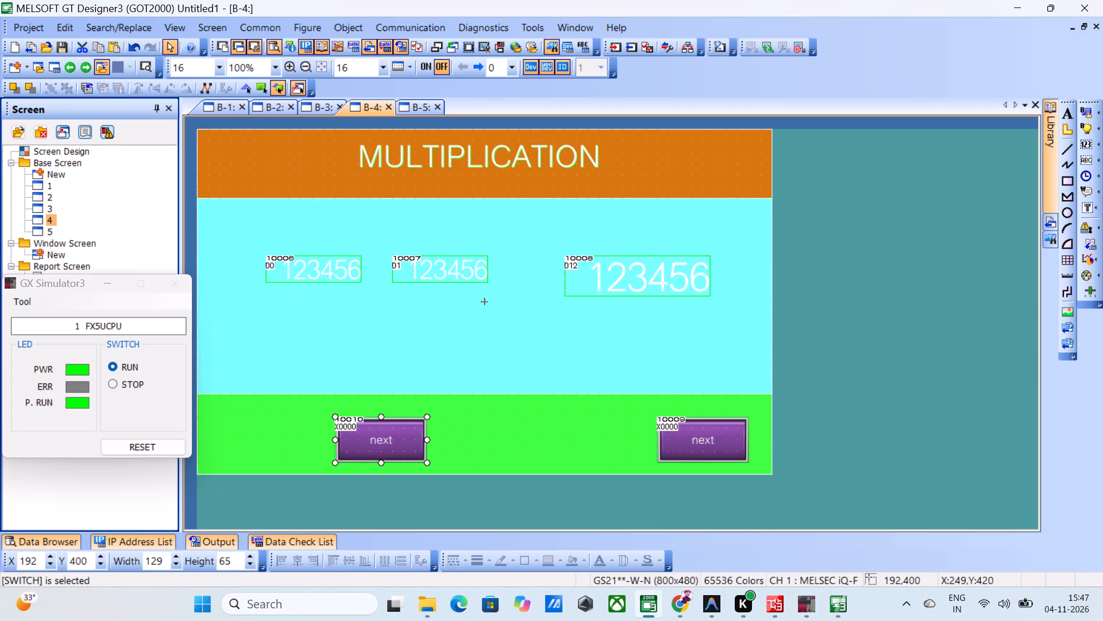
pyautogui.moveTo(376, 431); pyautogui.dragTo(276, 434)
pyautogui.click(276, 434)
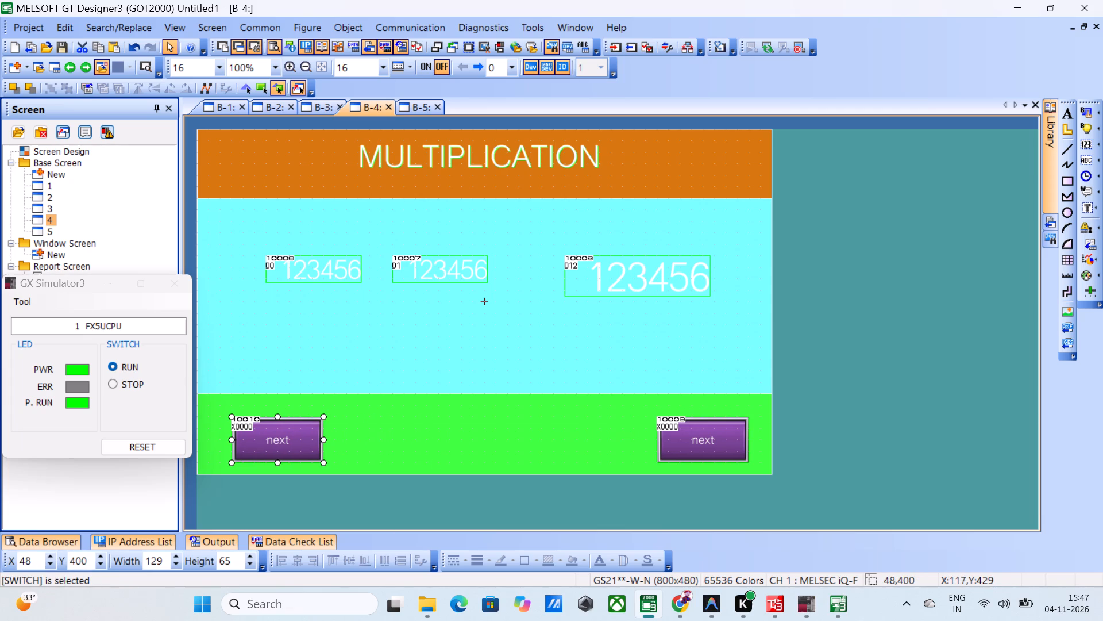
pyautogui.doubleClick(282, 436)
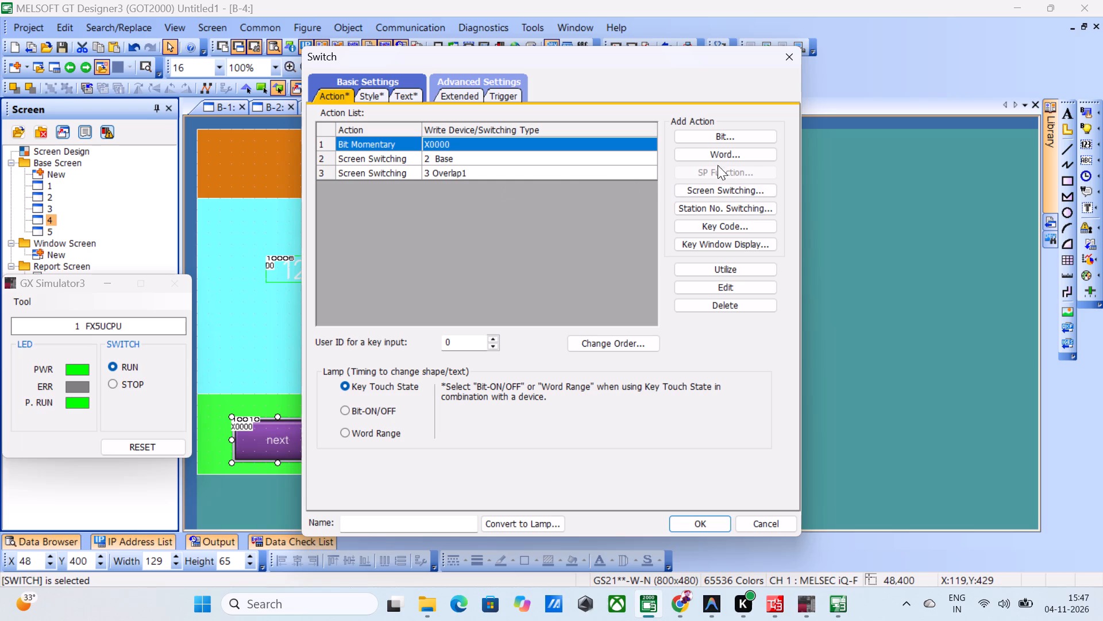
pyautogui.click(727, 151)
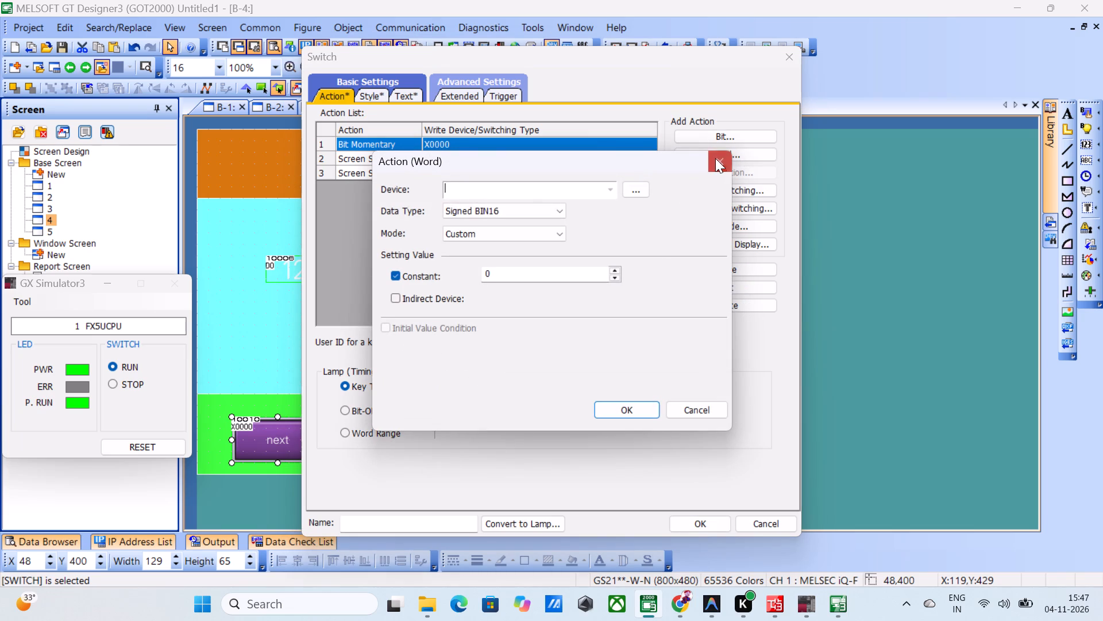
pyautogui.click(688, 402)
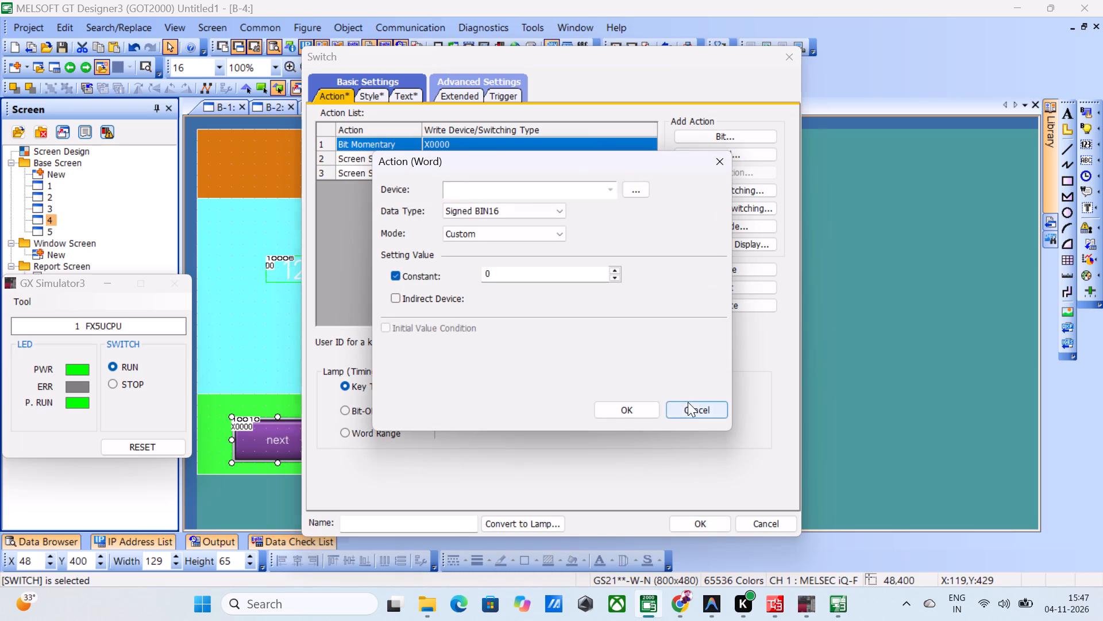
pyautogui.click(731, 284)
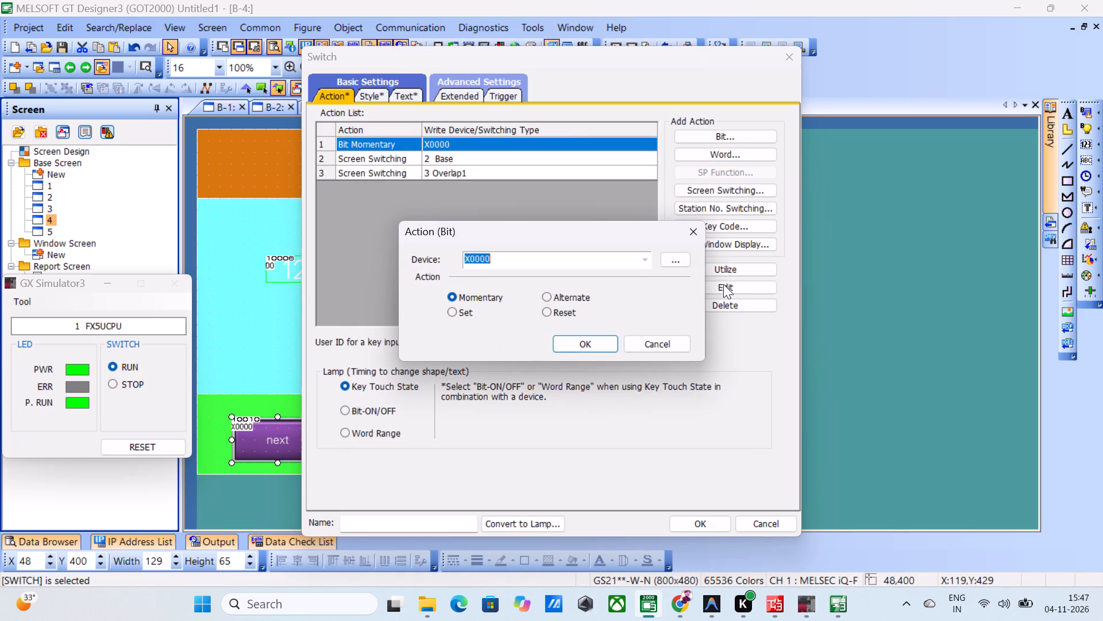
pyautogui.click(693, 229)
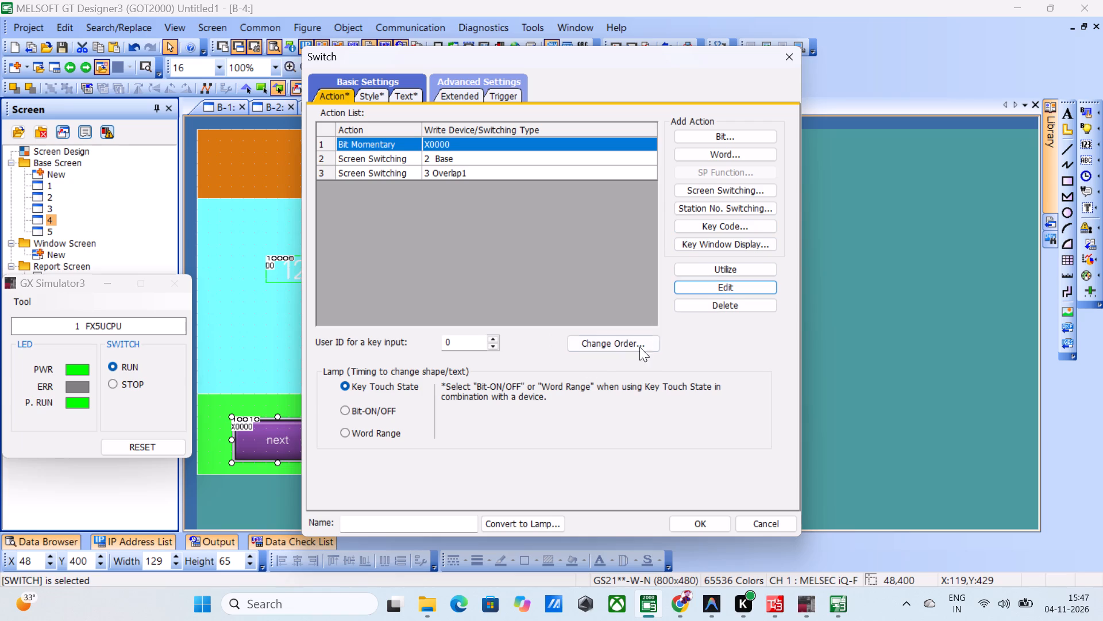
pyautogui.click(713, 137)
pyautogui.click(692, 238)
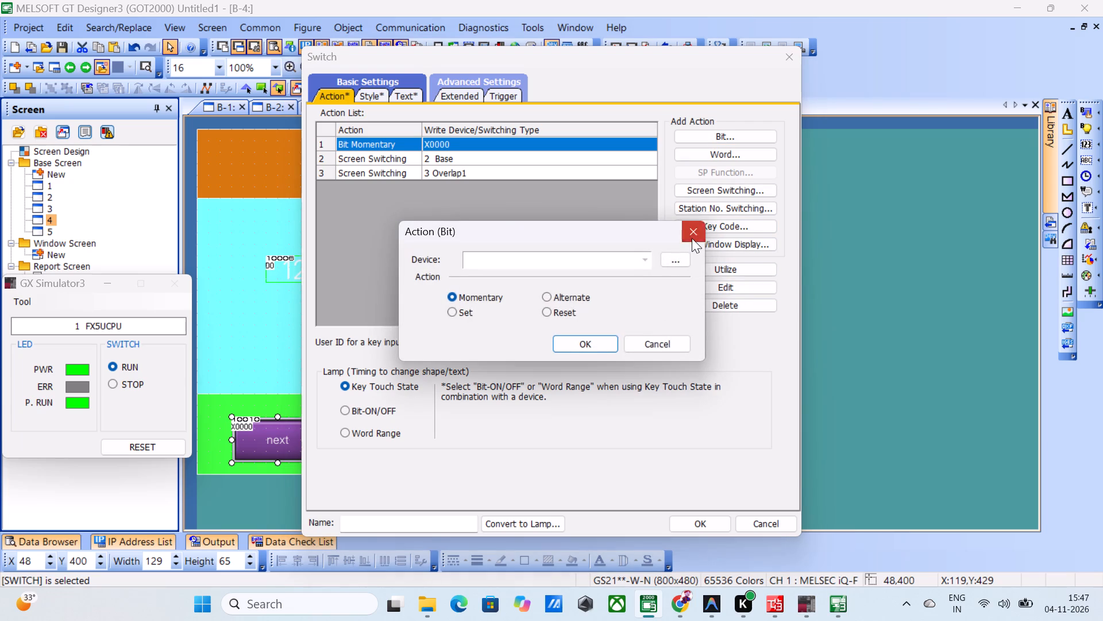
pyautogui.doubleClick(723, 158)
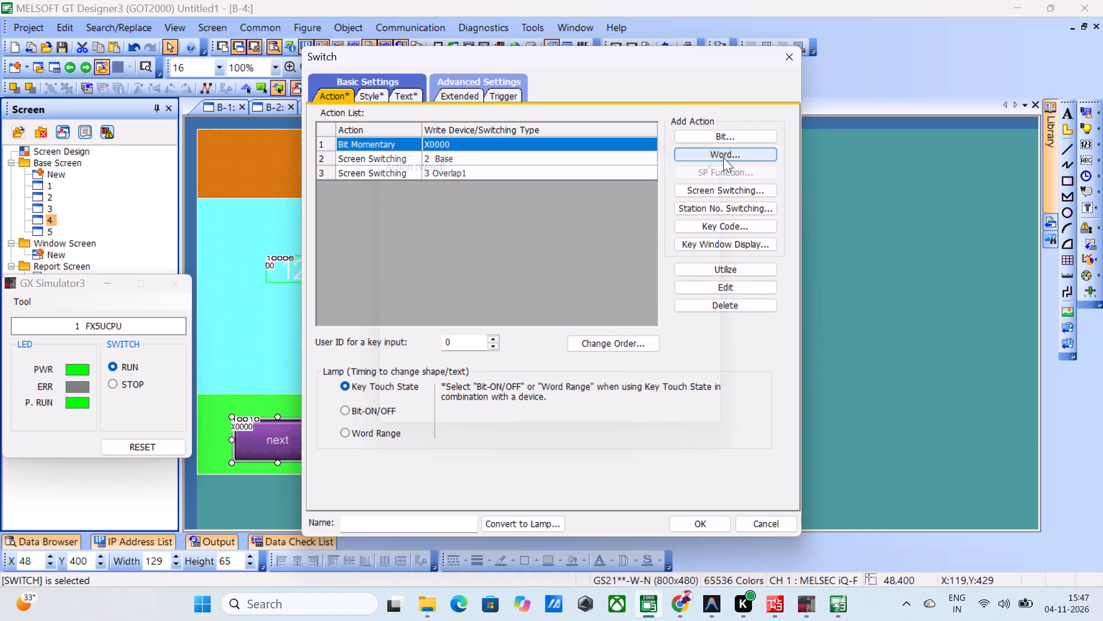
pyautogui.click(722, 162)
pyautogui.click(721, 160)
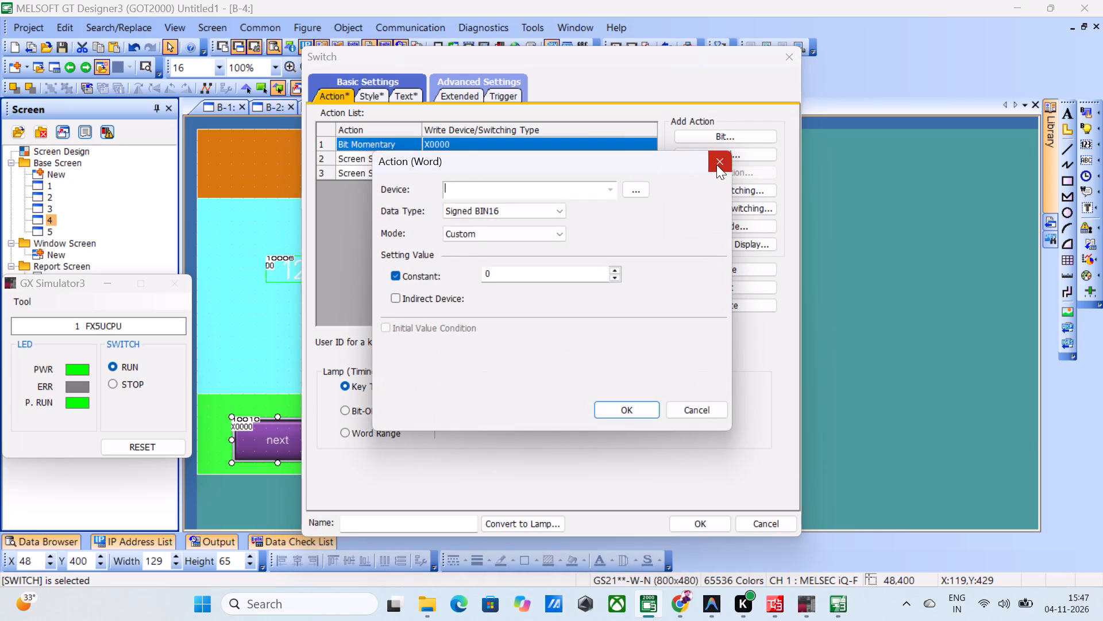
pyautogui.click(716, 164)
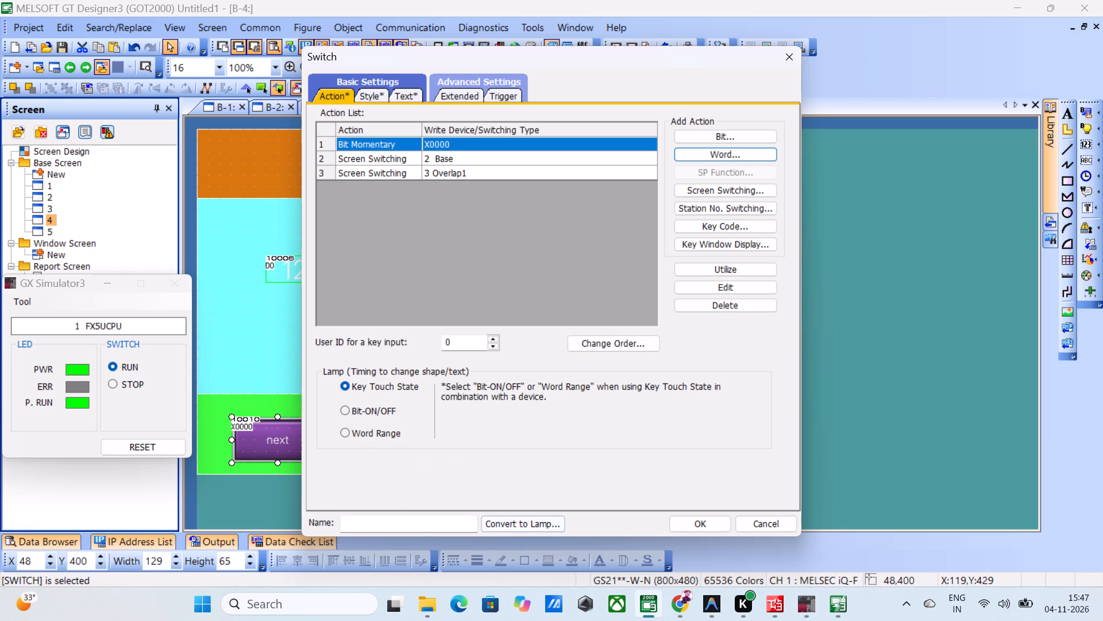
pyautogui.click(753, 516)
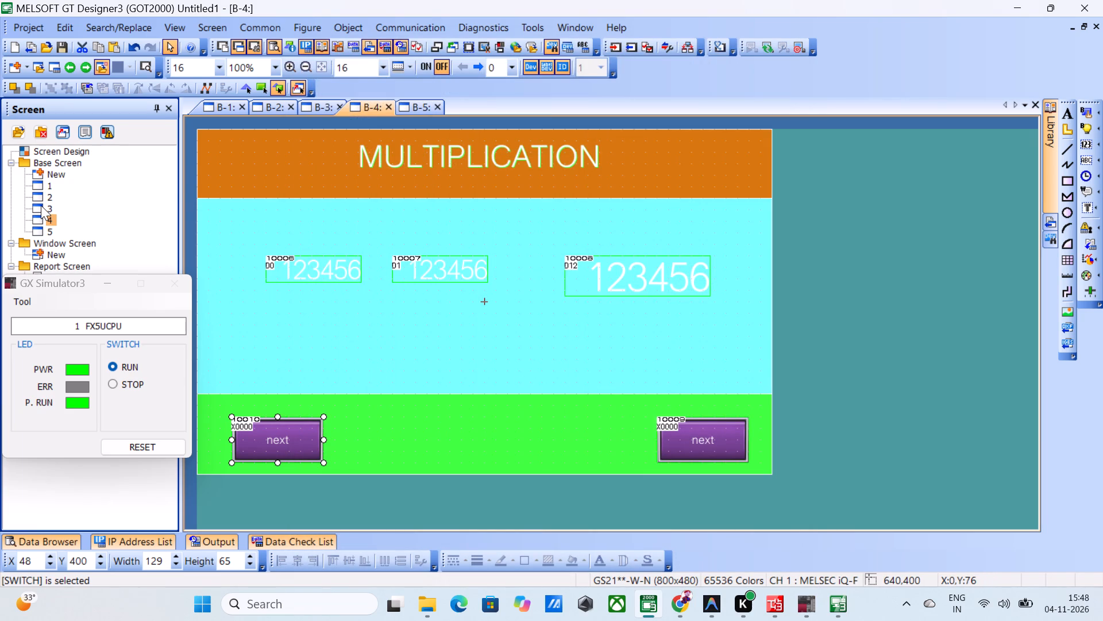
# Delete the blue and yellow bit switches behind the two next switches on the SUBTRACT screen.
pyautogui.click(307, 113)
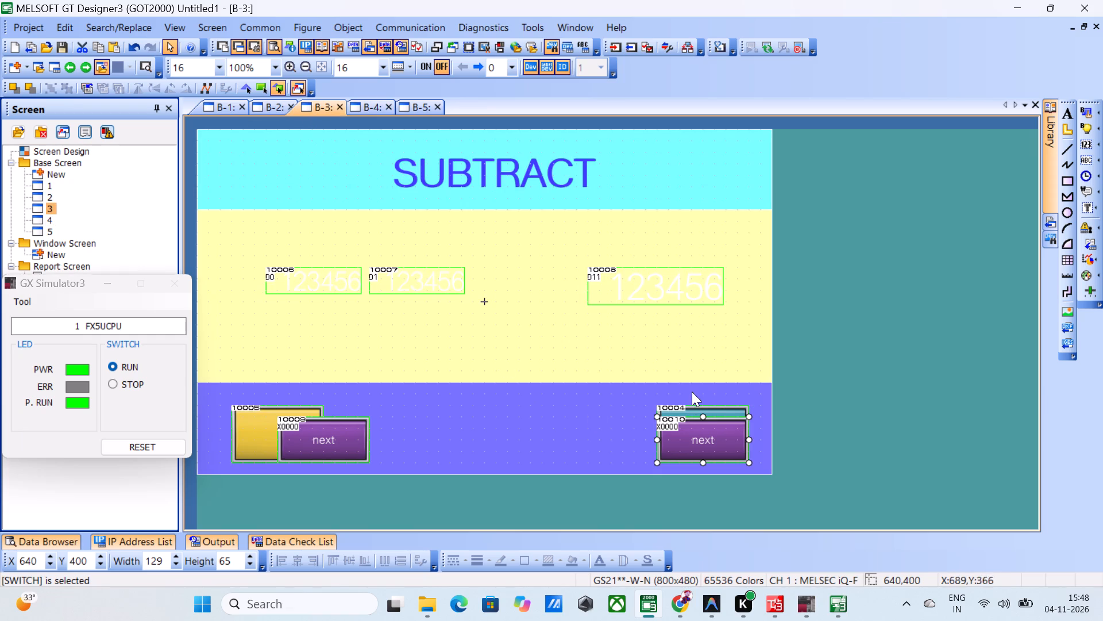
pyautogui.click(684, 405)
pyautogui.press('Delete')
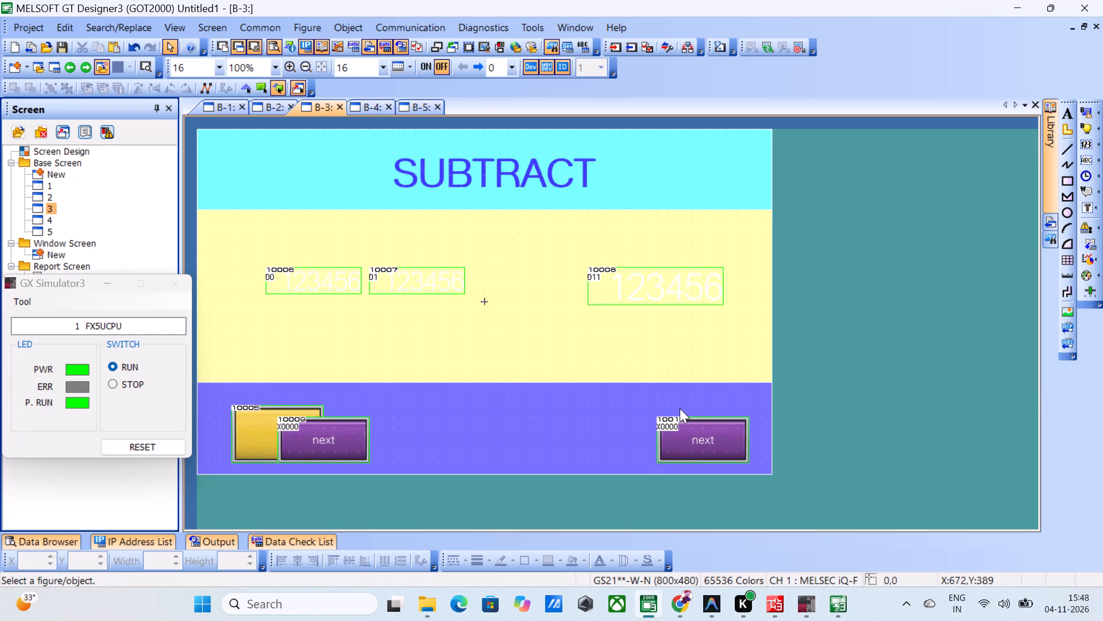
pyautogui.doubleClick(252, 416)
pyautogui.press('Delete')
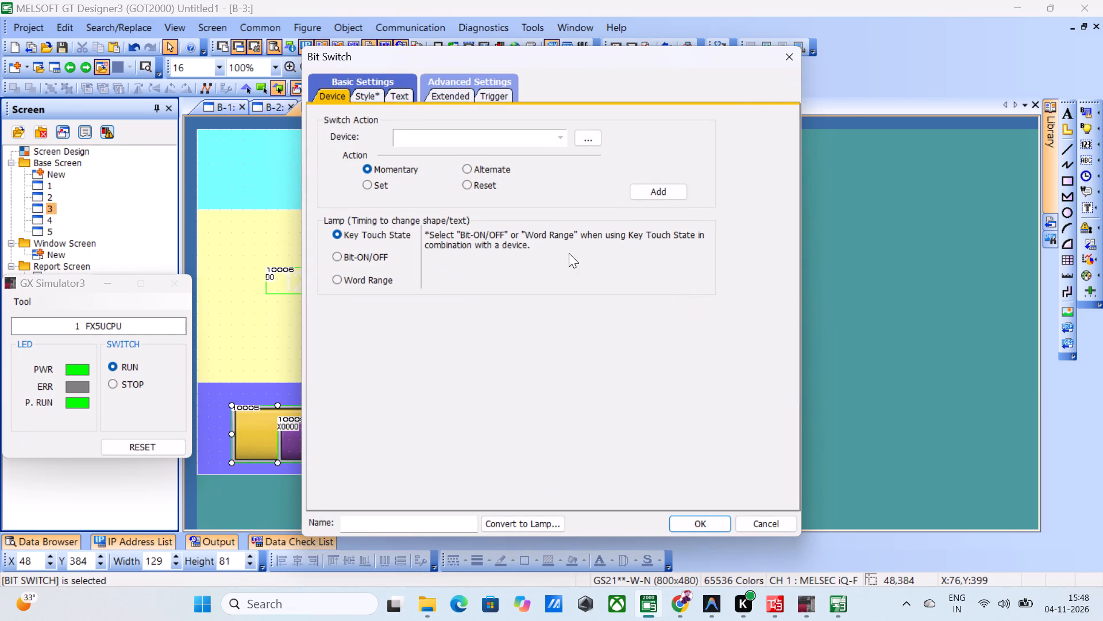
pyautogui.click(788, 56)
pyautogui.click(254, 402)
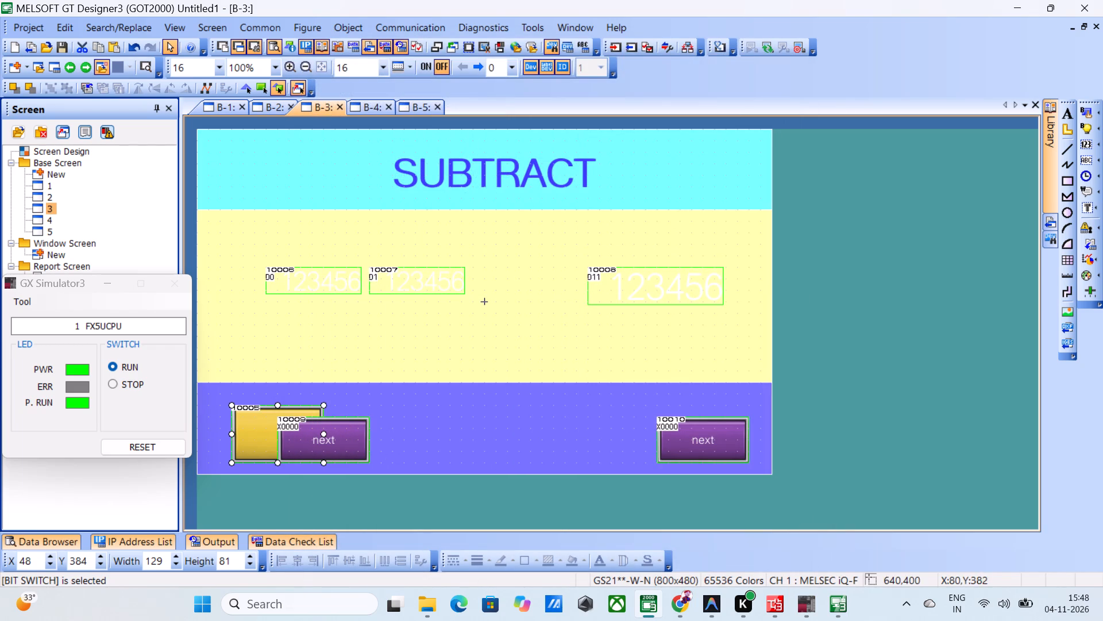
pyautogui.click(256, 428)
pyautogui.press('Delete')
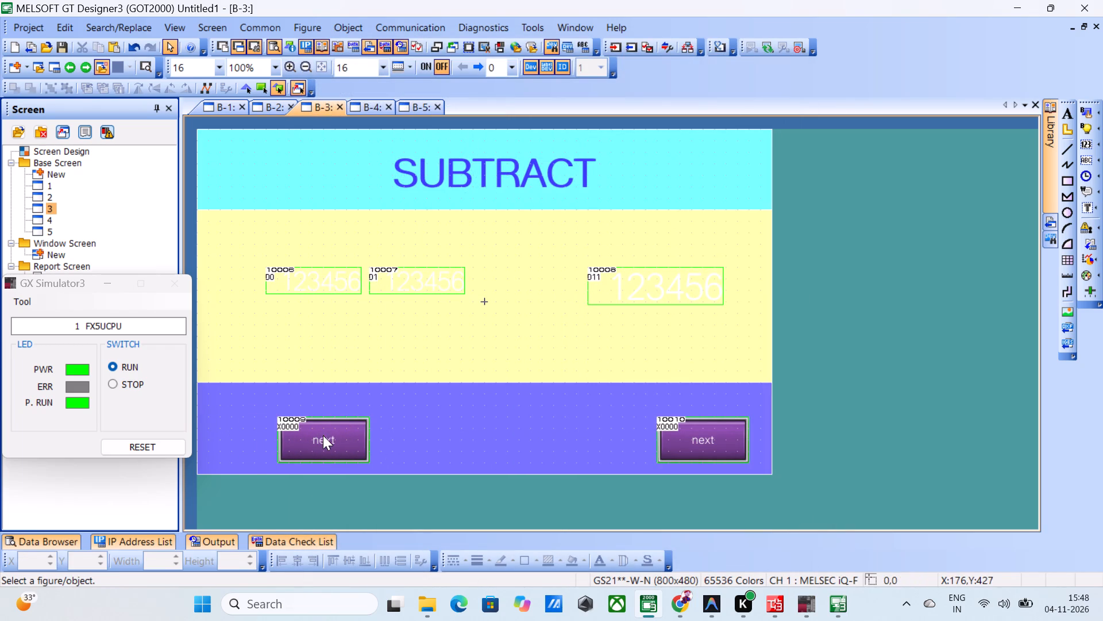
# Add a screen switching action to the SUBTRACT screen's next switch at X 112, with type Overlap Window1 and fixed screen number 2.
pyautogui.doubleClick(323, 435)
pyautogui.click(323, 435)
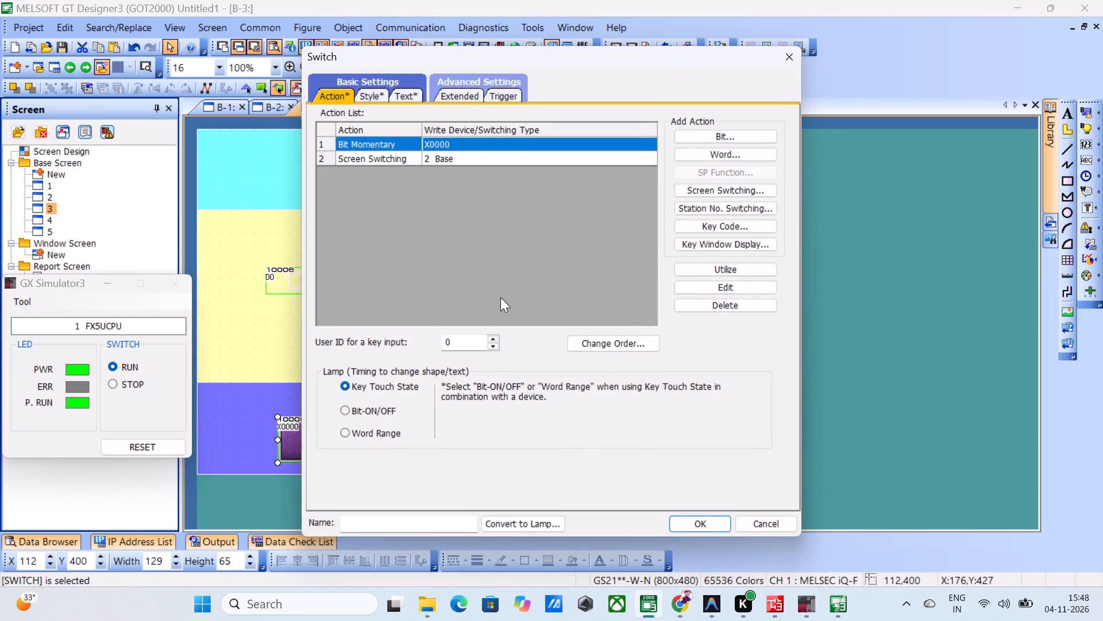
pyautogui.click(742, 190)
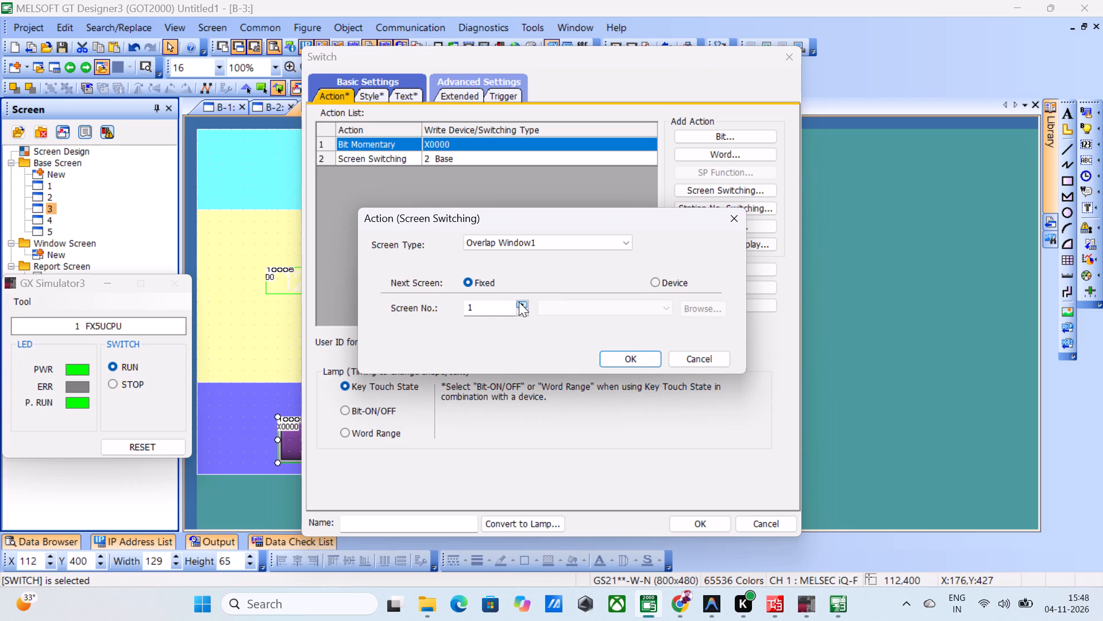
pyautogui.click(519, 302)
pyautogui.doubleClick(645, 363)
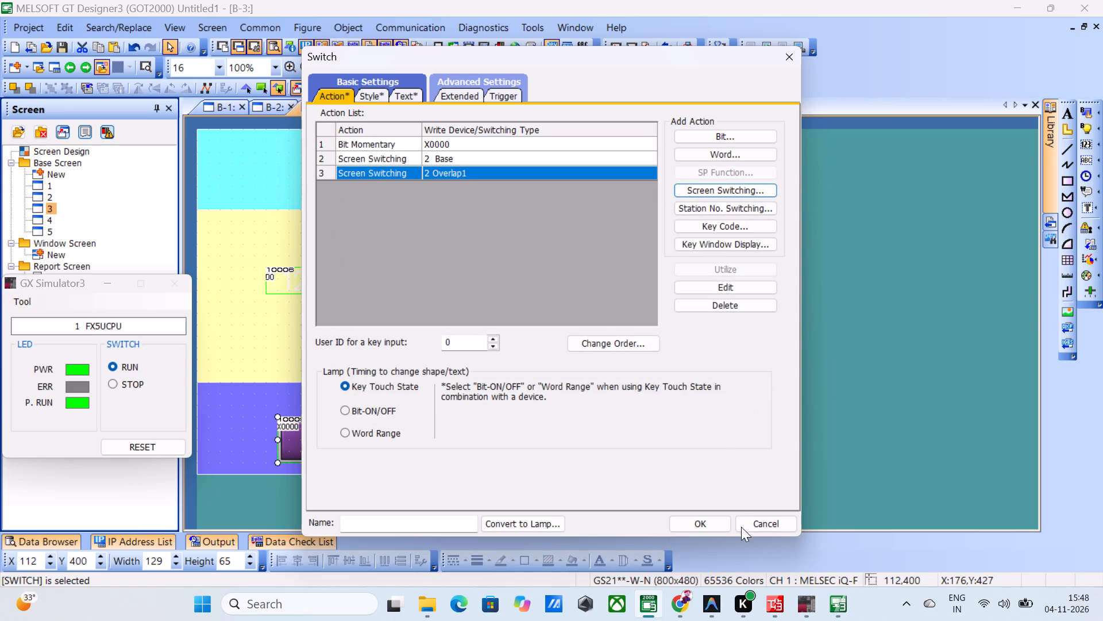
pyautogui.click(715, 527)
# Set the user ID for a key input to 4 on the SUBTRACT screen's next switch at X 640.
pyautogui.doubleClick(714, 441)
pyautogui.click(711, 441)
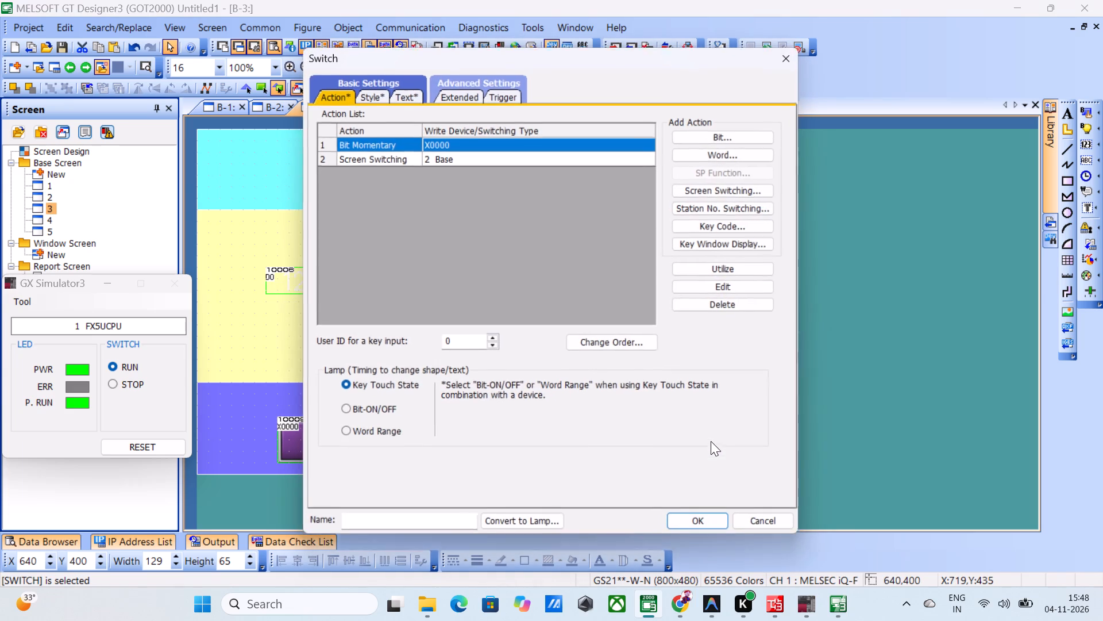
pyautogui.tripleClick(495, 340)
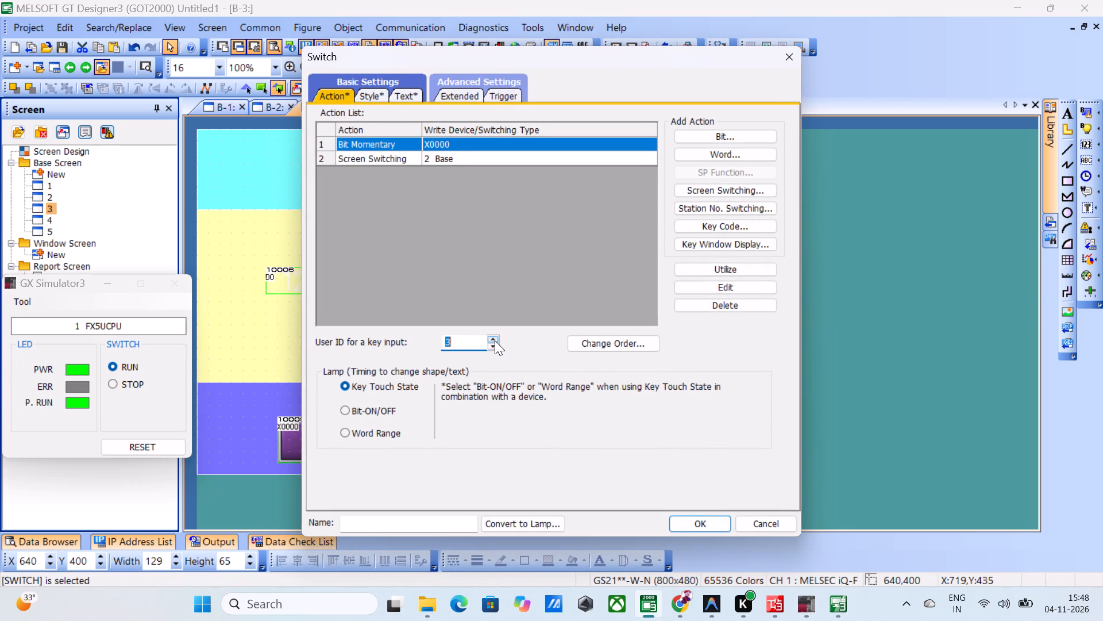
pyautogui.click(682, 520)
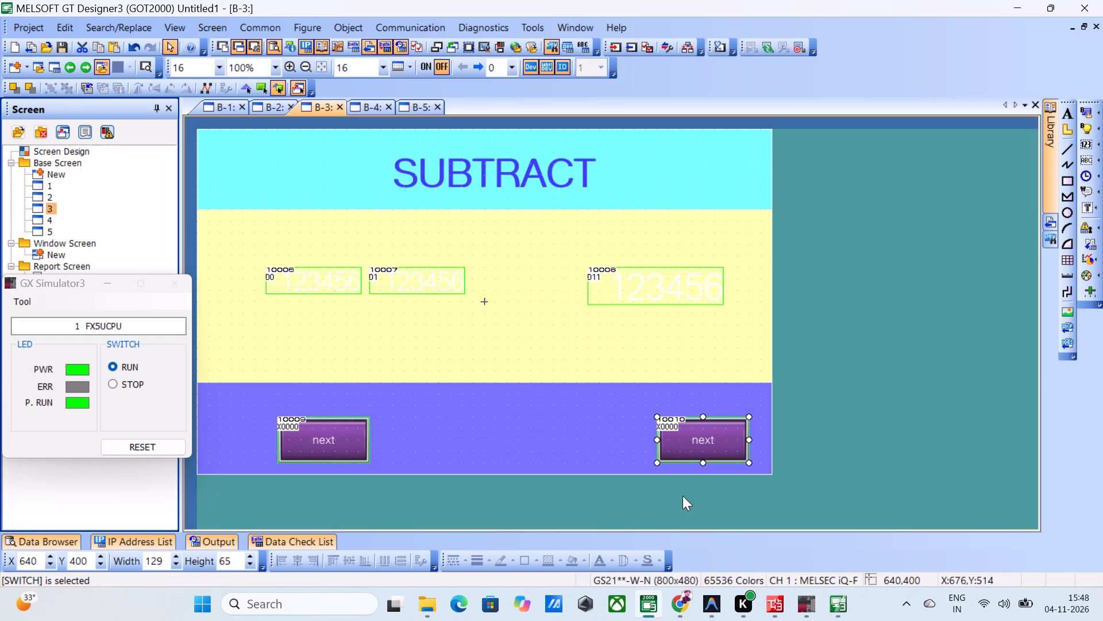
pyautogui.doubleClick(697, 447)
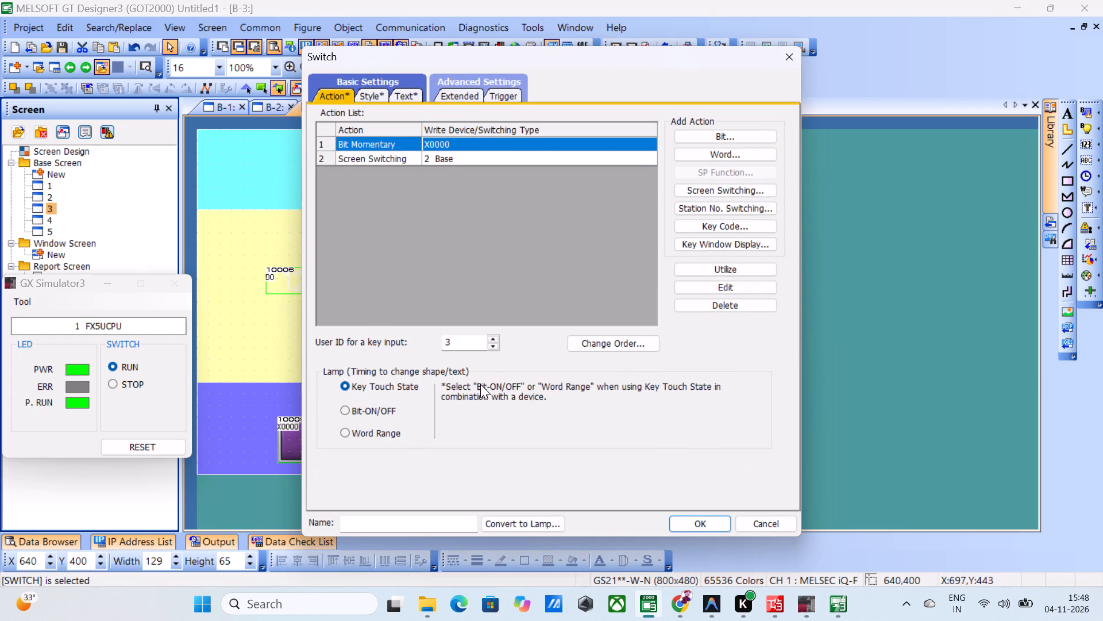
pyautogui.click(494, 336)
pyautogui.doubleClick(677, 521)
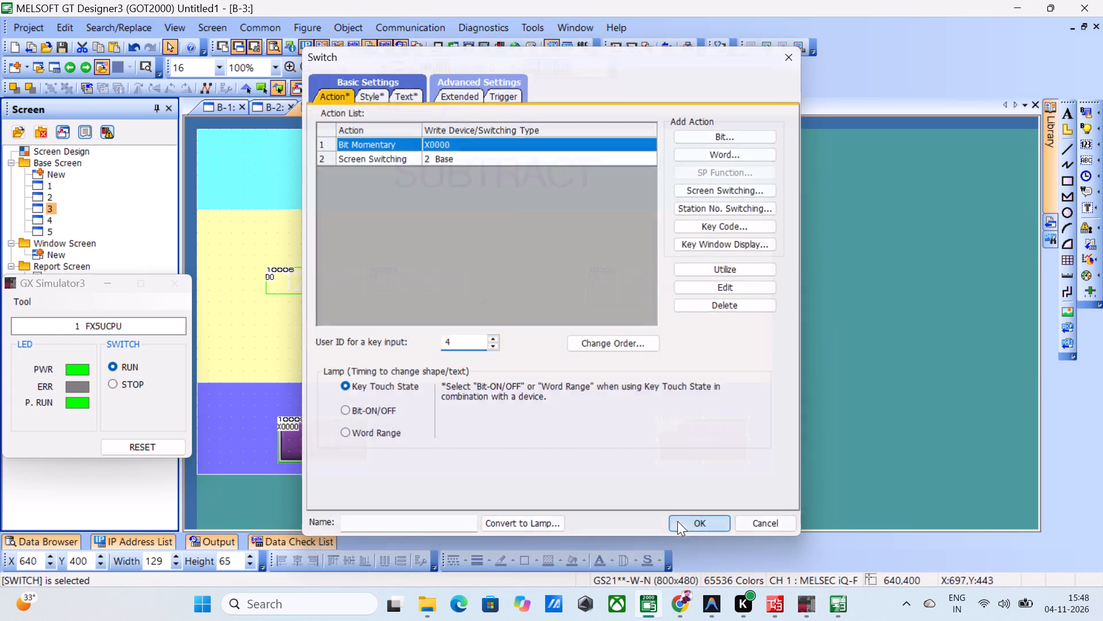
# Check the action list of the next switch at X 48 on the ADDITION screen.
pyautogui.click(222, 106)
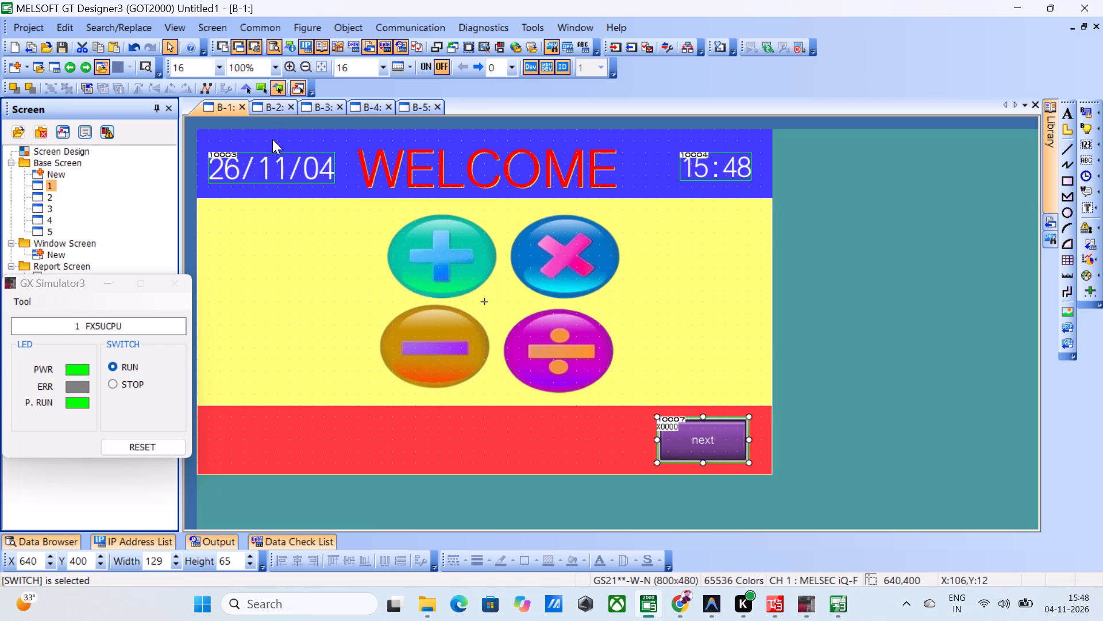
pyautogui.click(265, 102)
pyautogui.doubleClick(289, 441)
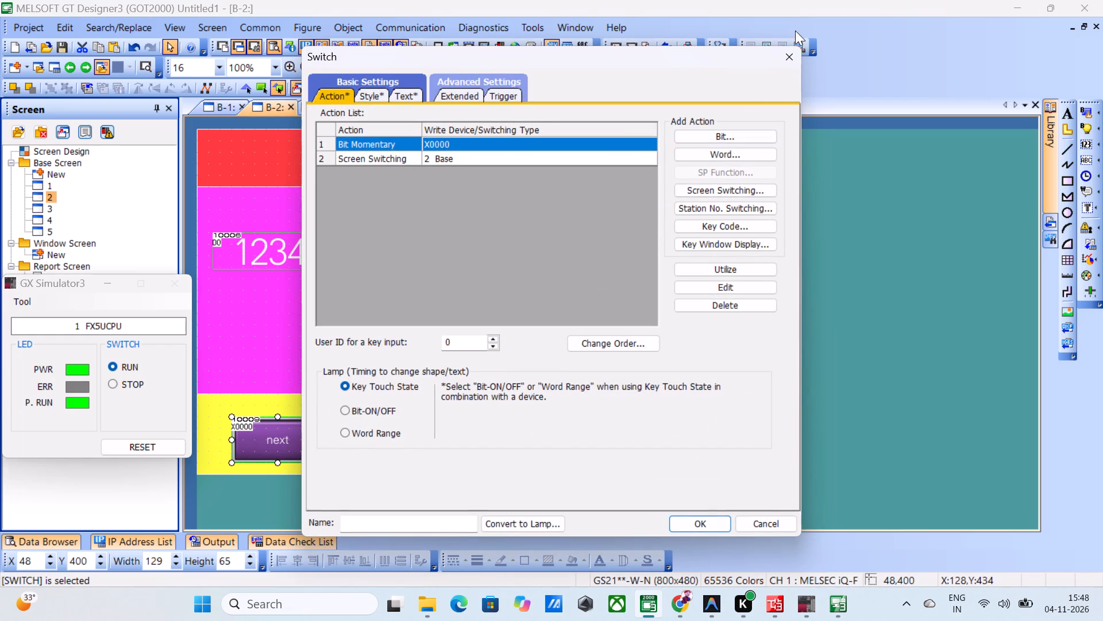
pyautogui.click(793, 53)
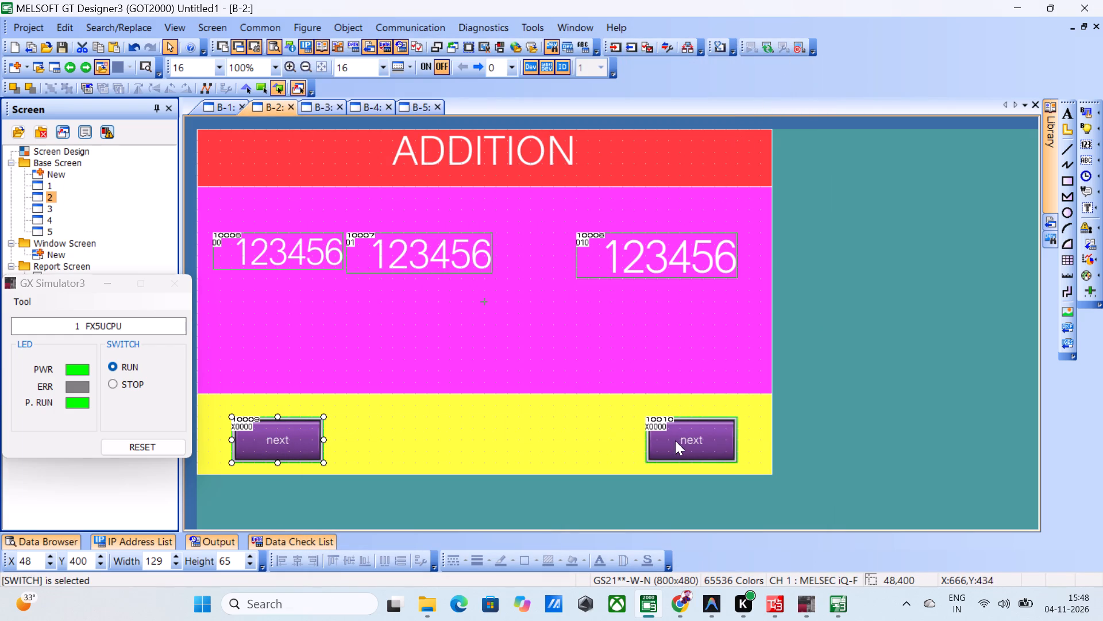
# Add a screen switching action to the ADDITION screen's next switch at X 624, with type Overlap Window1 and fixed screen number 3.
pyautogui.doubleClick(675, 440)
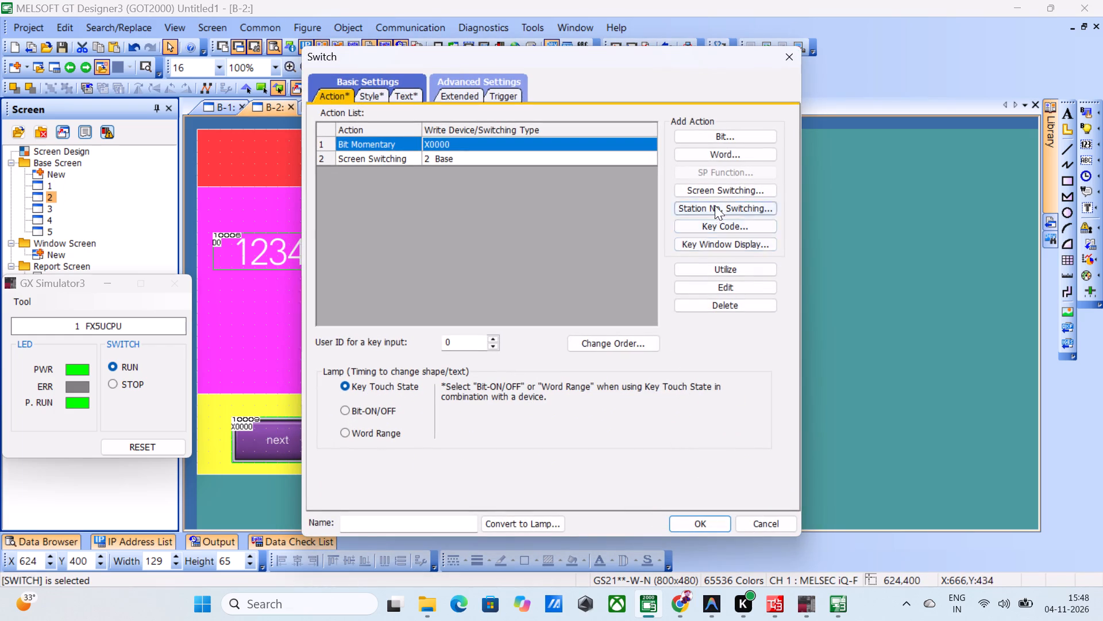
pyautogui.click(716, 192)
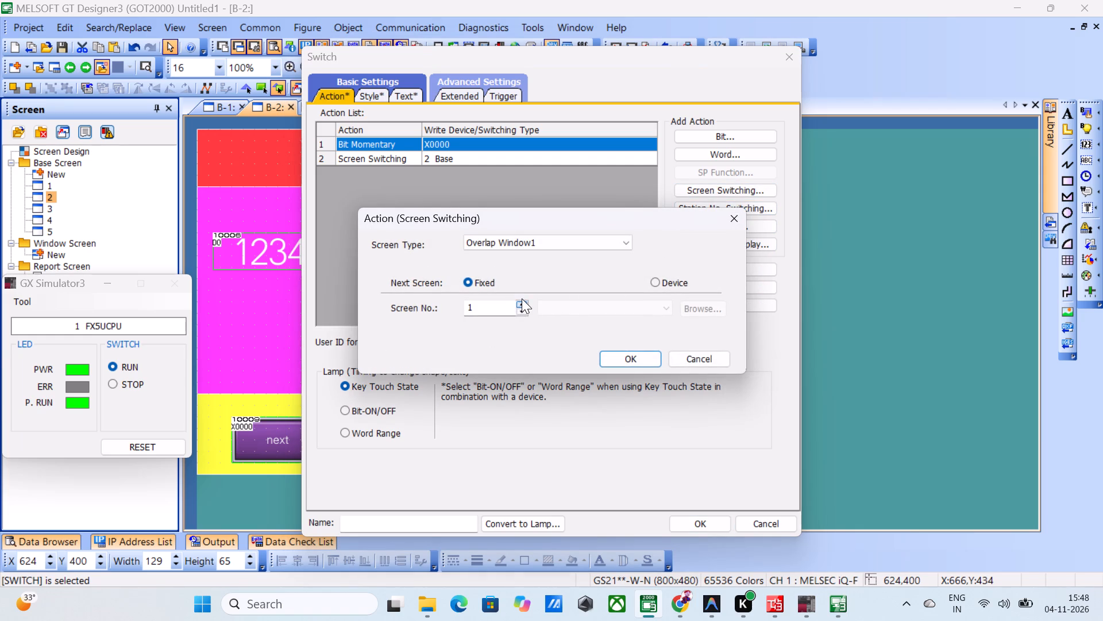
pyautogui.doubleClick(519, 300)
pyautogui.click(626, 368)
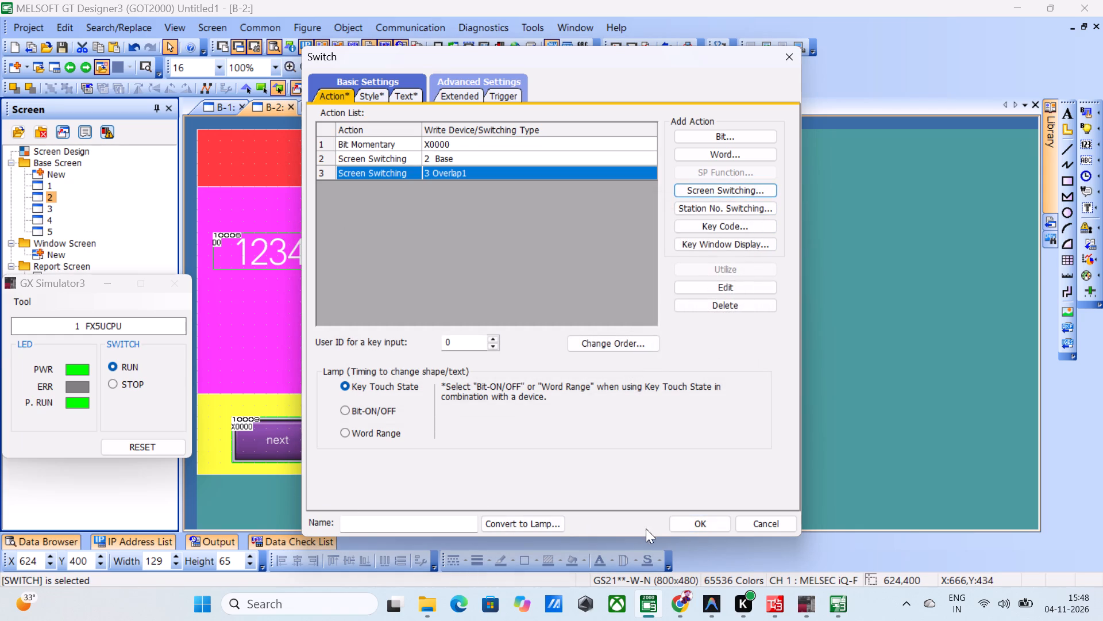
pyautogui.moveTo(672, 524); pyautogui.dragTo(679, 524)
pyautogui.click(680, 524)
# Add a screen switching action to the ADDITION screen's next switch at X 48, with type Overlap Window1 and fixed screen number 1.
pyautogui.doubleClick(264, 439)
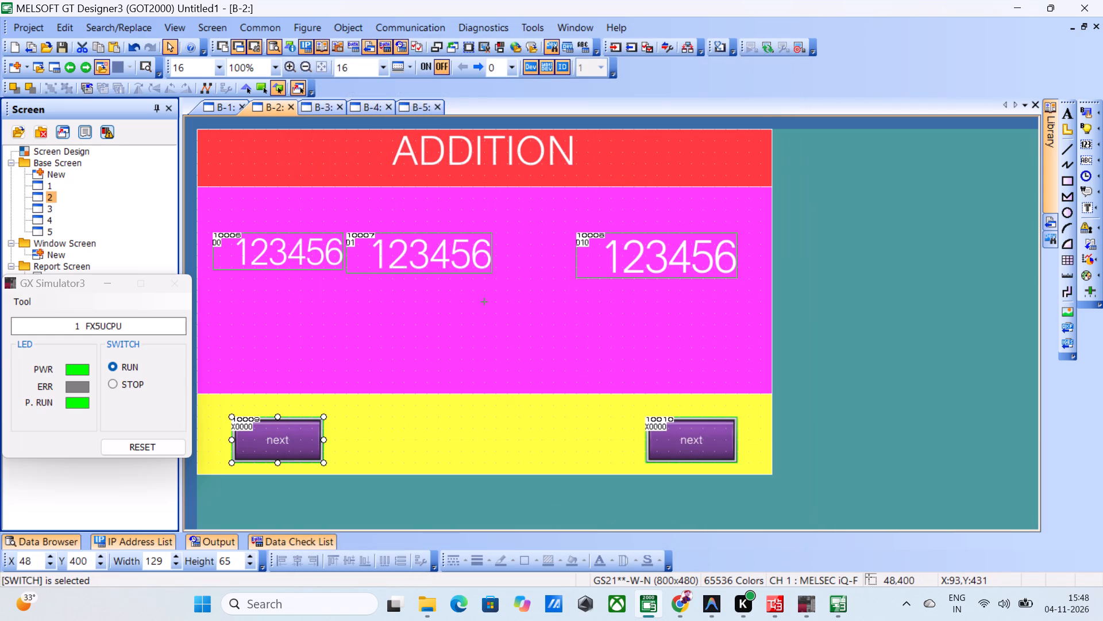
pyautogui.click(264, 439)
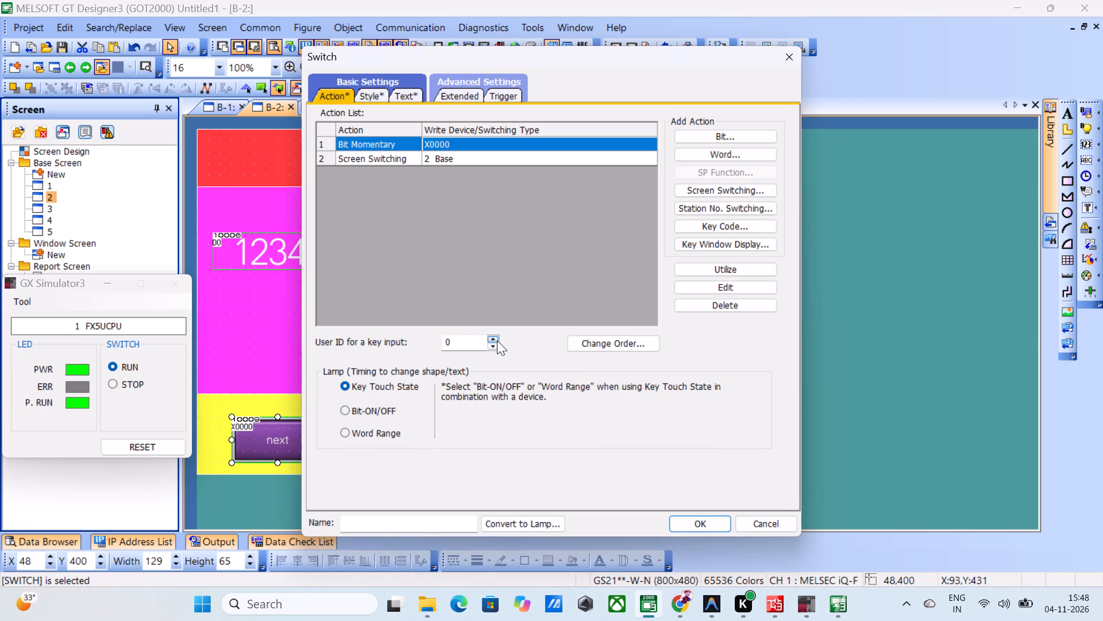
pyautogui.click(712, 189)
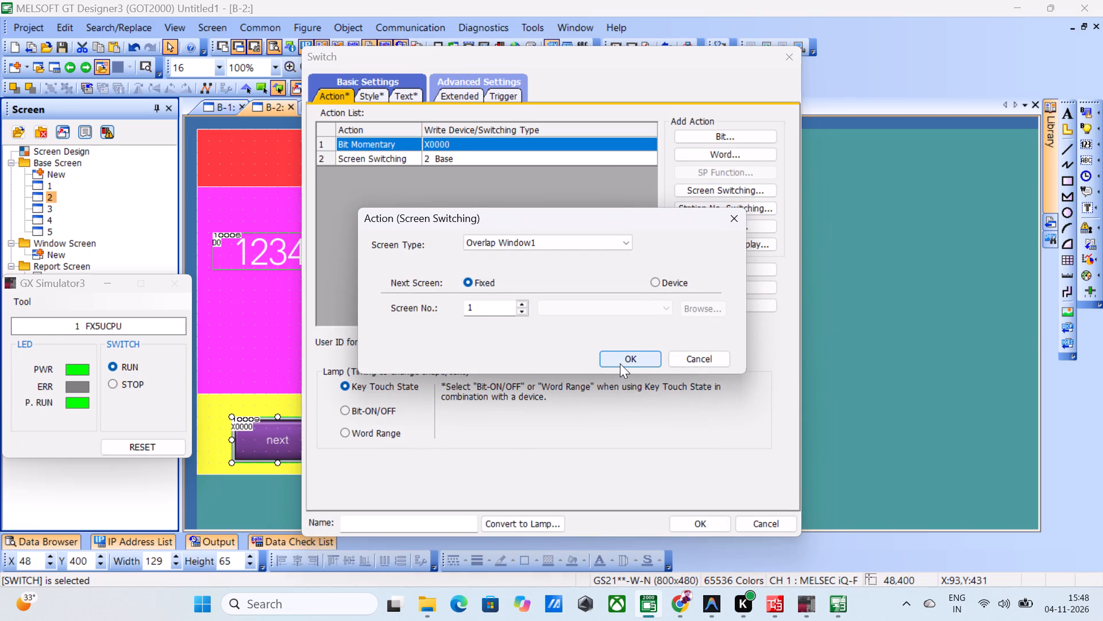
pyautogui.click(620, 363)
pyautogui.click(692, 524)
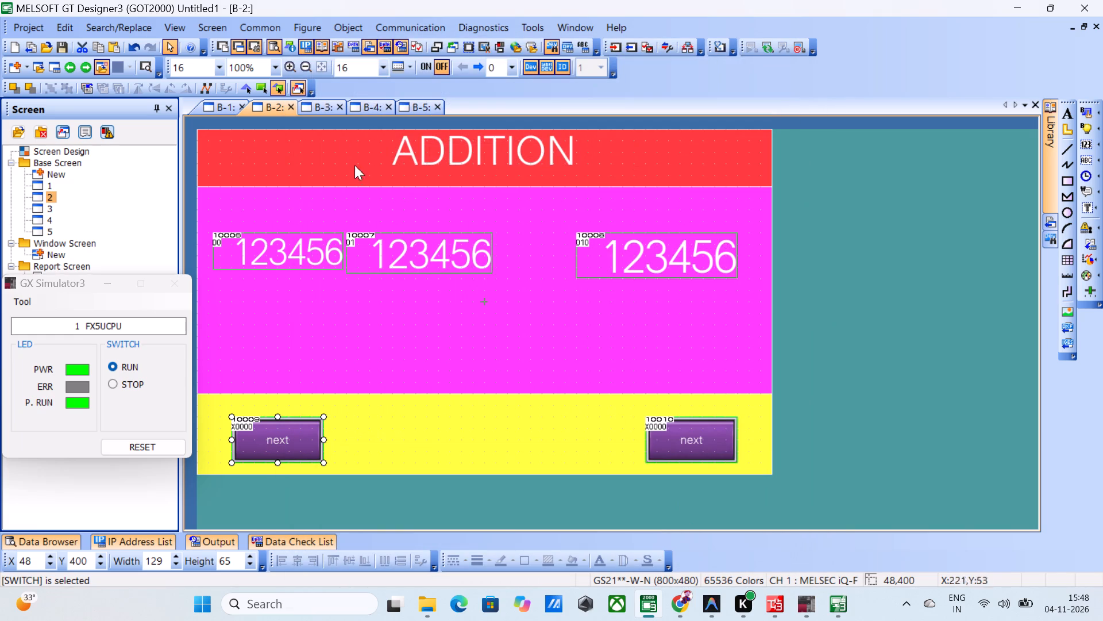
# Add a screen switching action to the MULTIPLICATION screen's next switch at X 640, with type Overlap Window2 and fixed screen number 5.
pyautogui.click(363, 110)
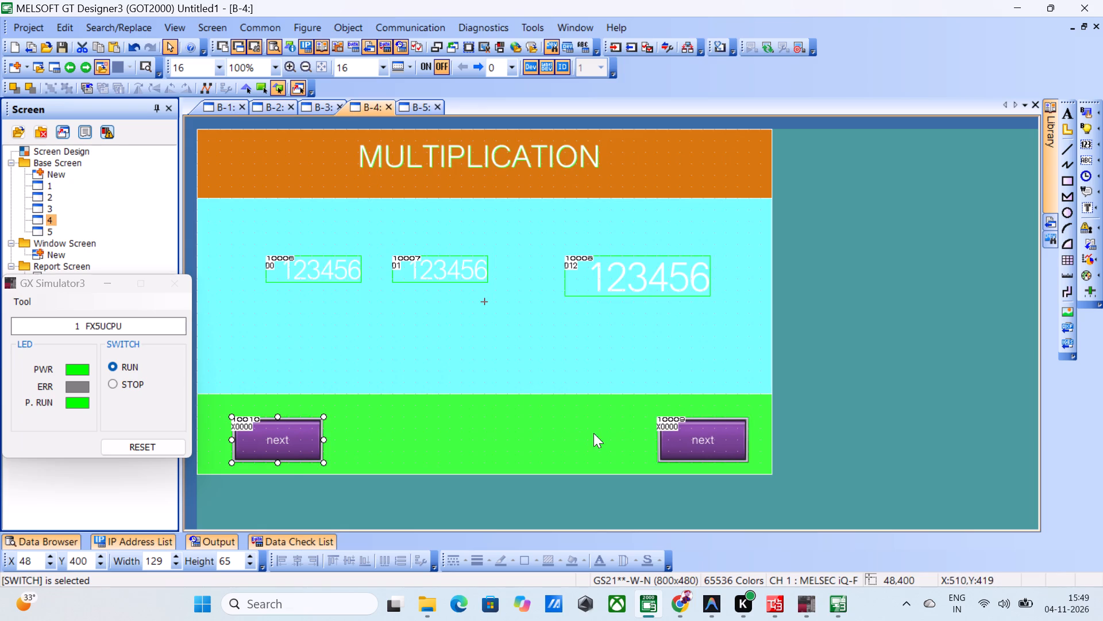
pyautogui.click(664, 439)
pyautogui.doubleClick(667, 435)
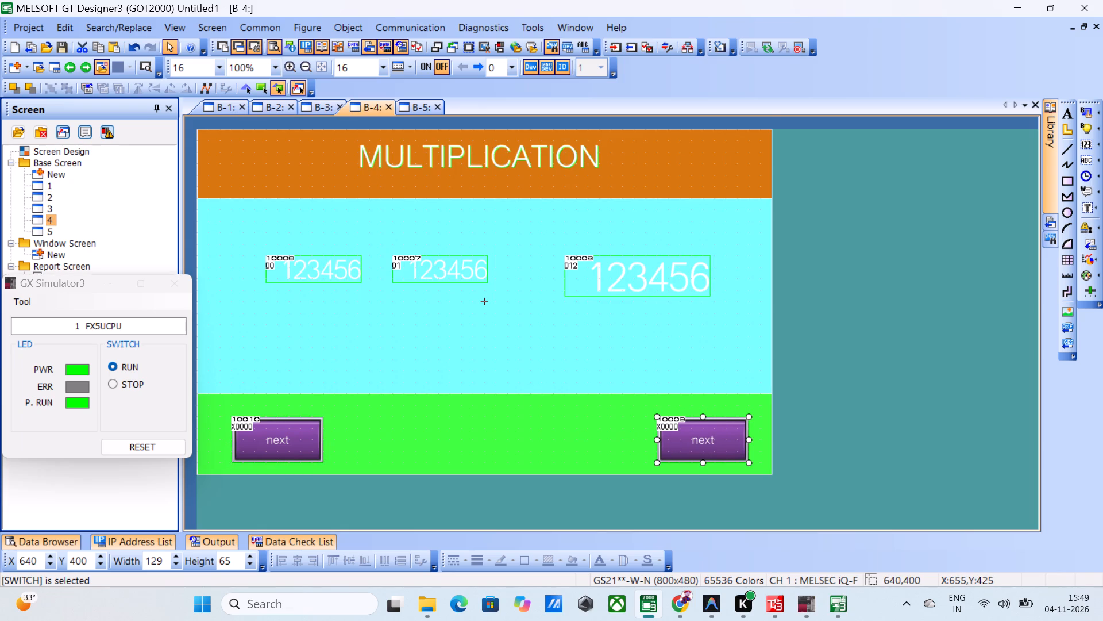
pyautogui.click(719, 197)
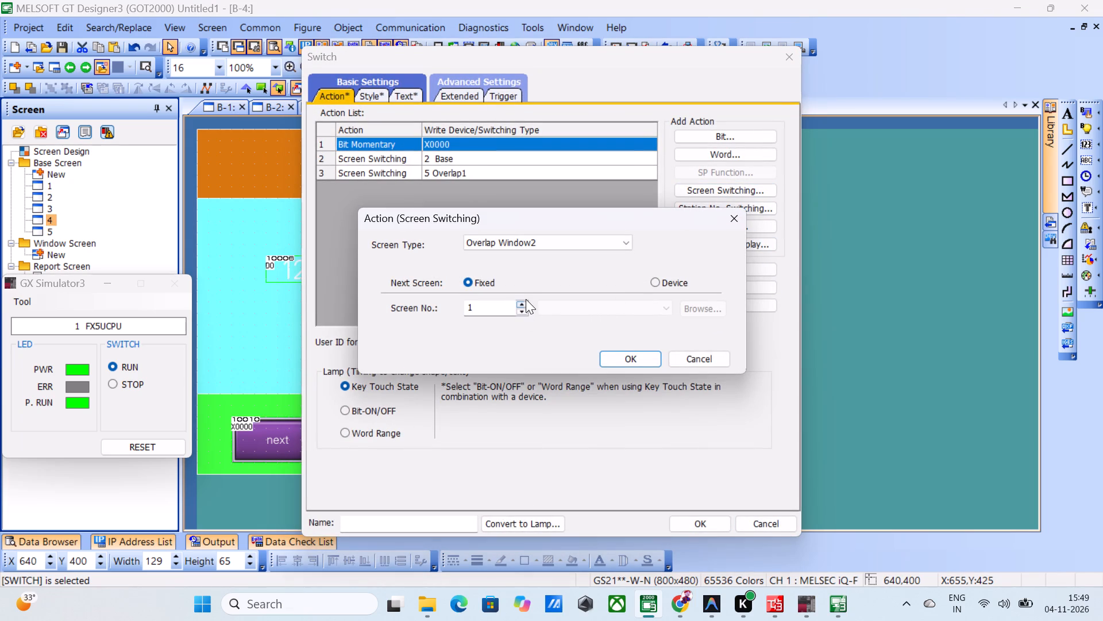
pyautogui.tripleClick(524, 300)
pyautogui.tripleClick(524, 299)
pyautogui.click(517, 308)
pyautogui.click(517, 308)
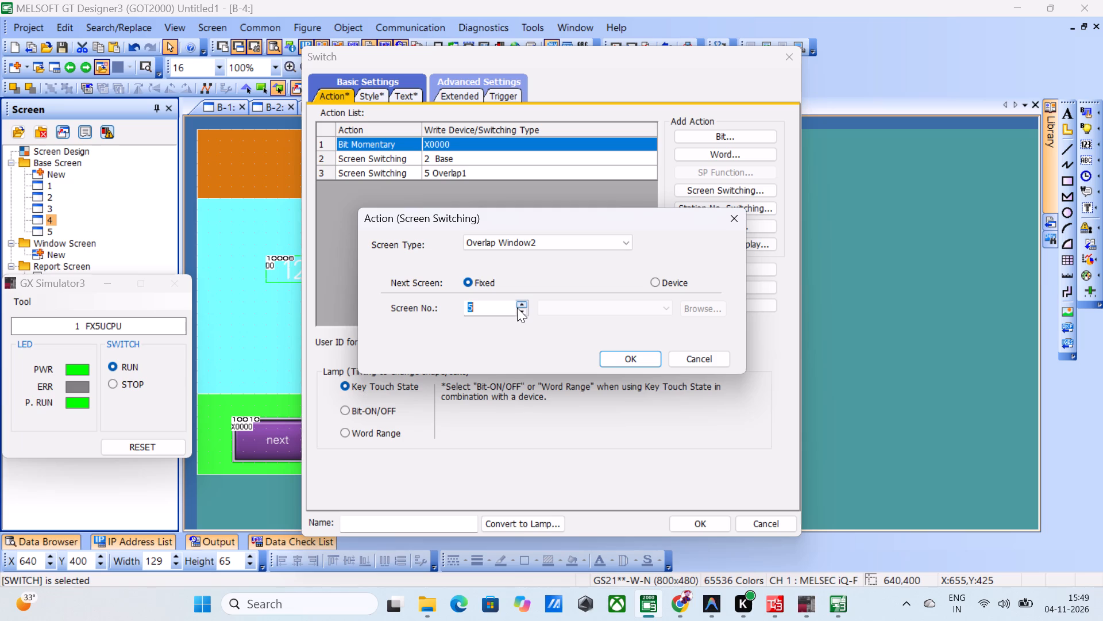
pyautogui.click(629, 361)
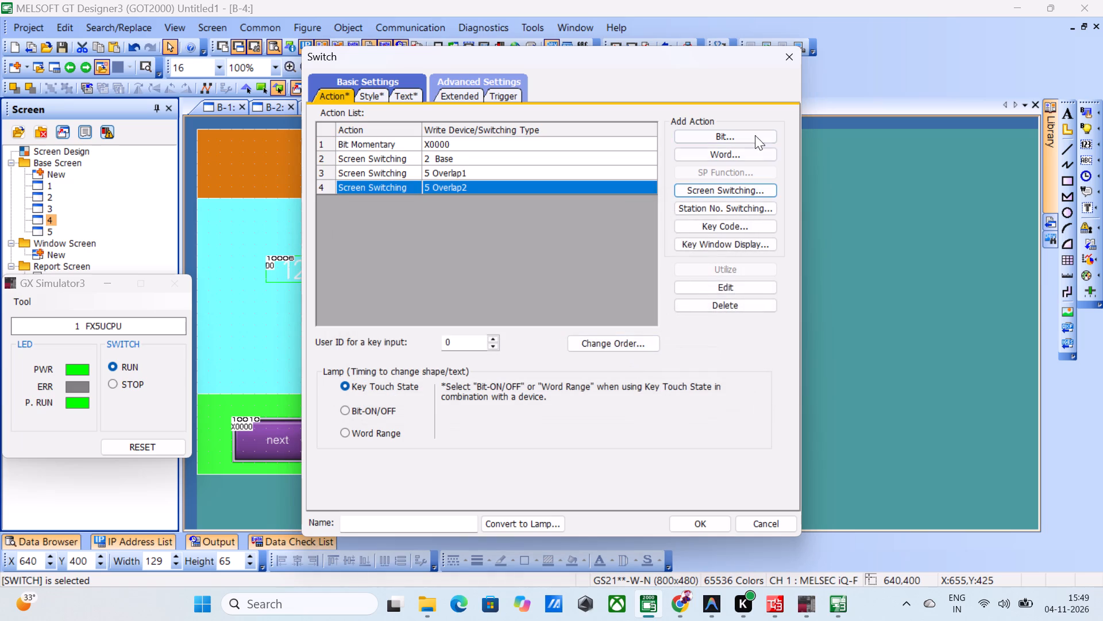
pyautogui.click(688, 519)
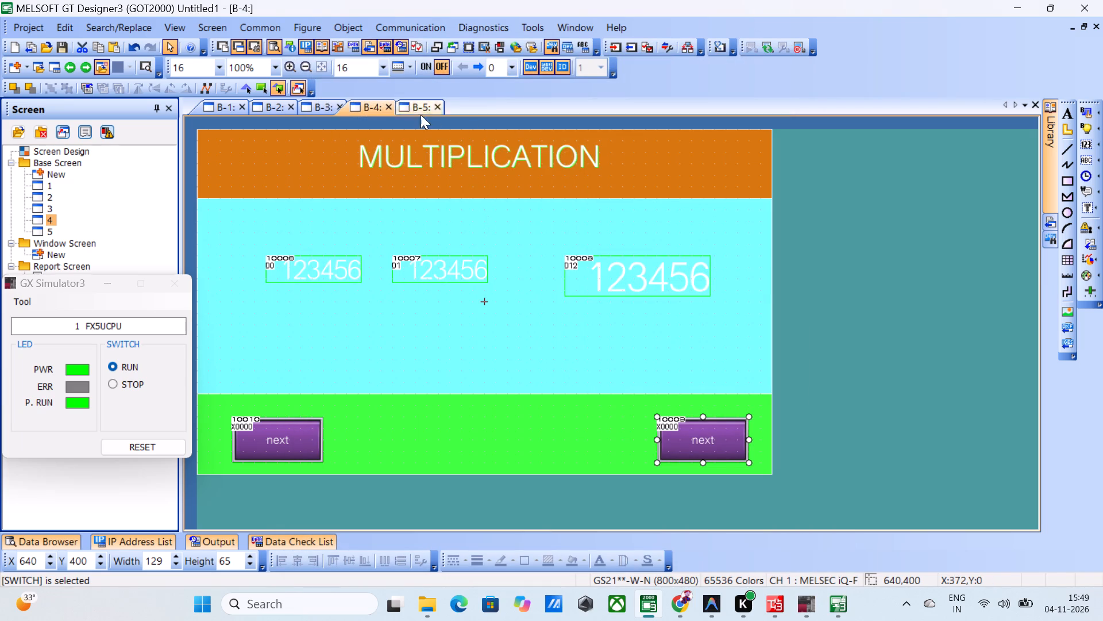
# Add a screen switching action to the SUBTRACT screen's next switch at X 640, with type Overlap Window1 and fixed screen number 4.
pyautogui.click(408, 110)
pyautogui.click(326, 108)
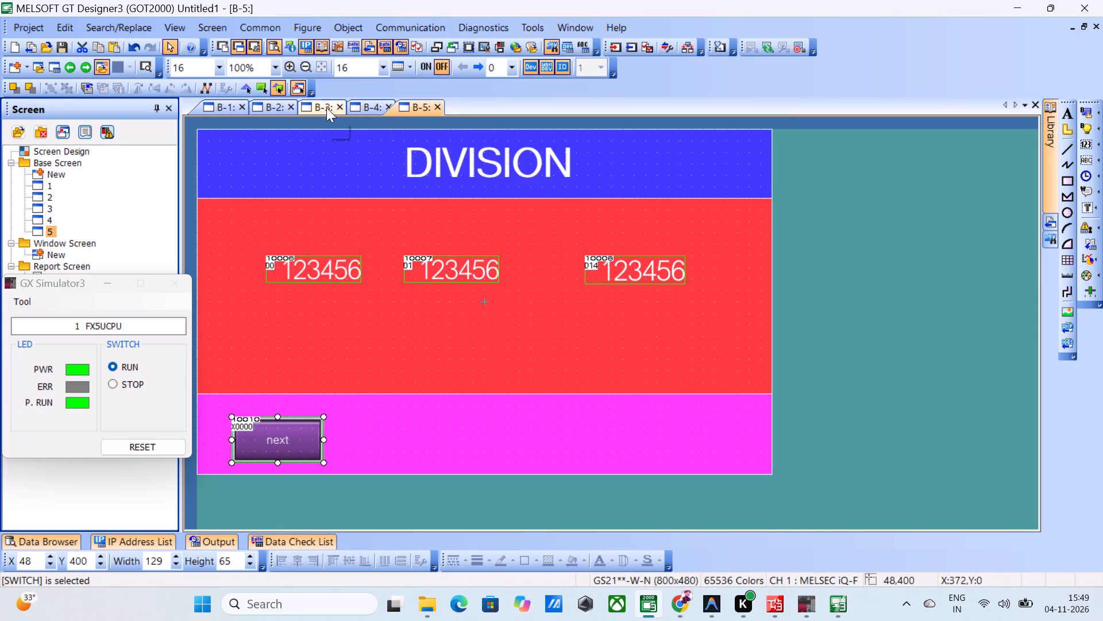
pyautogui.doubleClick(719, 453)
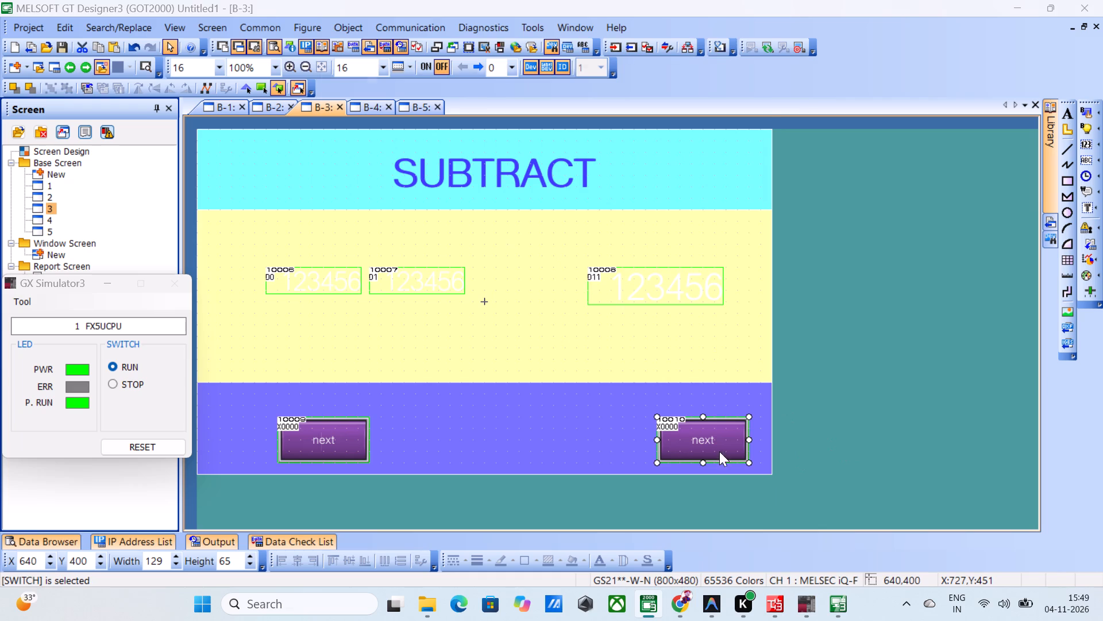
pyautogui.click(719, 189)
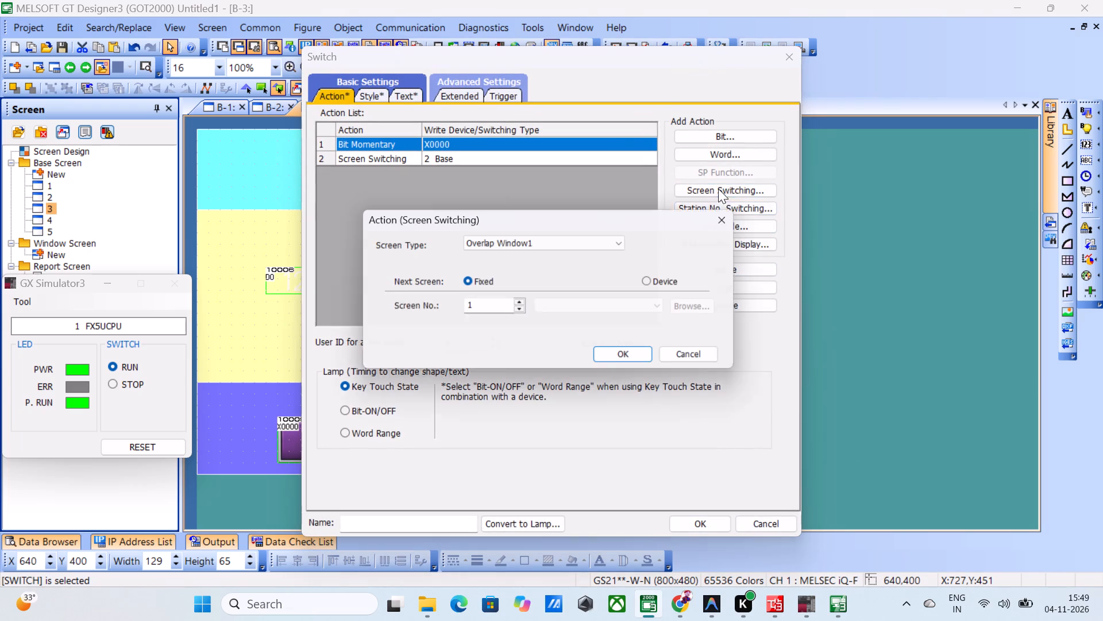
pyautogui.tripleClick(519, 302)
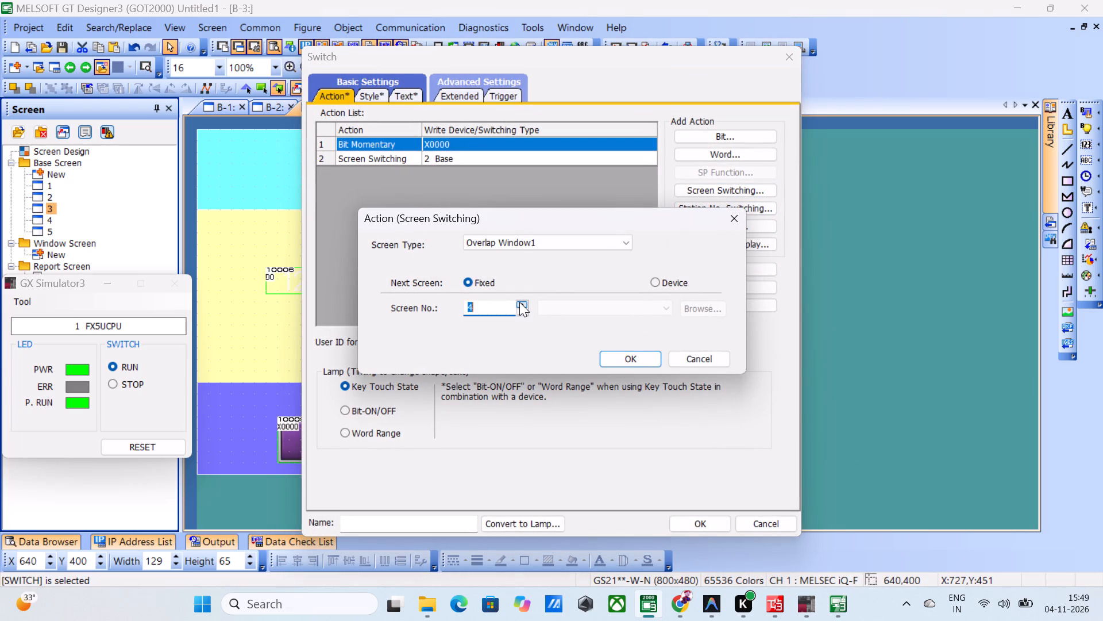
pyautogui.click(519, 302)
pyautogui.click(526, 313)
pyautogui.click(643, 354)
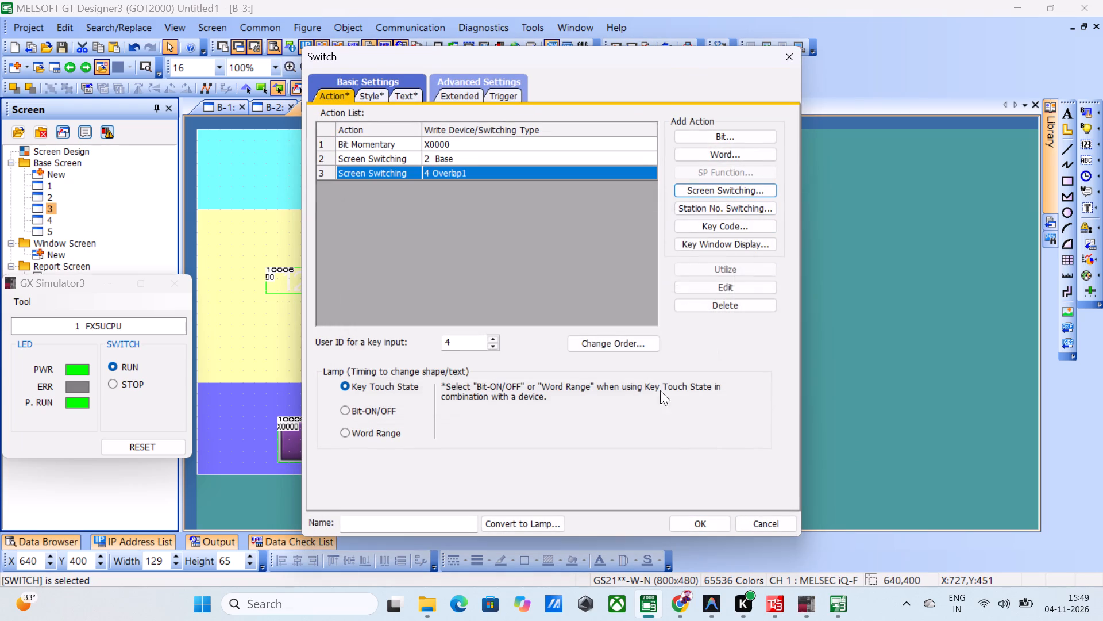
pyautogui.click(706, 527)
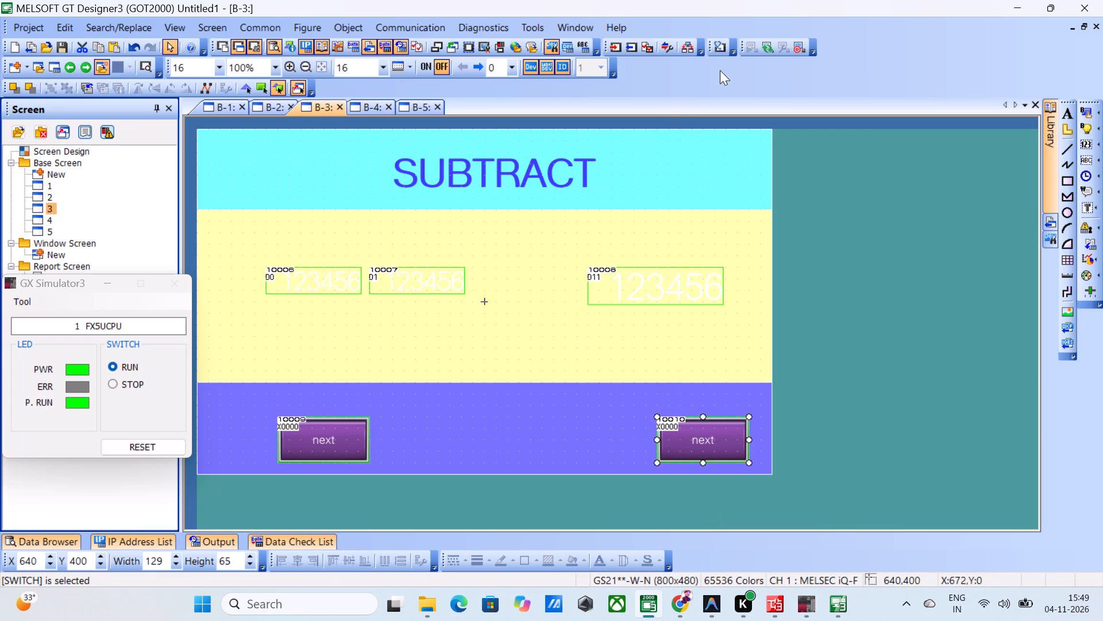
# Stop the running GT Simulator3 session, restart the simulator from GT Designer3 and minimize the GX Simulator3 window.
pyautogui.click(747, 53)
pyautogui.click(743, 50)
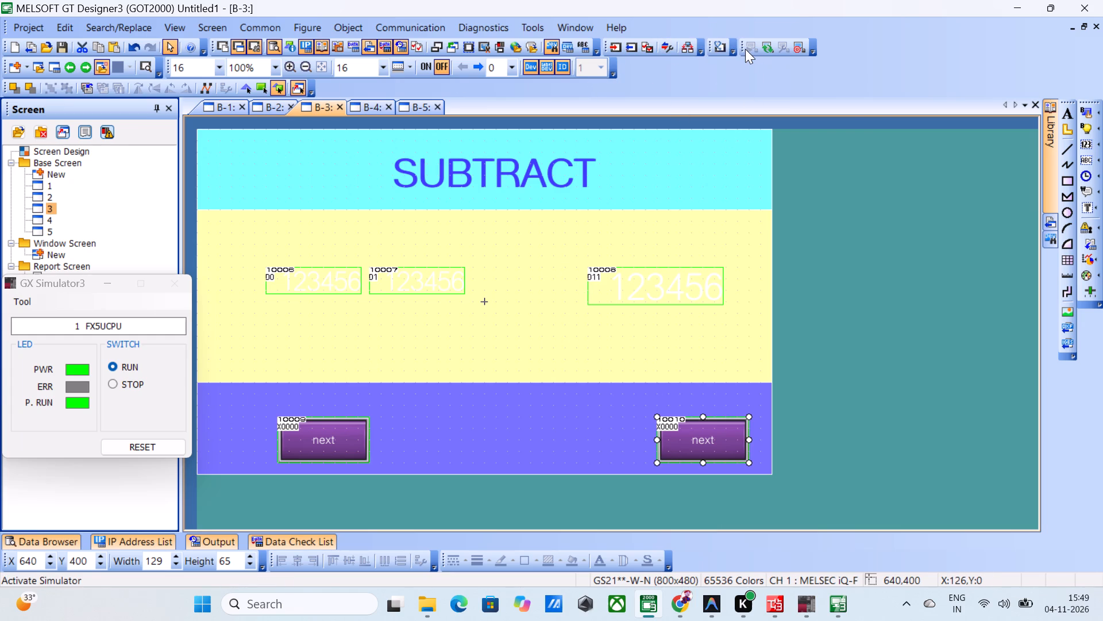
pyautogui.click(819, 197)
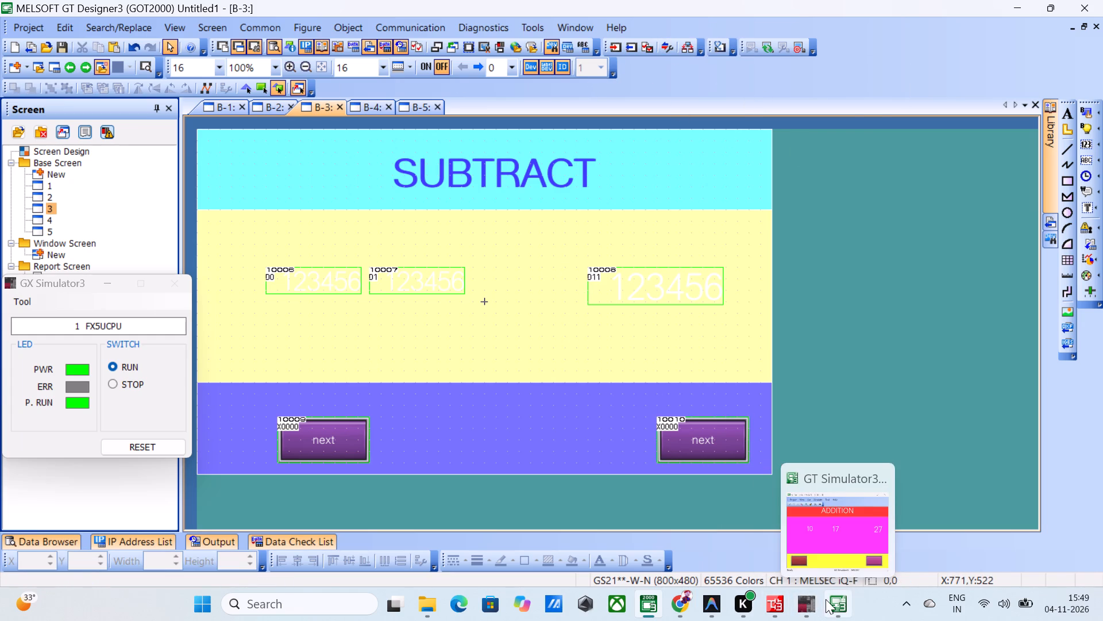
pyautogui.click(826, 599)
pyautogui.click(234, 108)
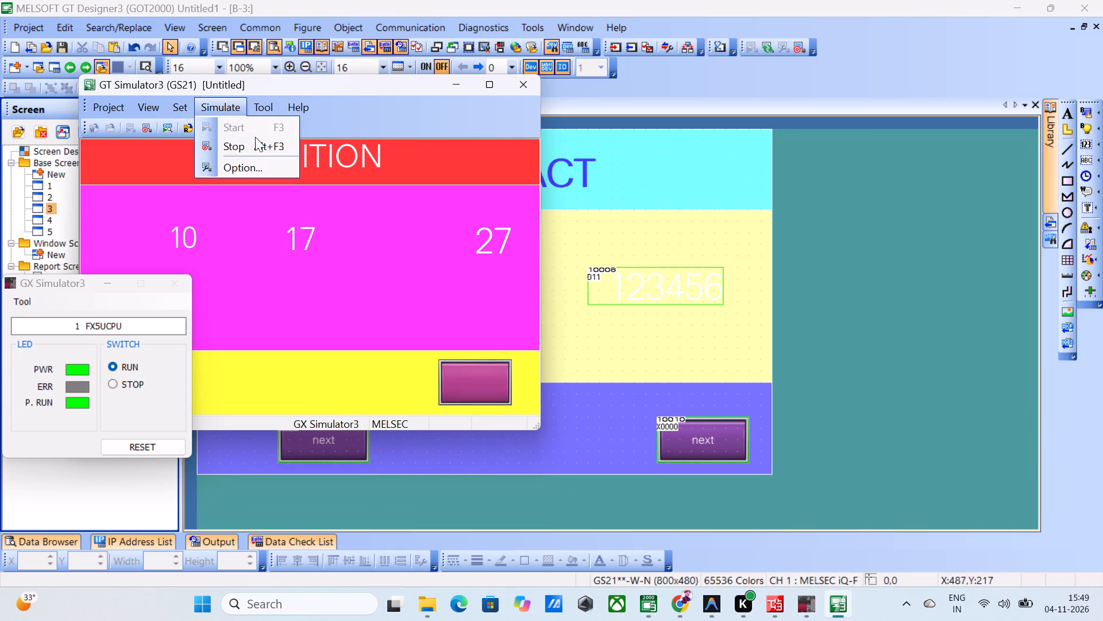
pyautogui.click(255, 139)
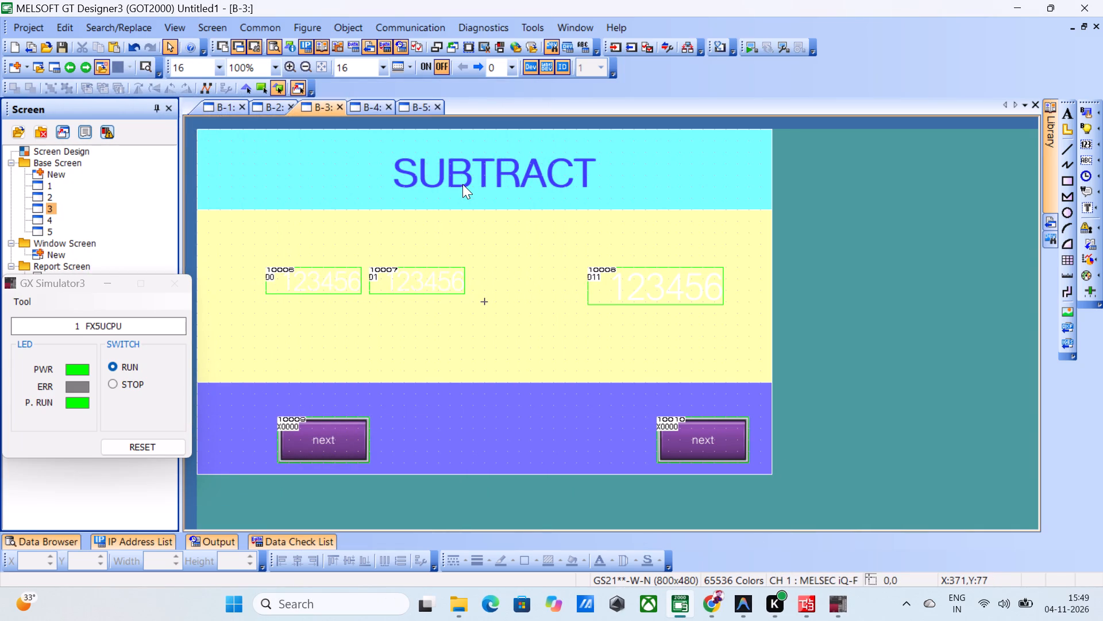
pyautogui.click(750, 48)
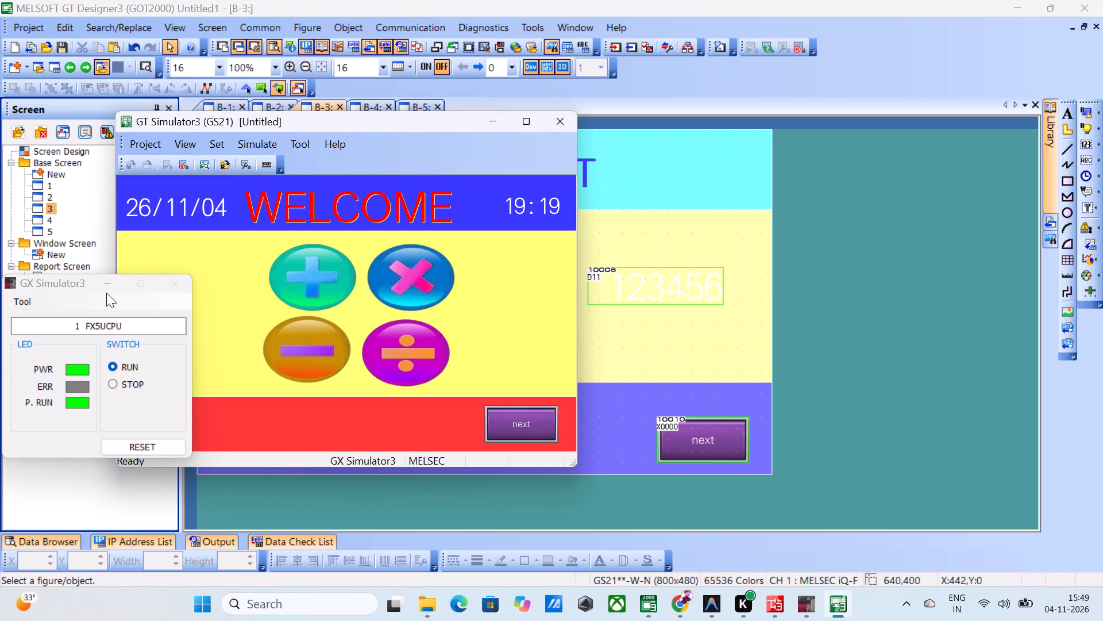
pyautogui.click(106, 286)
# Test the next switch on the simulated WELCOME screen and both next switches on the ADDITION screen.
pyautogui.click(535, 432)
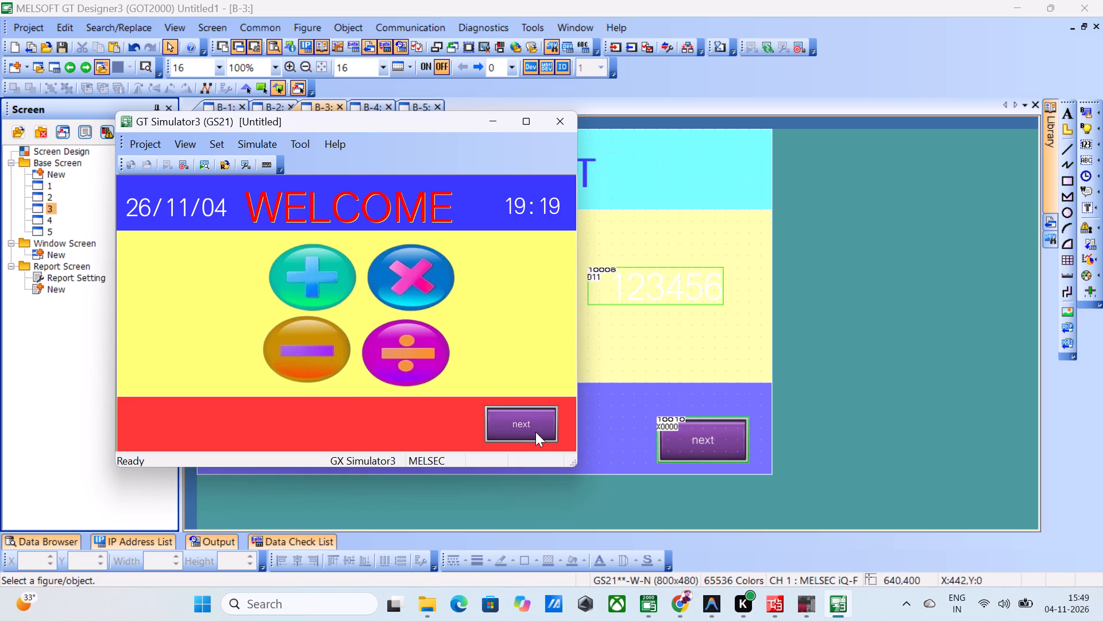
pyautogui.click(194, 428)
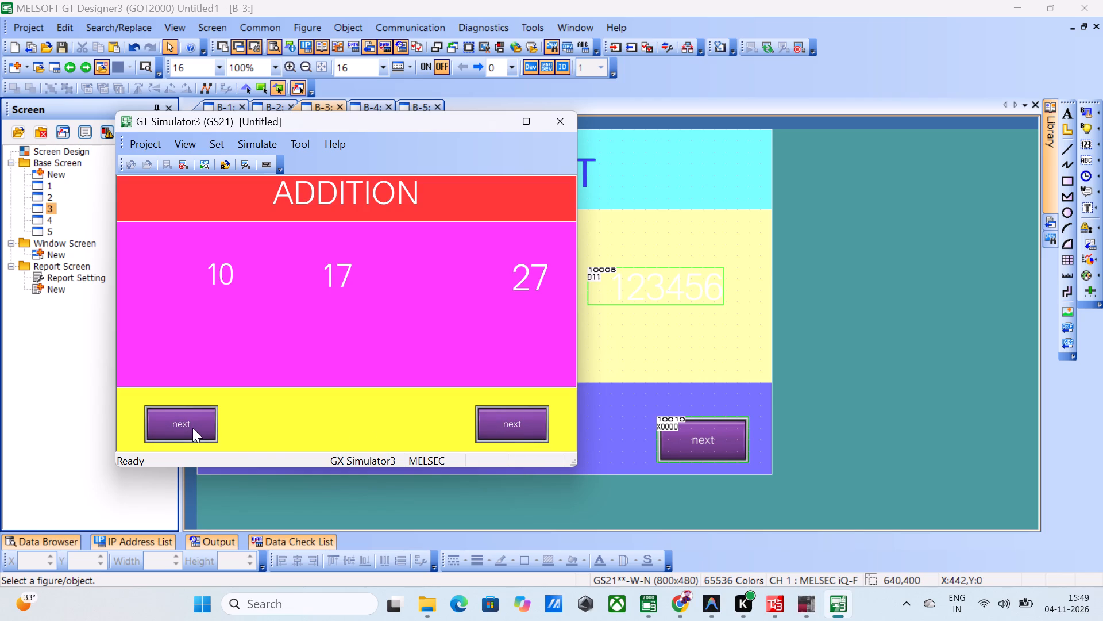
pyautogui.click(192, 428)
pyautogui.click(534, 434)
pyautogui.doubleClick(534, 433)
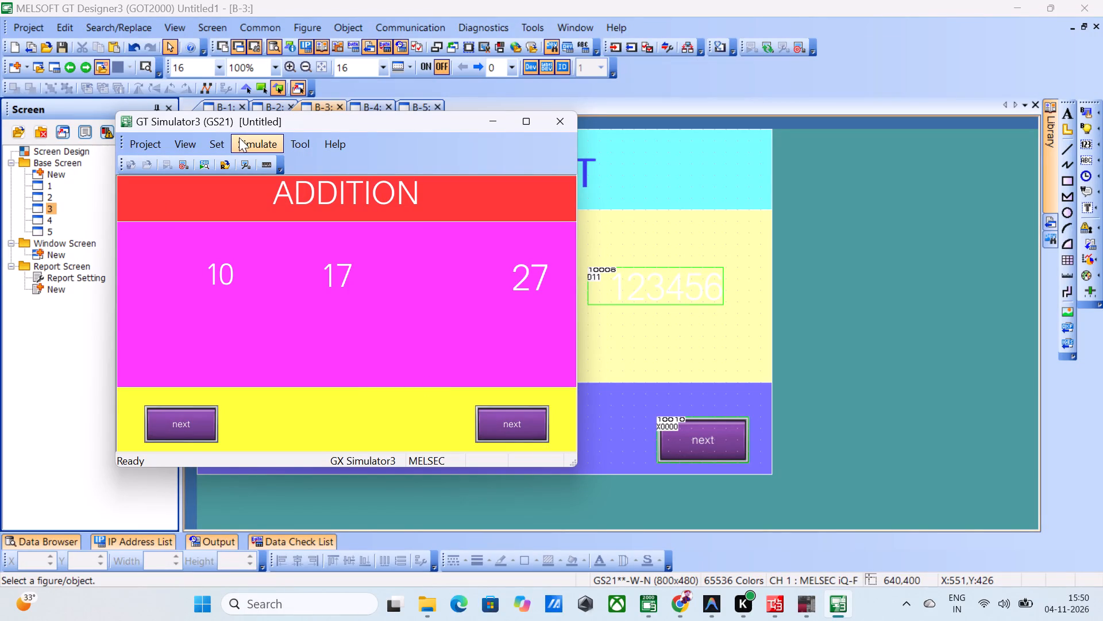
pyautogui.click(262, 143)
pyautogui.click(396, 305)
# Enter 11 as the first number and 14 as the second number on the simulated ADDITION screen.
pyautogui.doubleClick(224, 279)
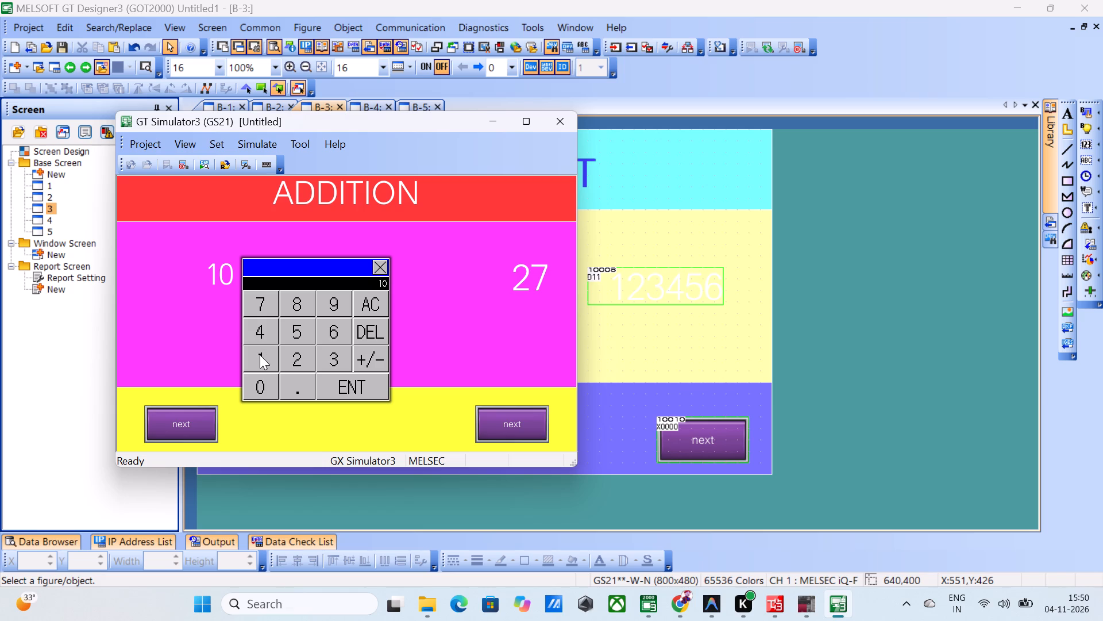
pyautogui.doubleClick(260, 355)
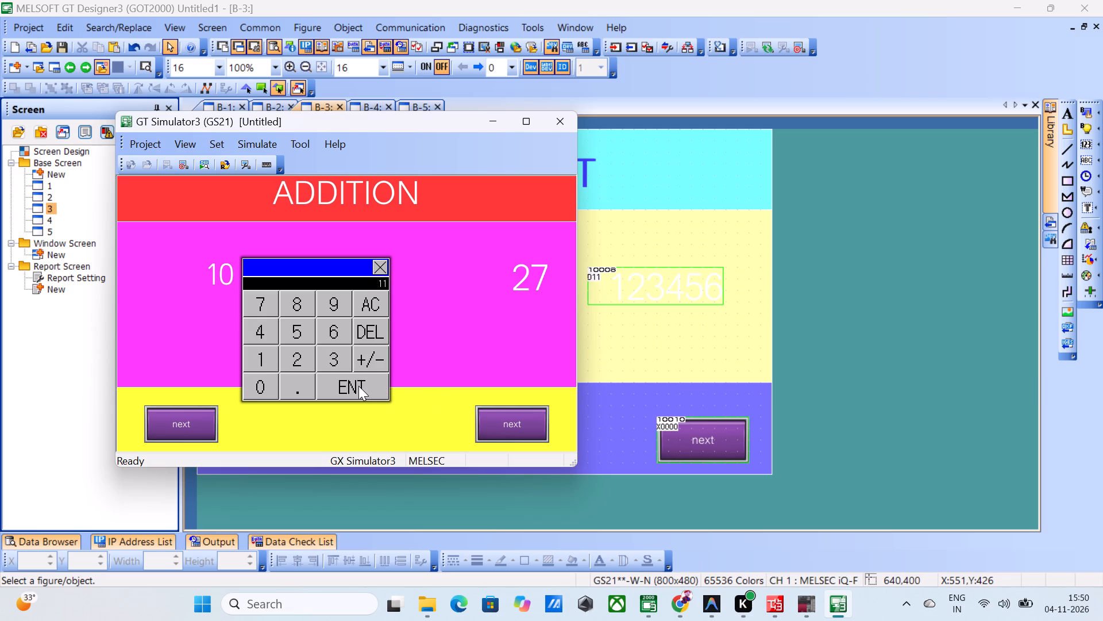
pyautogui.click(358, 386)
pyautogui.click(342, 281)
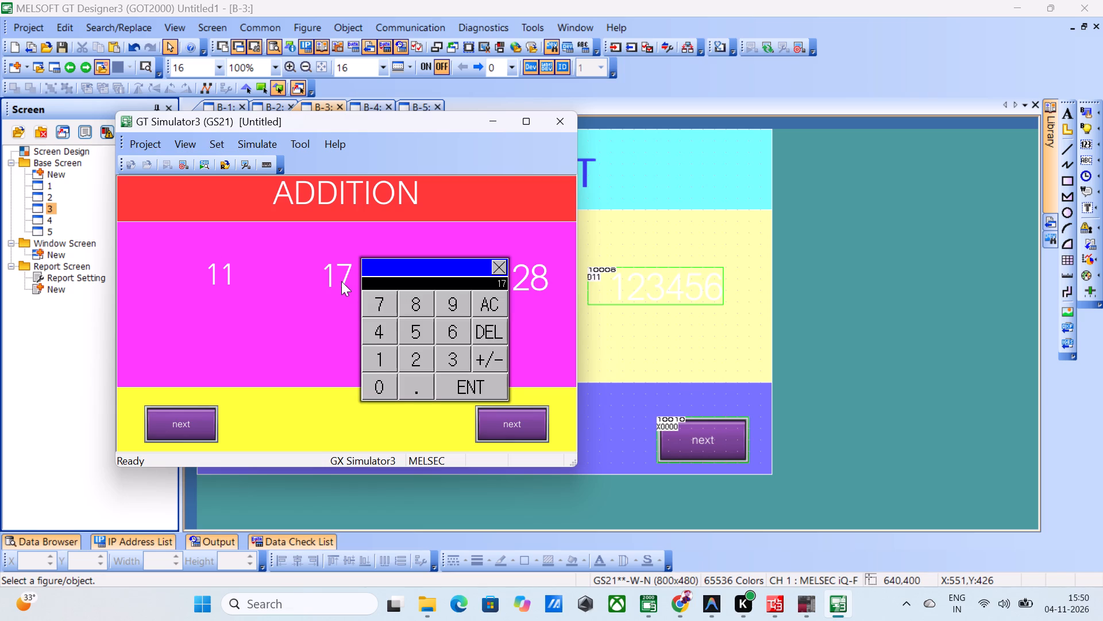
pyautogui.click(373, 359)
pyautogui.click(370, 329)
pyautogui.click(500, 422)
pyautogui.click(484, 393)
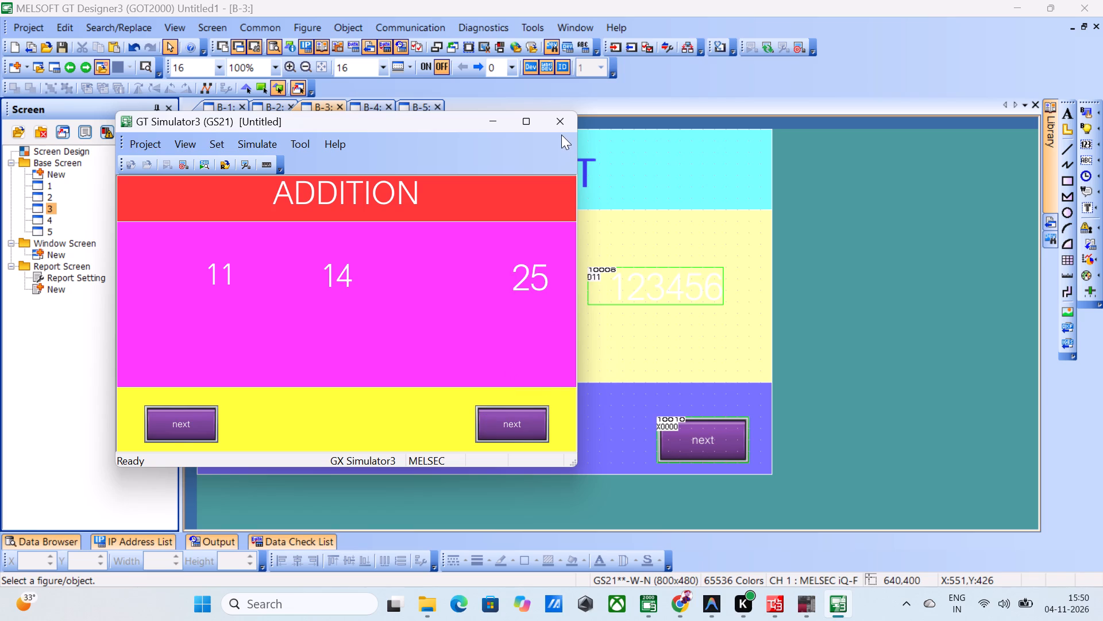
# Stop the running GT Simulator3 simulation of the ADDITION screen.
pyautogui.click(265, 136)
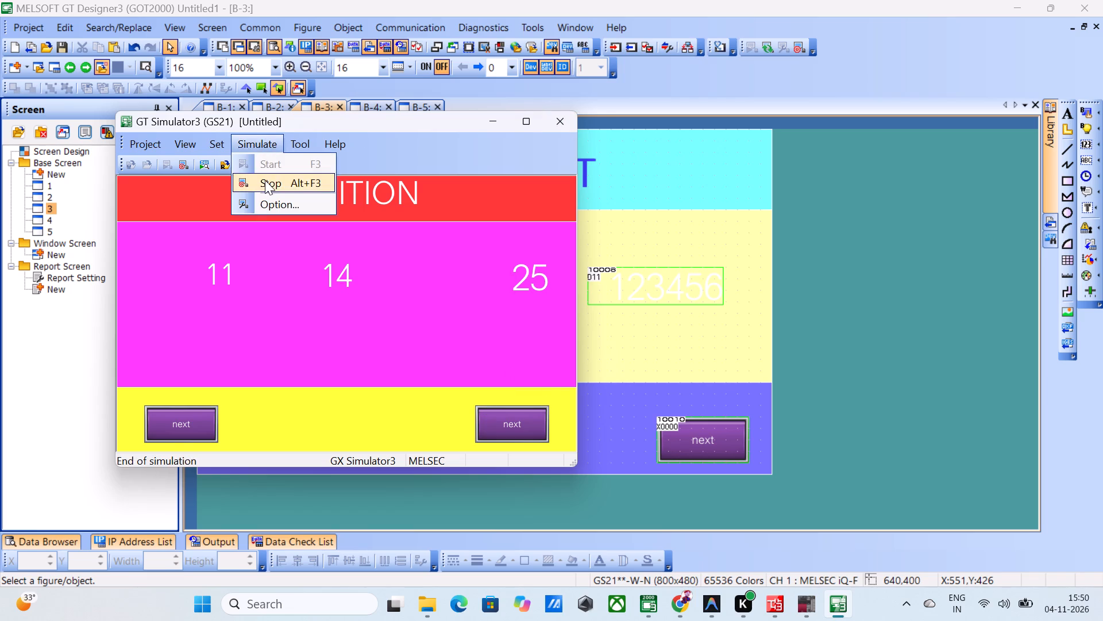
pyautogui.doubleClick(265, 180)
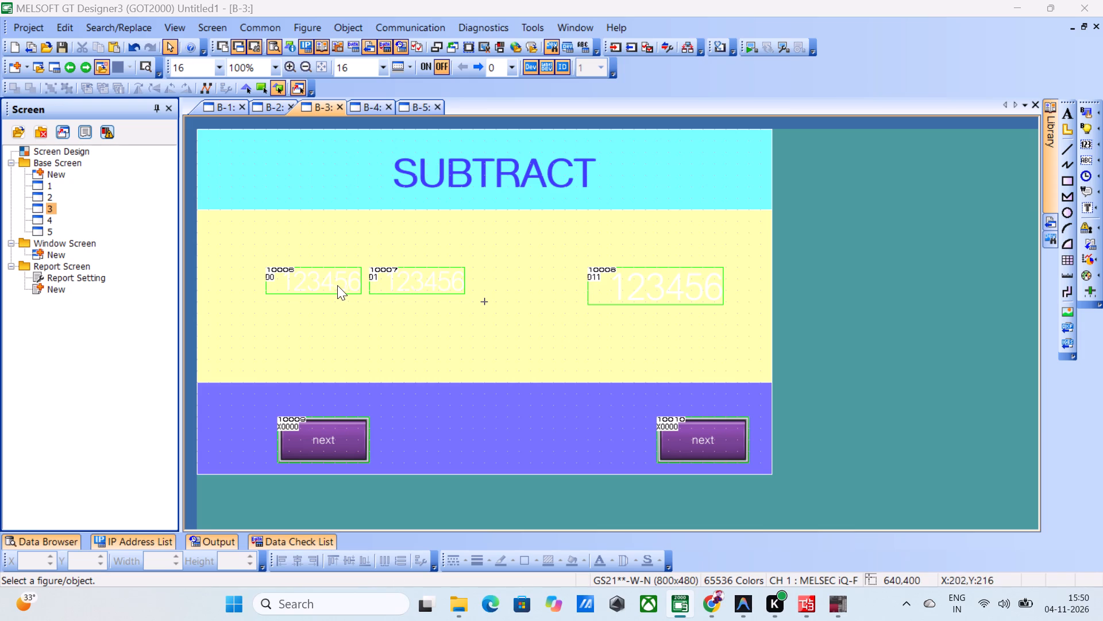
# Open the bit momentary action of the SUBTRACT screen's next switch at X 112.
pyautogui.doubleClick(342, 434)
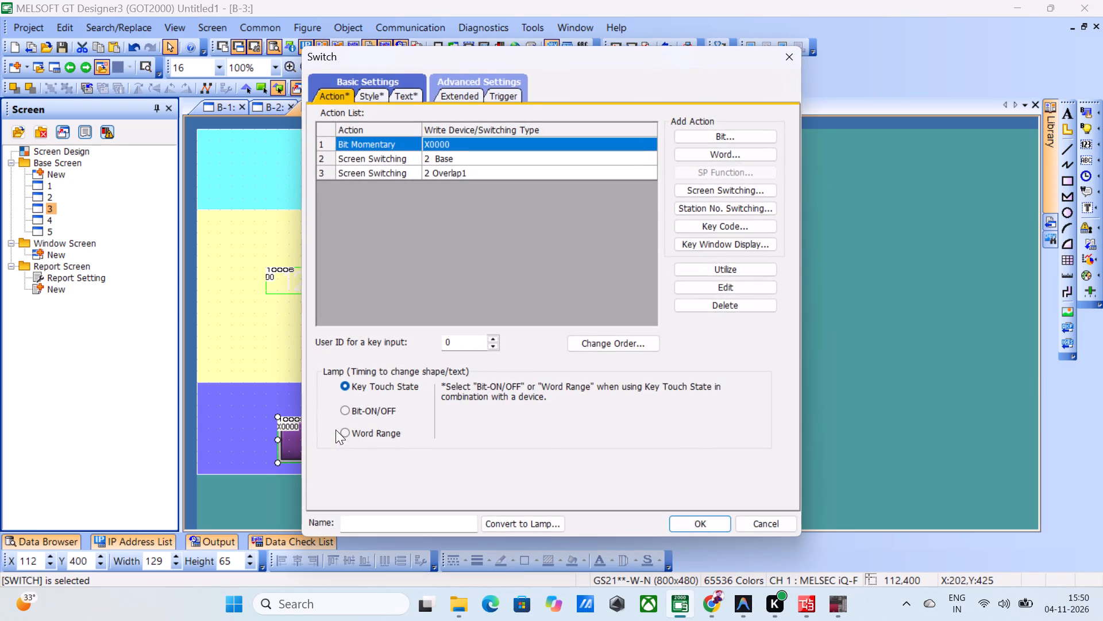
pyautogui.click(706, 284)
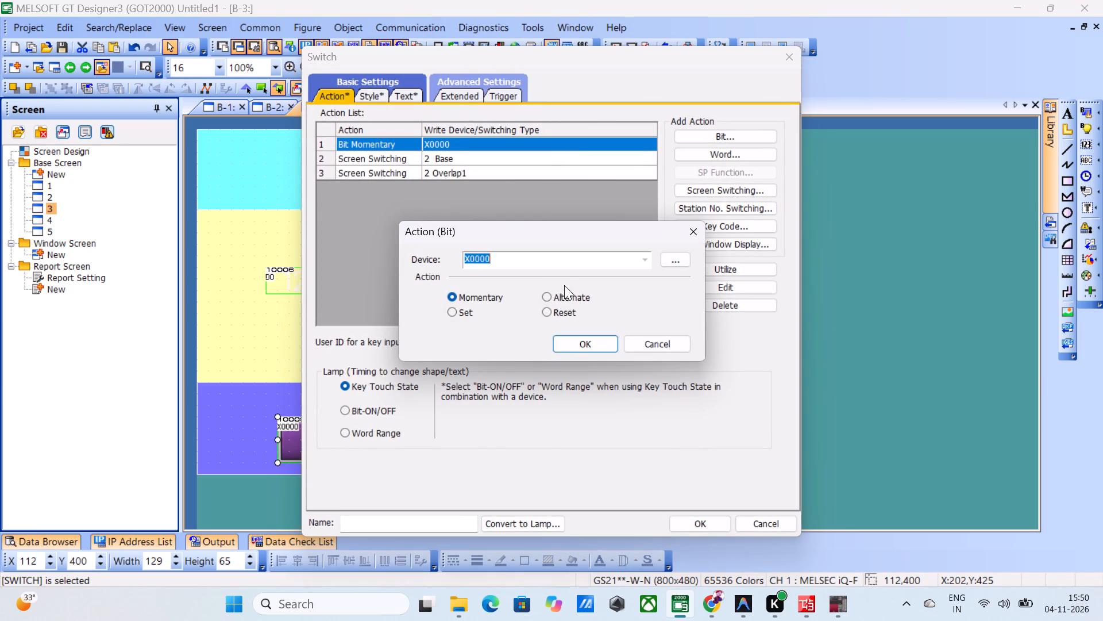
pyautogui.click(558, 262)
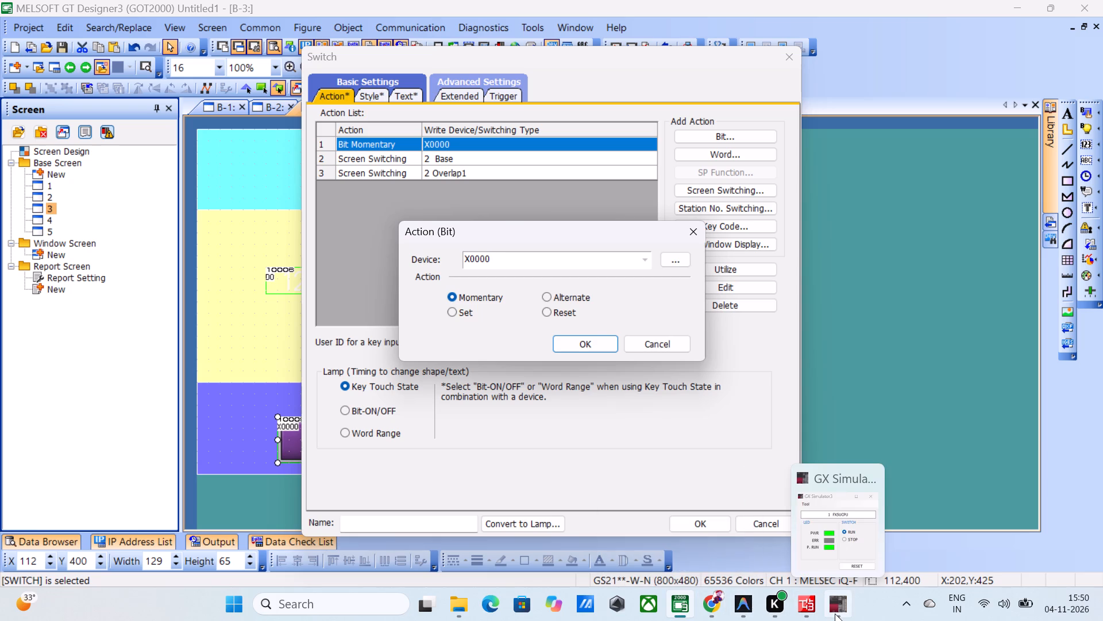
# Switch to GX Works3 and examine which M contacts drive the ADD, SUB, MUL, DIV and MOV rungs, checking back against the switch's bit device.
pyautogui.doubleClick(800, 611)
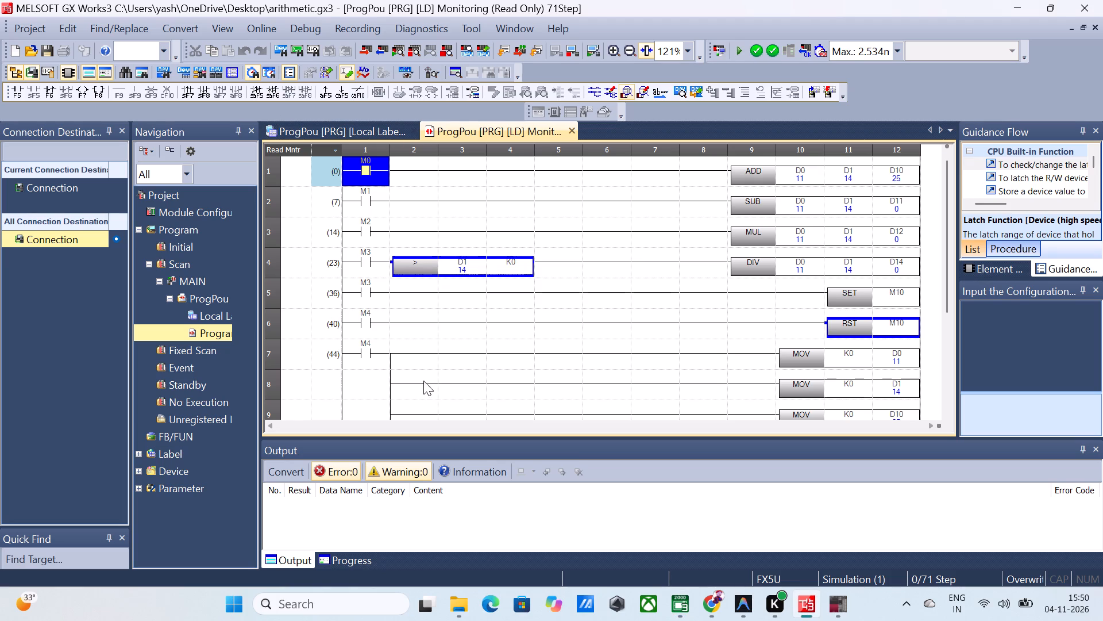
pyautogui.scroll(3, 425, 362)
pyautogui.scroll(2, 600, 304)
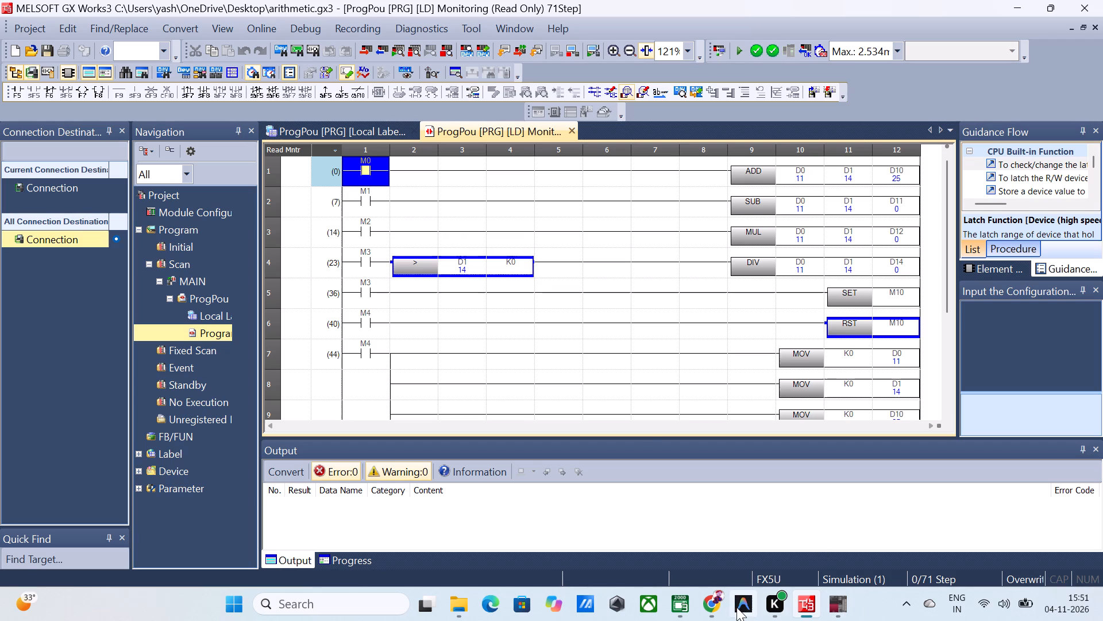
pyautogui.doubleClick(672, 603)
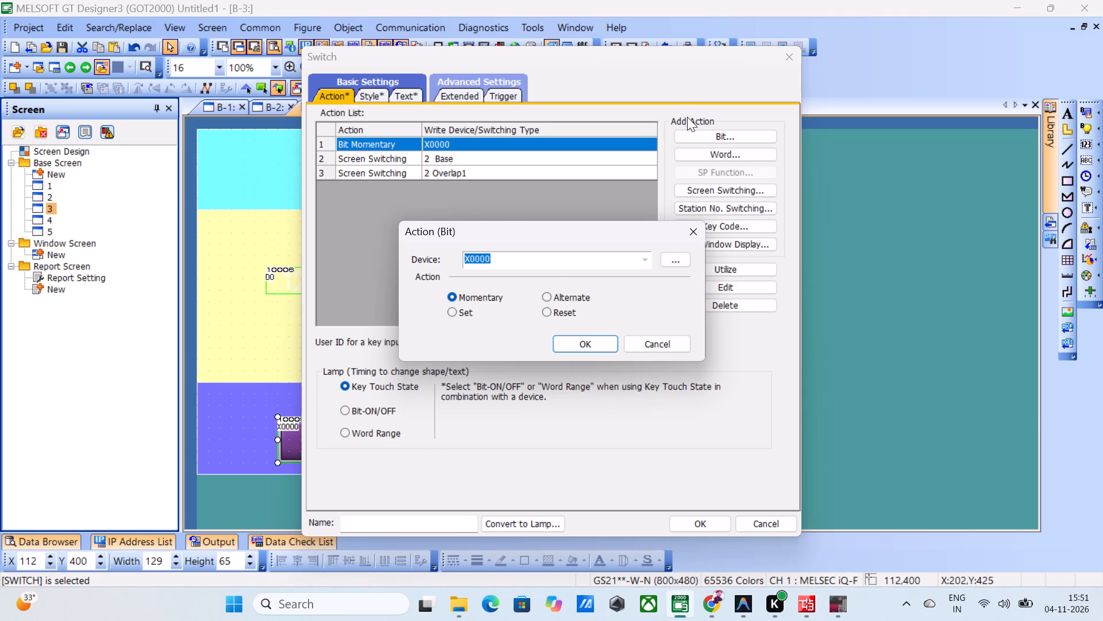
pyautogui.click(546, 257)
pyautogui.click(678, 600)
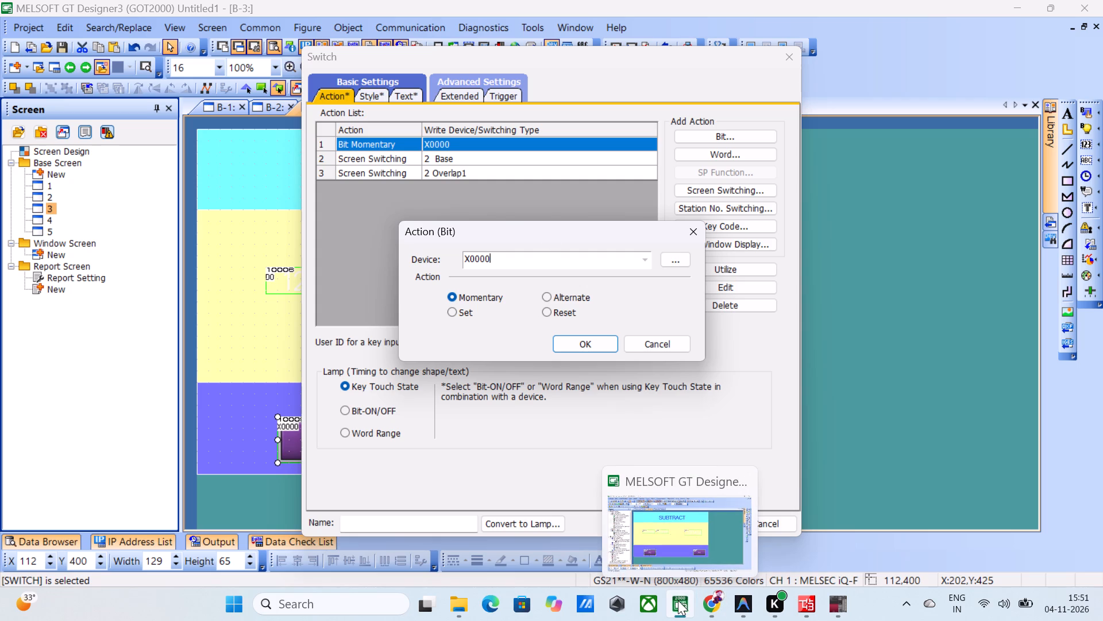
pyautogui.click(678, 600)
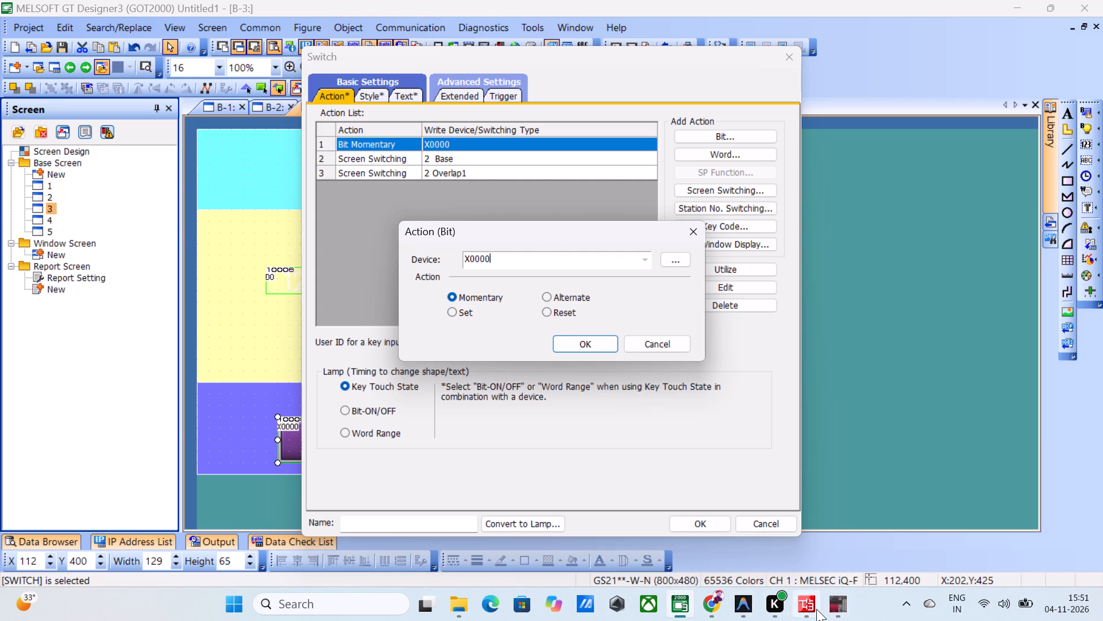
pyautogui.click(816, 609)
pyautogui.scroll(2, 628, 427)
pyautogui.scroll(1, 653, 313)
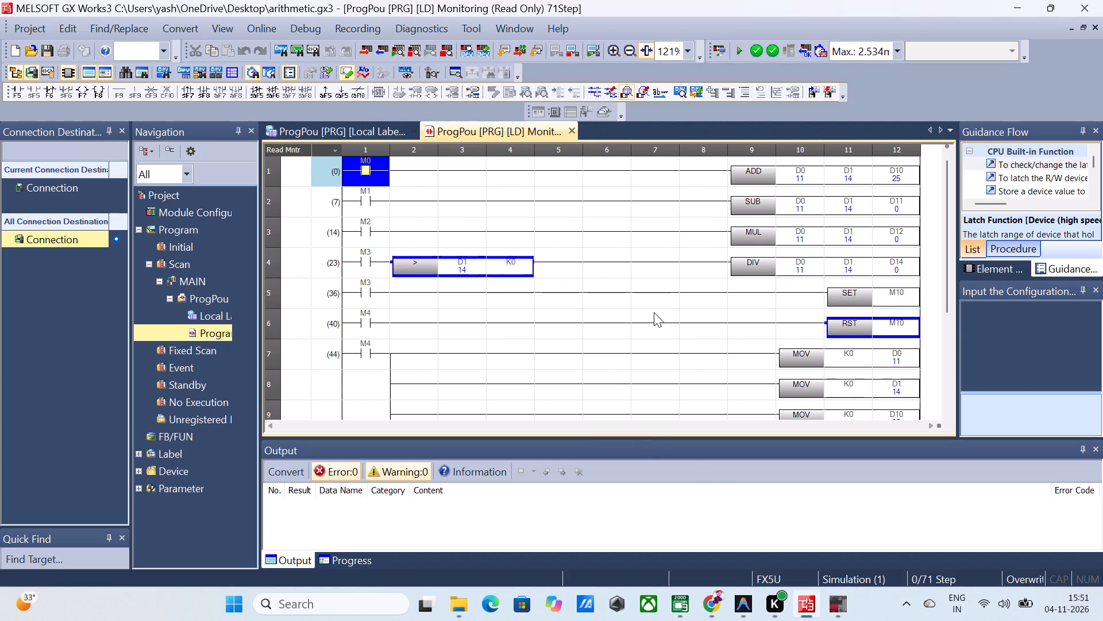
pyautogui.scroll(-2, 654, 312)
pyautogui.scroll(2, 654, 314)
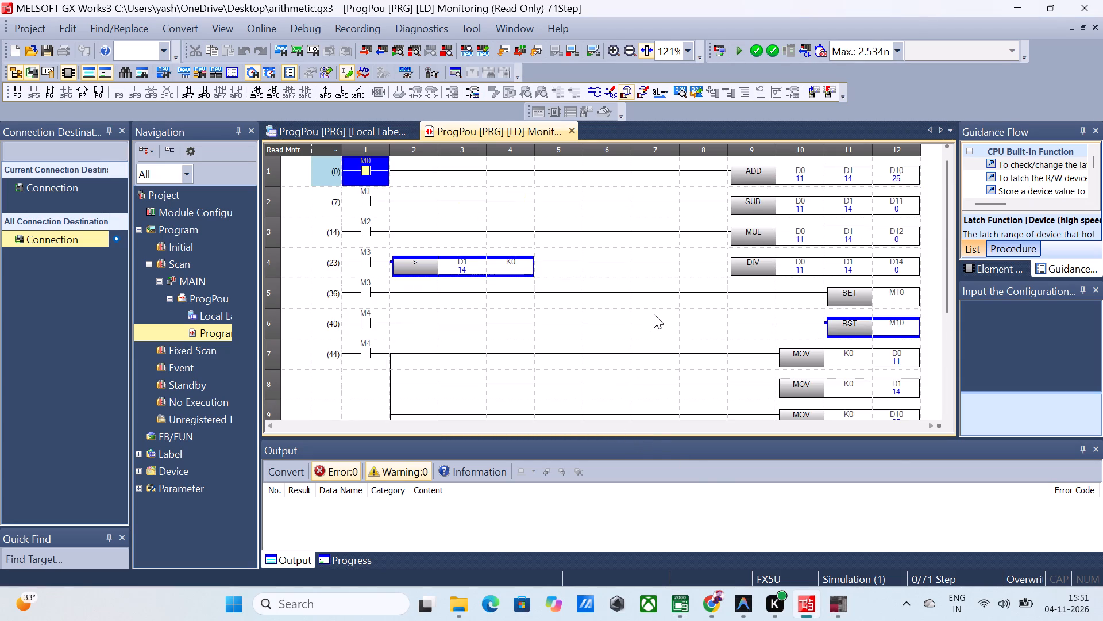
pyautogui.scroll(-1, 654, 314)
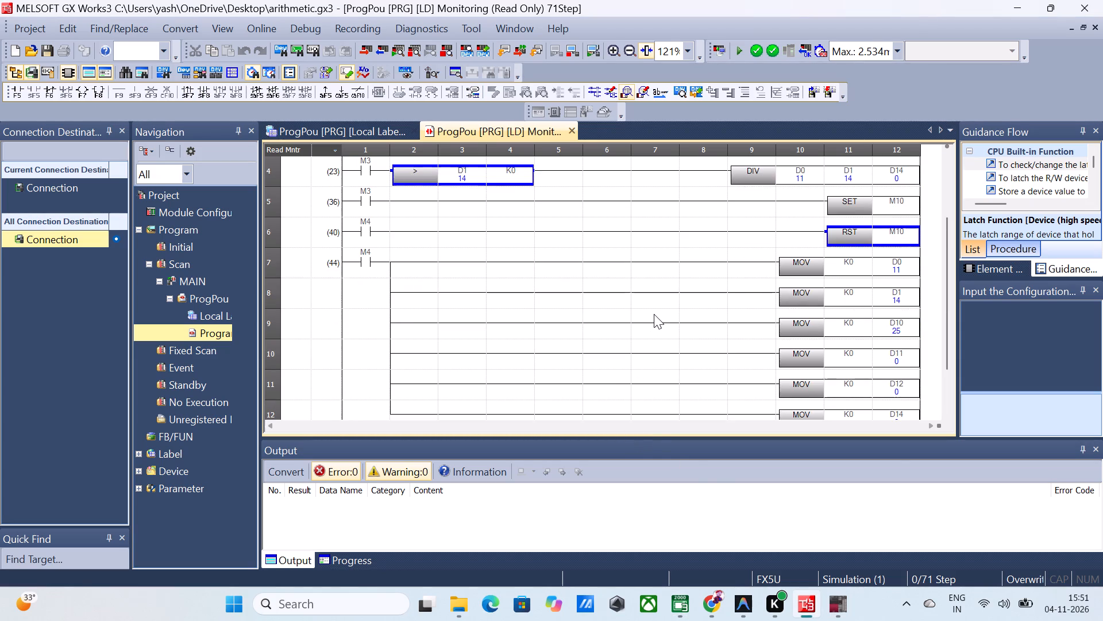
pyautogui.scroll(-3, 654, 315)
pyautogui.scroll(4, 654, 316)
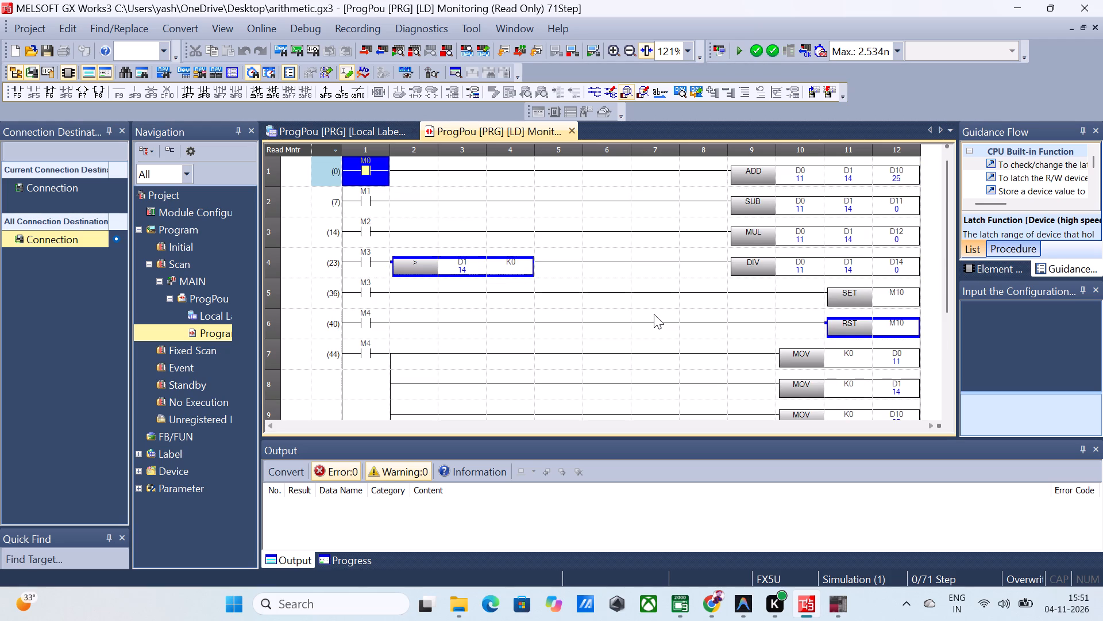
pyautogui.scroll(-1, 654, 314)
pyautogui.scroll(2, 654, 314)
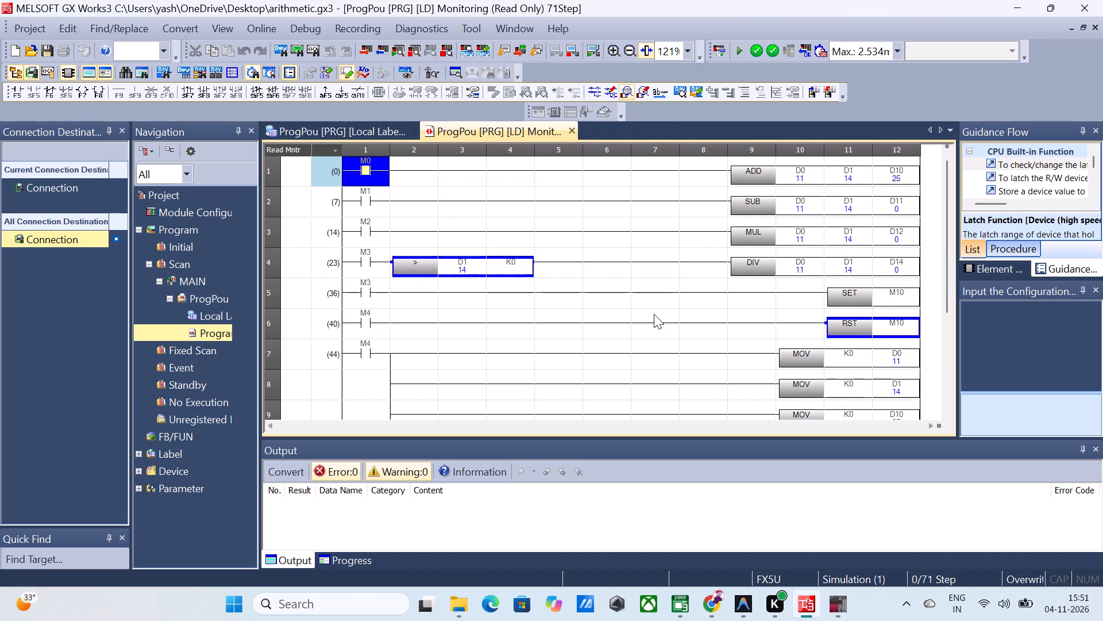
pyautogui.scroll(-5, 654, 314)
pyautogui.scroll(4, 654, 314)
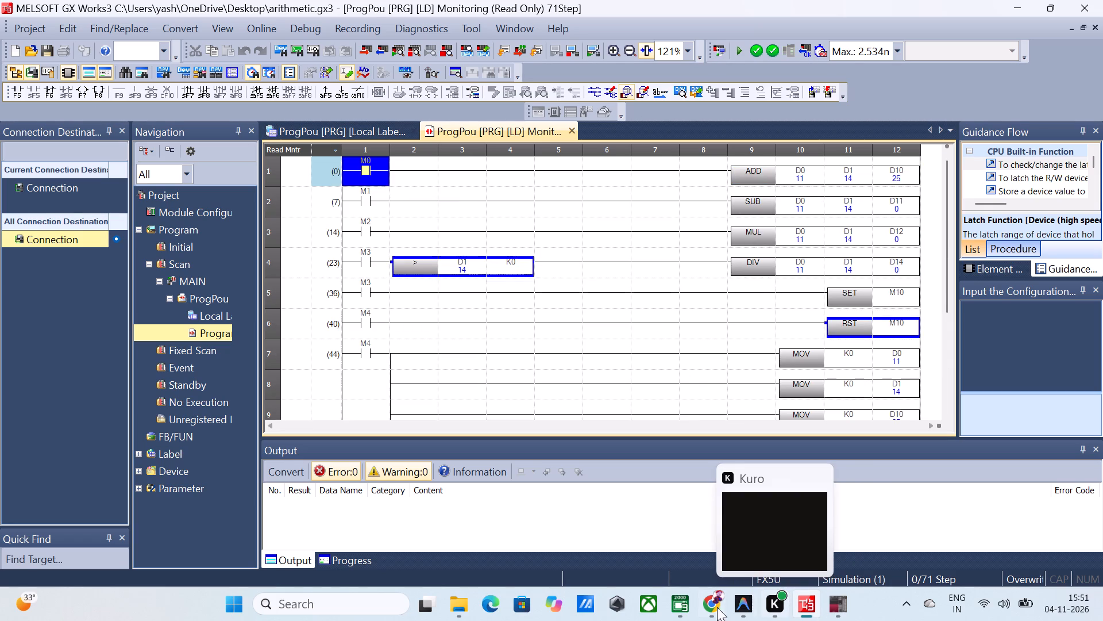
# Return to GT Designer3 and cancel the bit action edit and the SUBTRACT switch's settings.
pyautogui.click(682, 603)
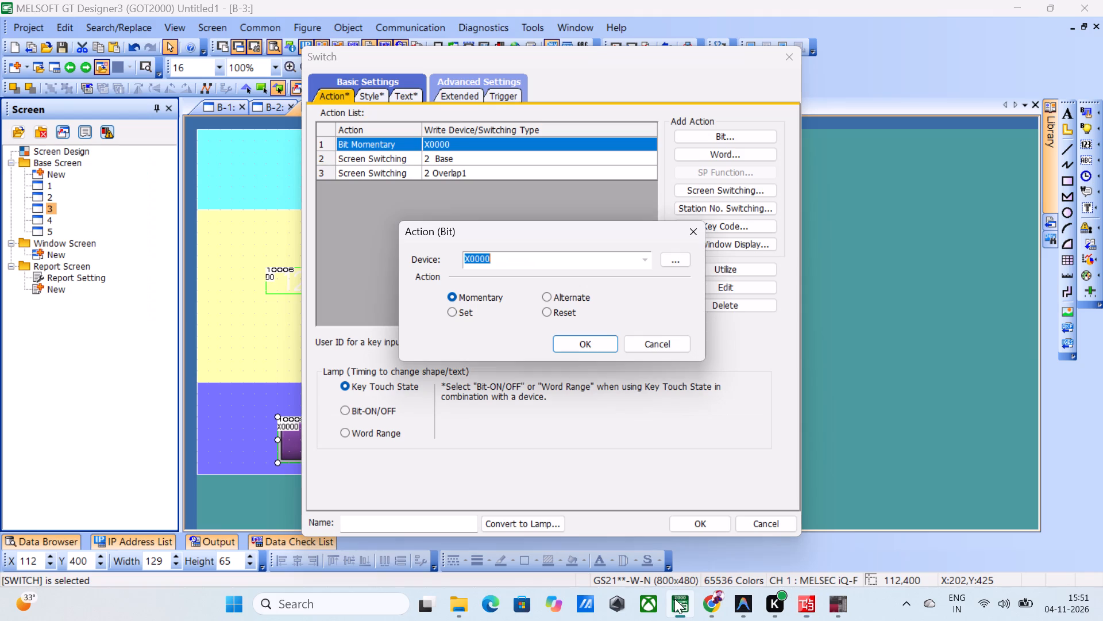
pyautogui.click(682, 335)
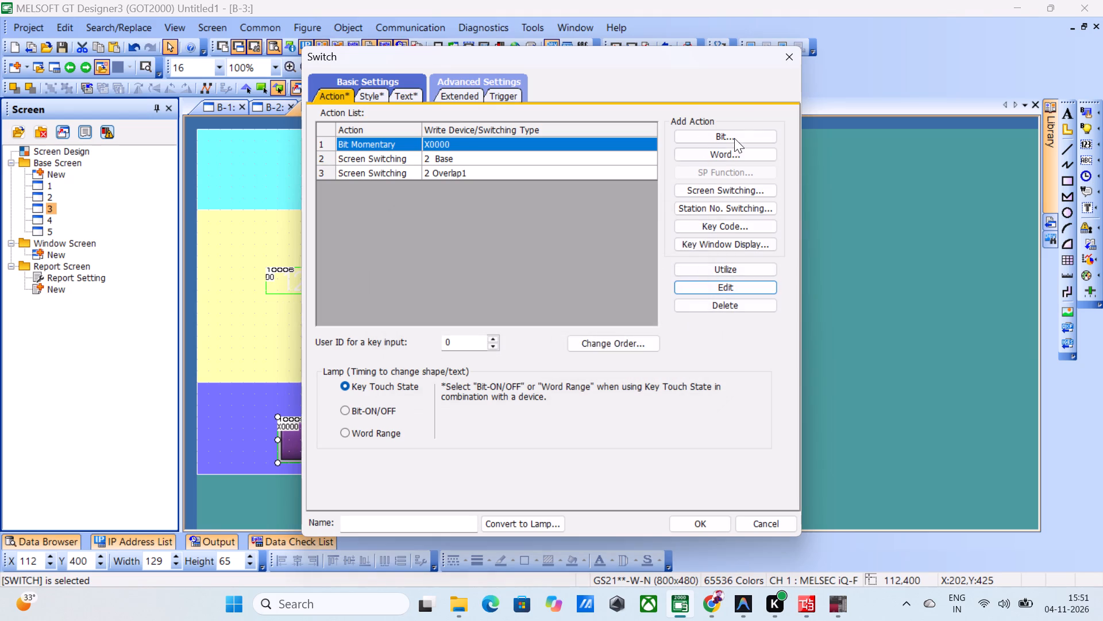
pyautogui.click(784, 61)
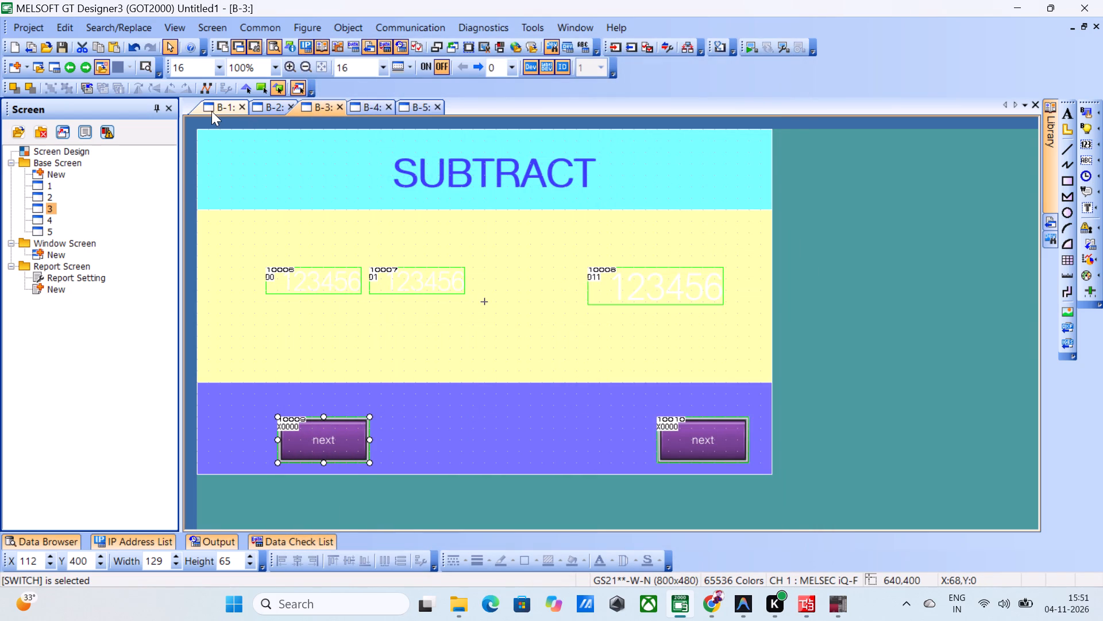
# Review the WELCOME and ADDITION screens and the action list of the ADDITION screen's next switch at X 48.
pyautogui.click(211, 111)
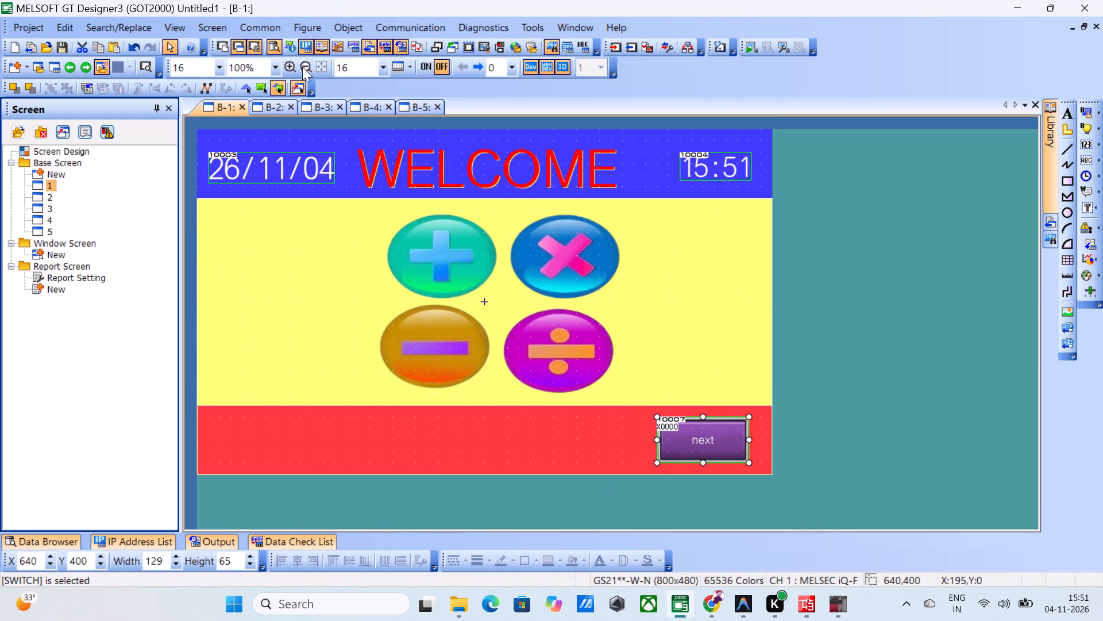
pyautogui.click(258, 106)
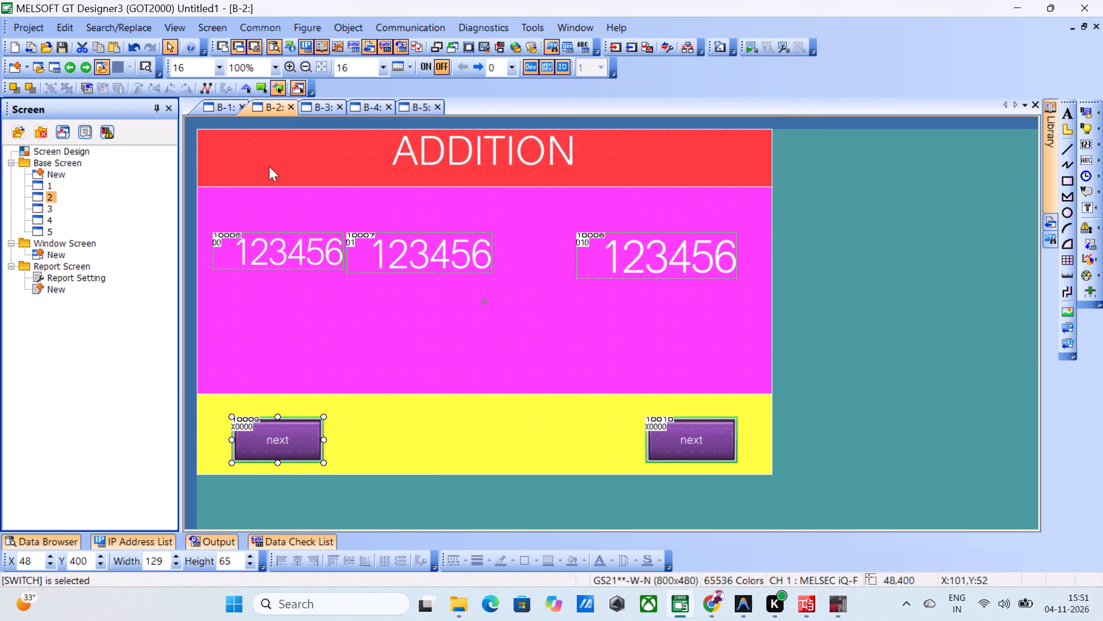
pyautogui.click(217, 99)
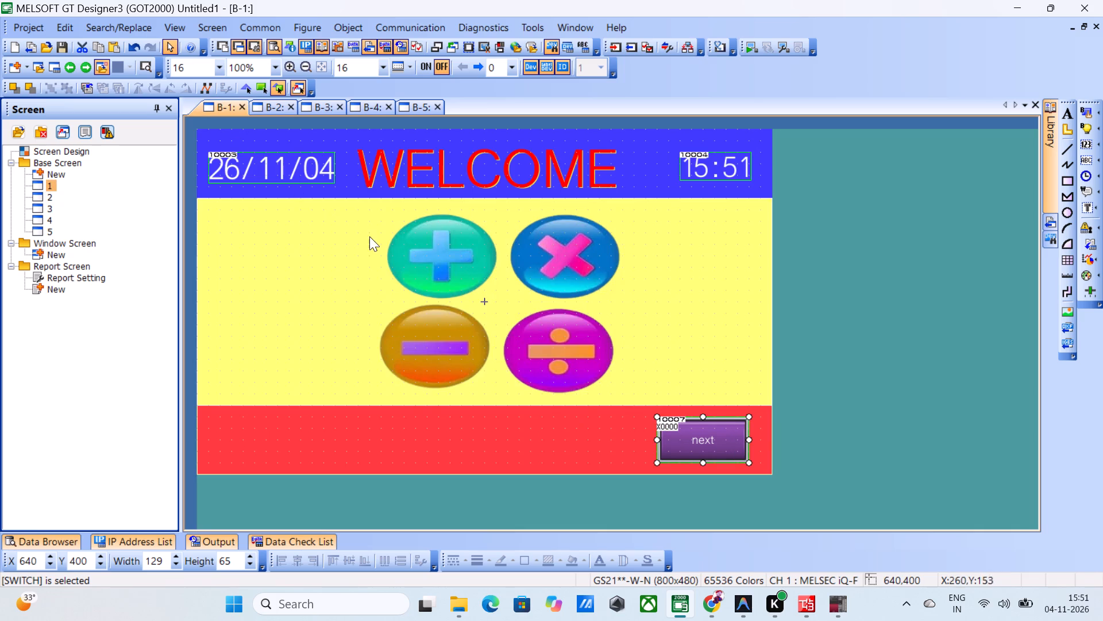
pyautogui.doubleClick(271, 105)
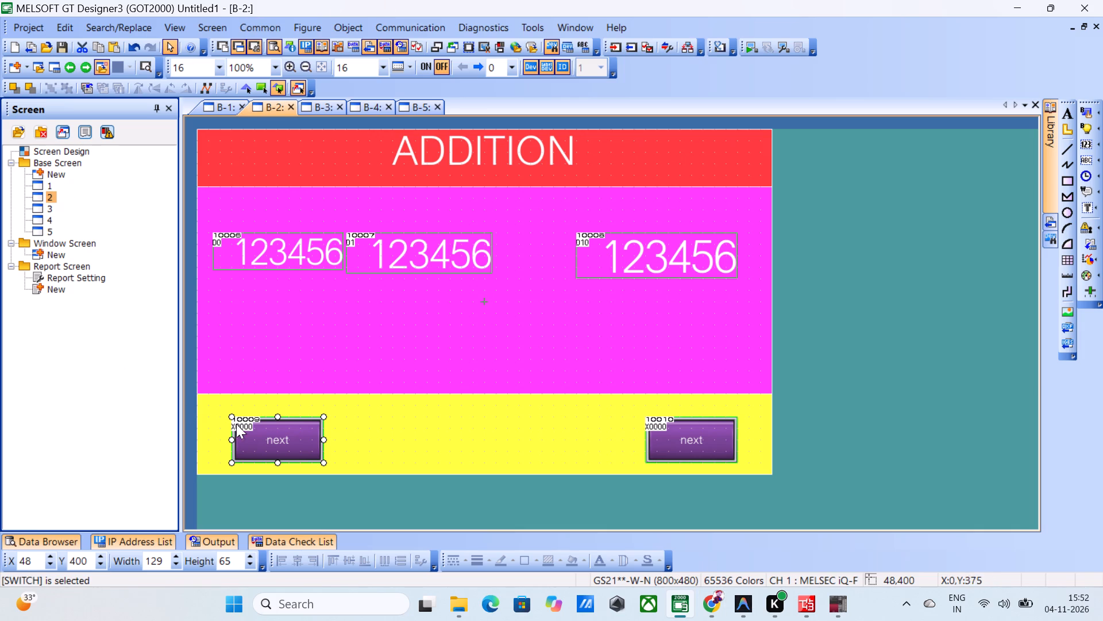
pyautogui.tripleClick(269, 438)
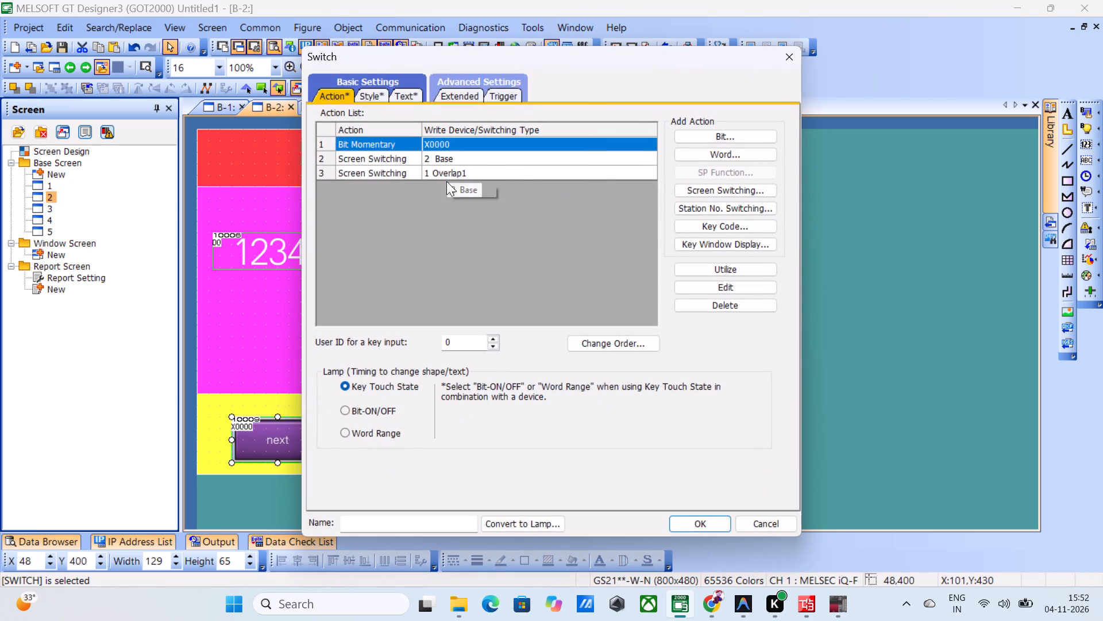
pyautogui.click(460, 172)
pyautogui.click(460, 153)
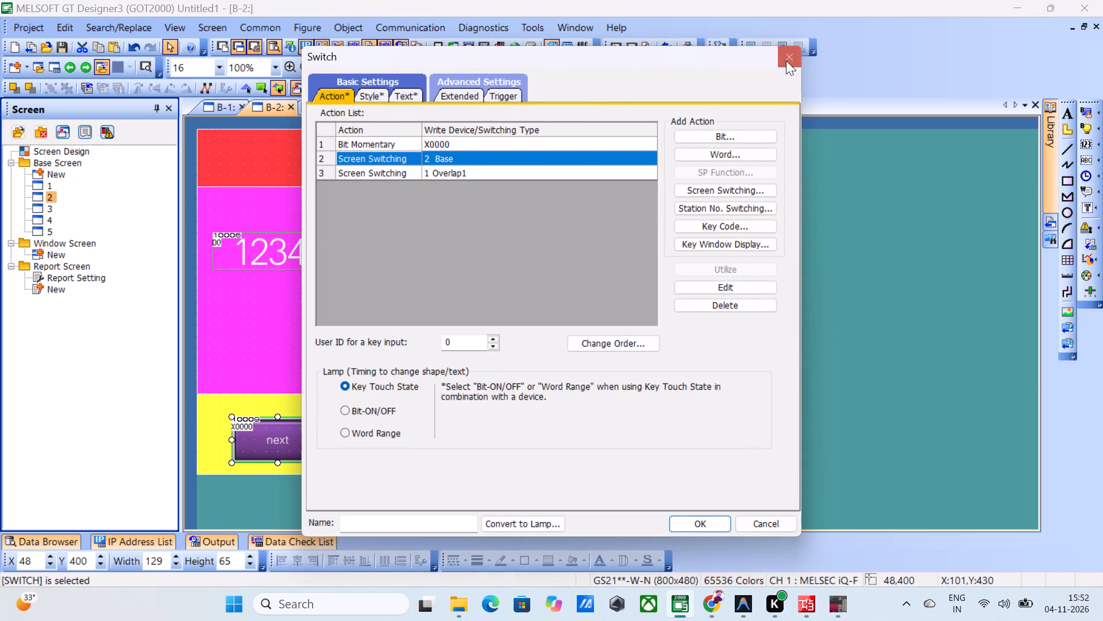
pyautogui.click(787, 58)
# Delete the ADDITION screen's next switch at X 48.
pyautogui.press('BackSpace')
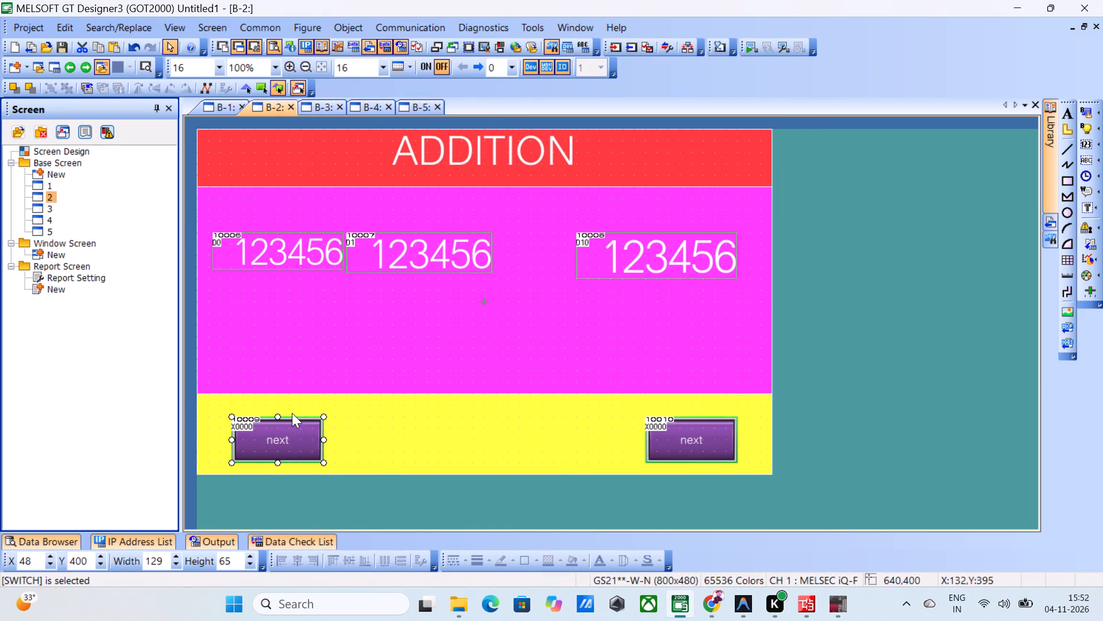
pyautogui.rightClick(287, 432)
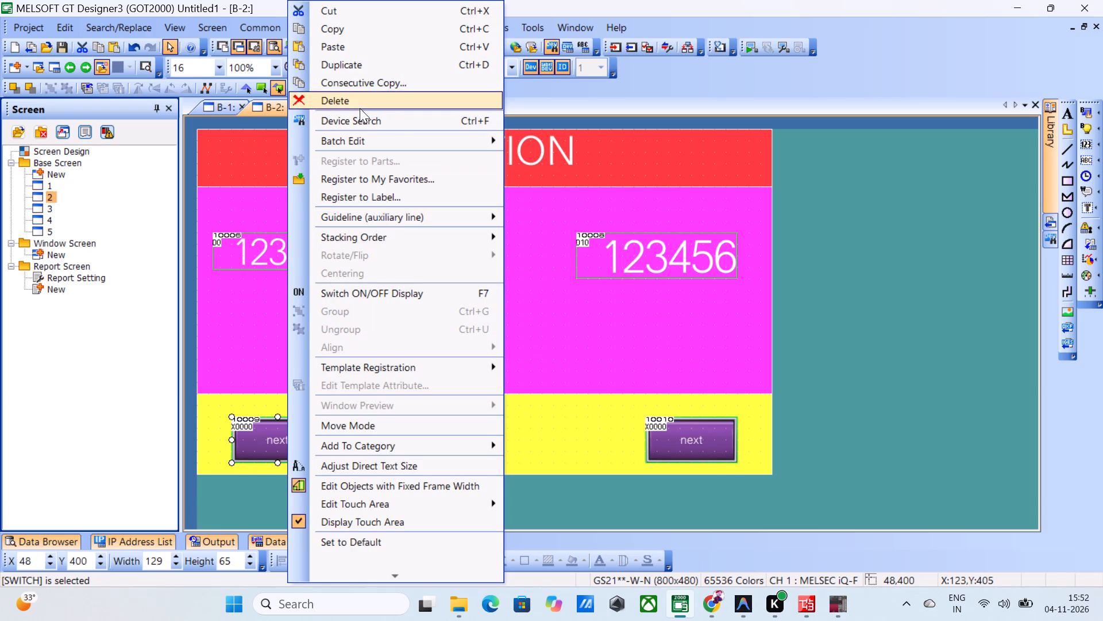
pyautogui.click(357, 107)
# Check the action list of the ADDITION screen's next switch at X 624 and close it without changes.
pyautogui.doubleClick(678, 428)
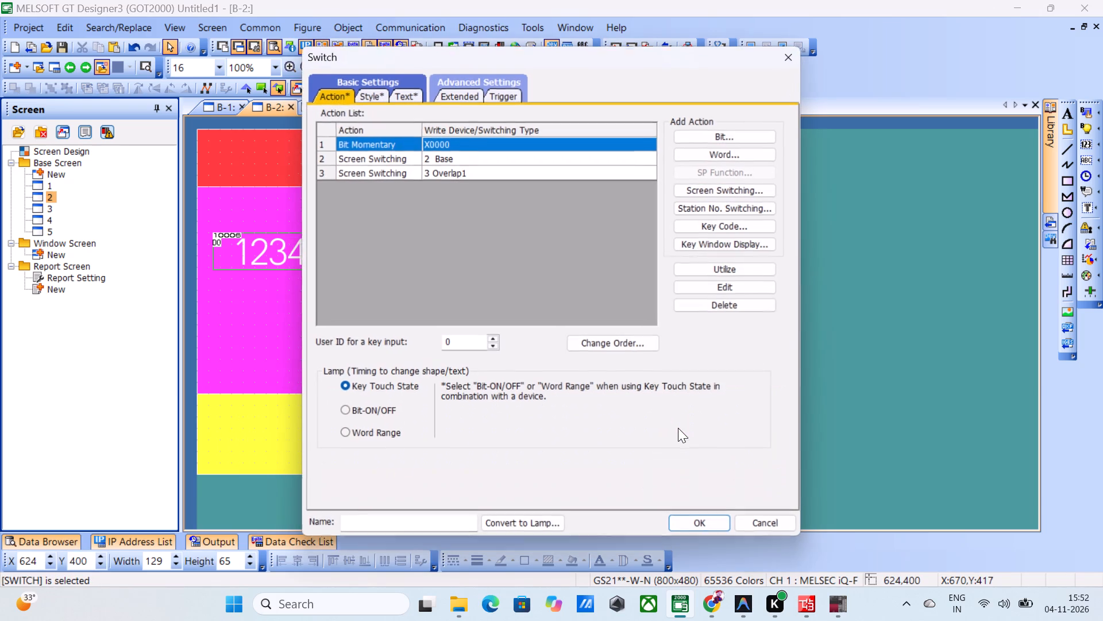
pyautogui.hotkey('ctrl', 'c')
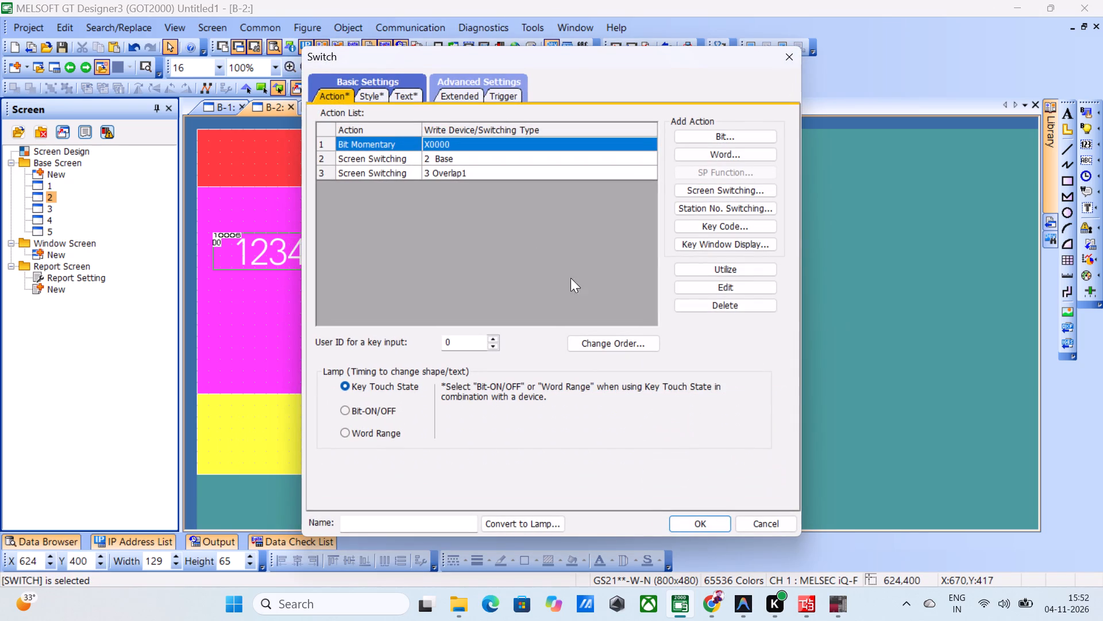
pyautogui.click(789, 49)
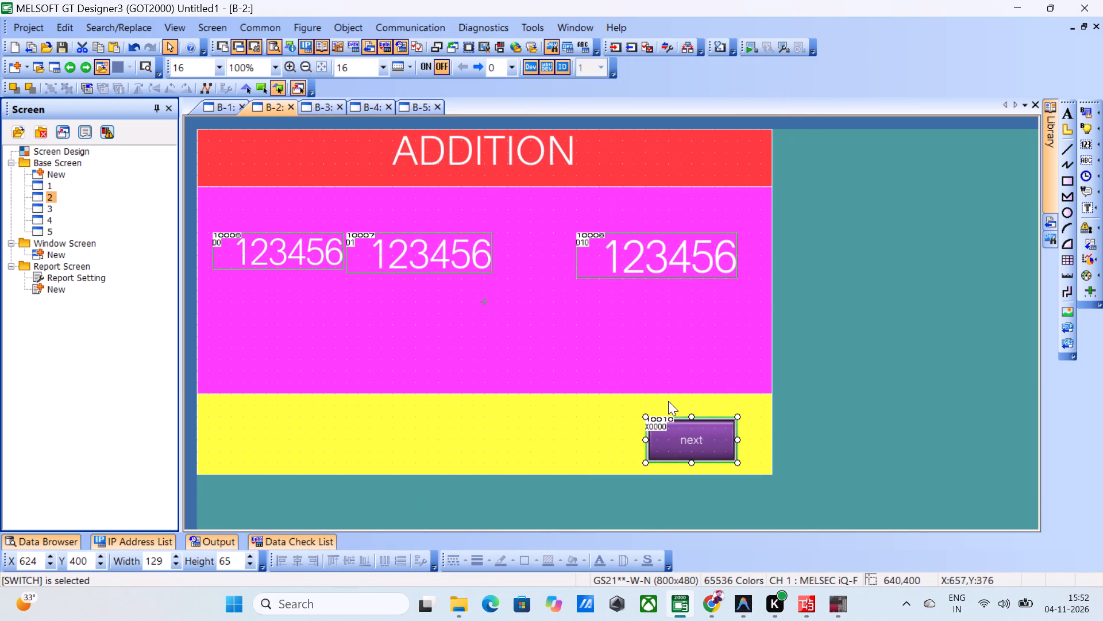
pyautogui.rightClick(680, 443)
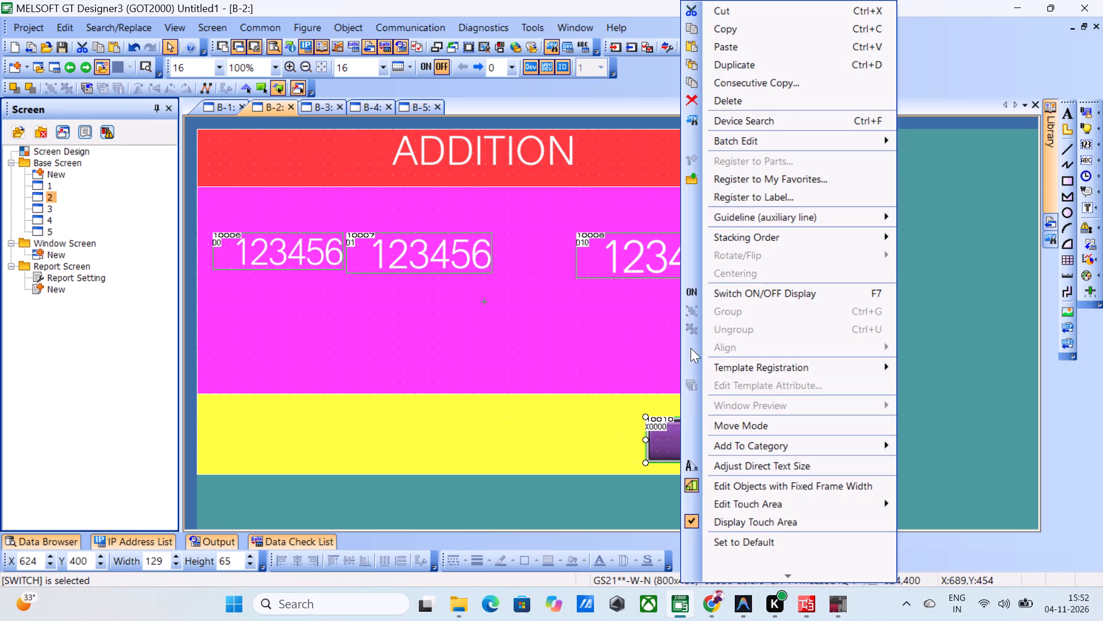
pyautogui.click(522, 430)
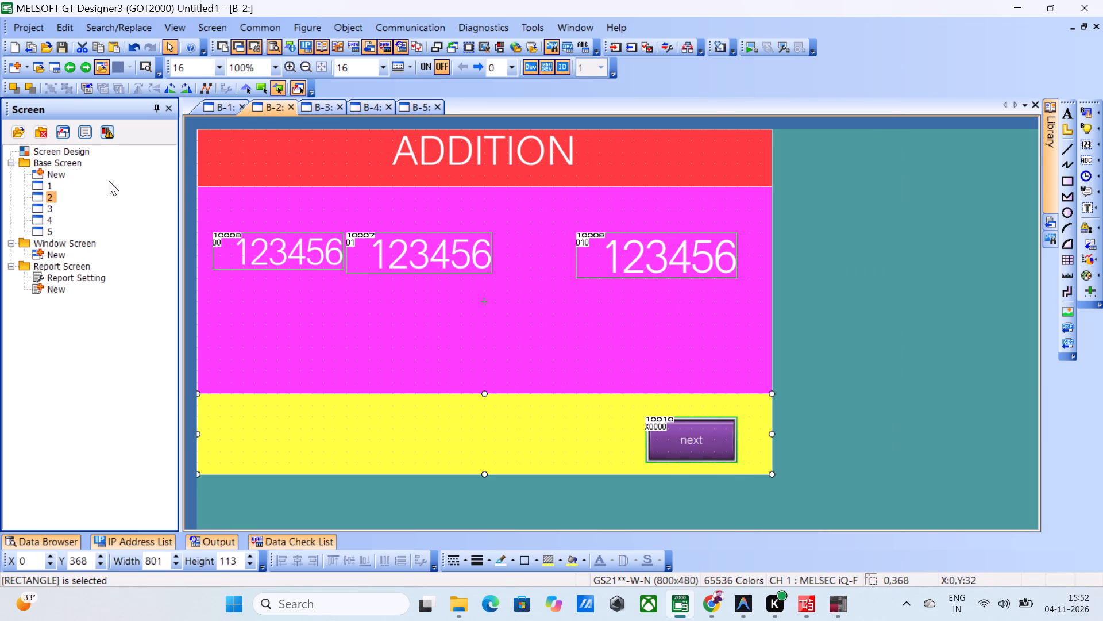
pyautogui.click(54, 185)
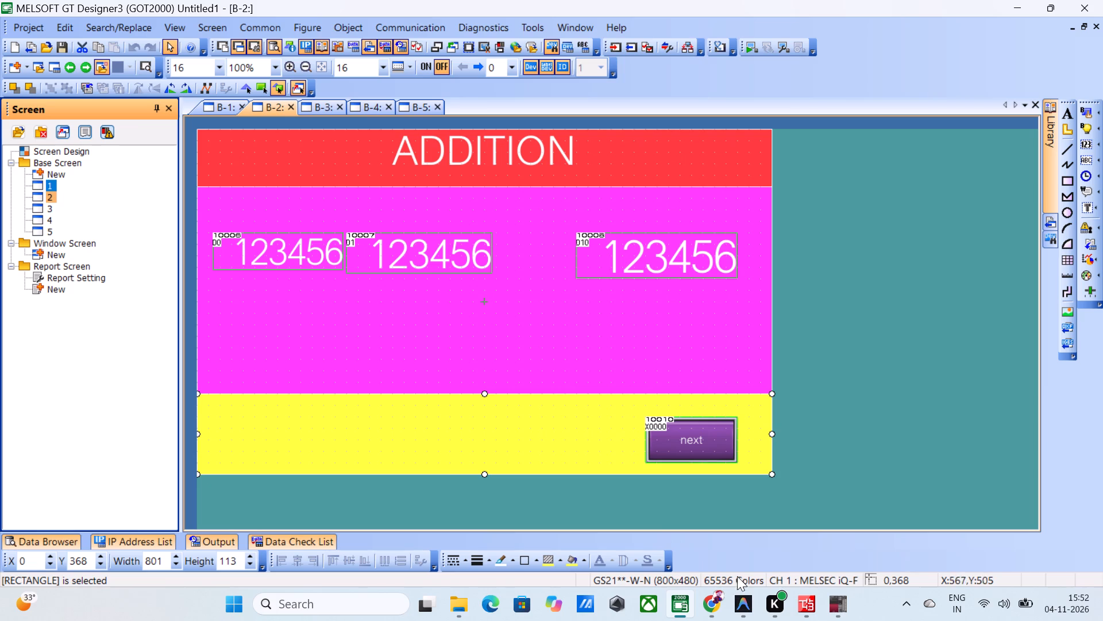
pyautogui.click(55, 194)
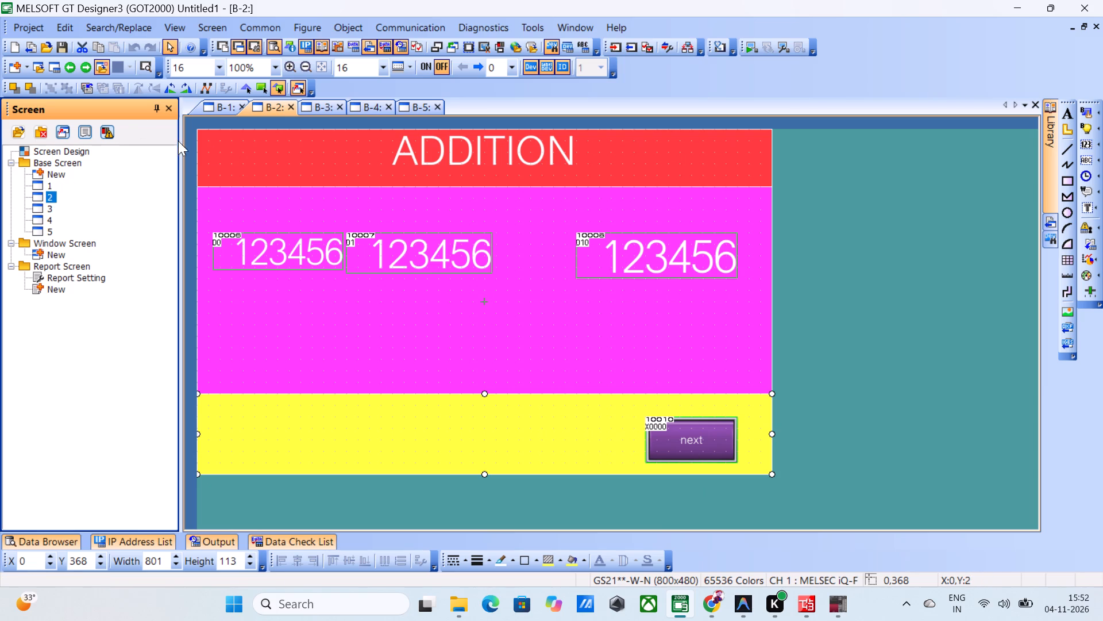
# Check the action list of the SUBTRACT screen's next switch at X 640 and close it without changes.
pyautogui.click(315, 112)
pyautogui.doubleClick(670, 441)
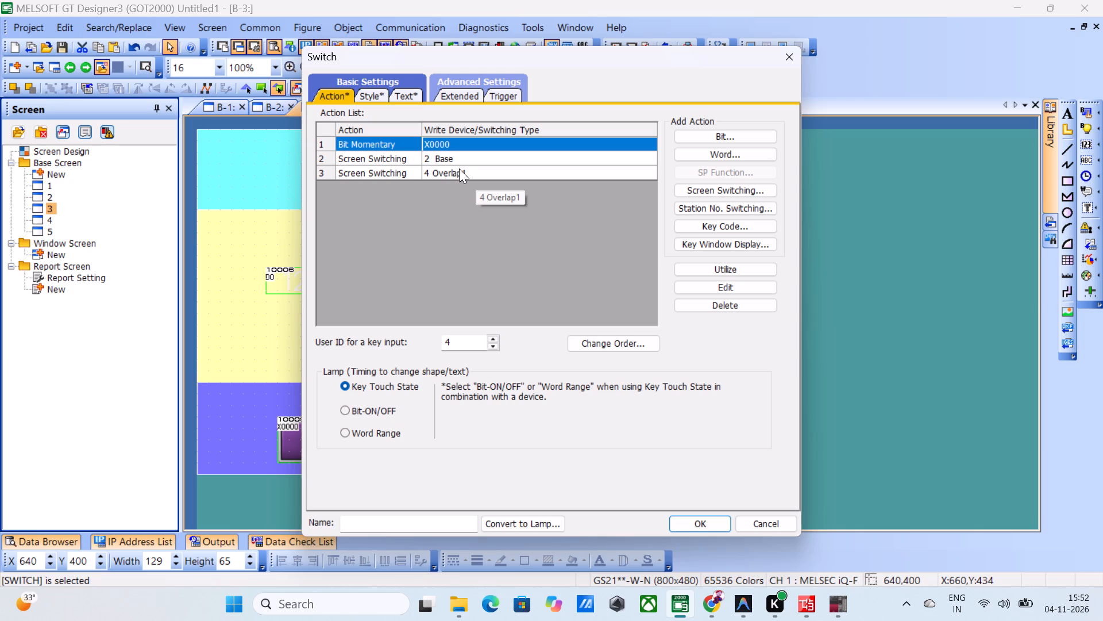
pyautogui.click(792, 63)
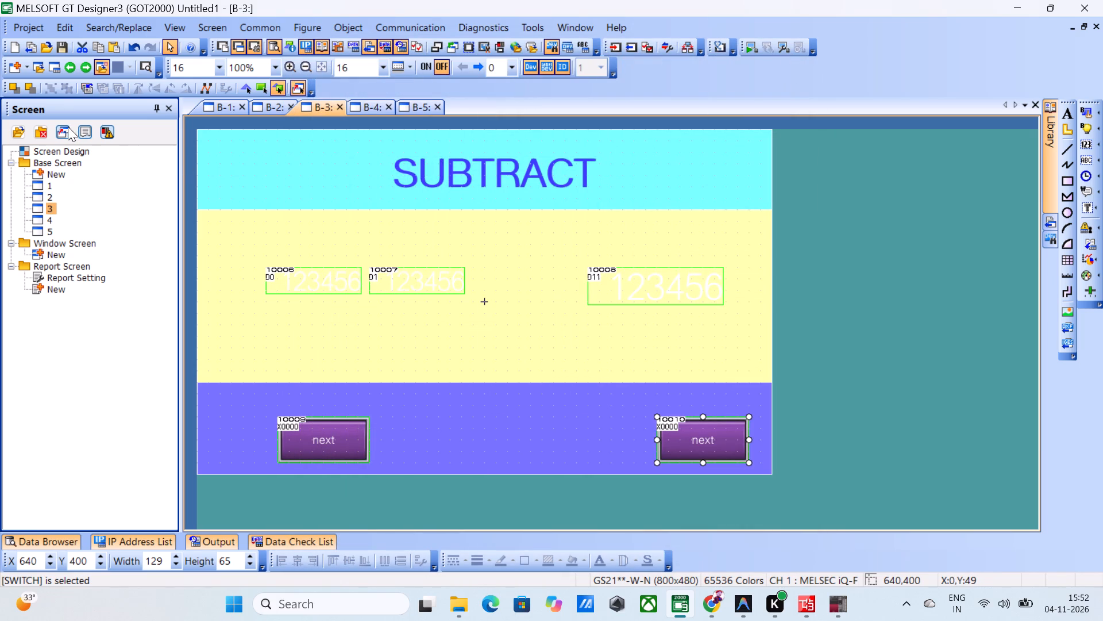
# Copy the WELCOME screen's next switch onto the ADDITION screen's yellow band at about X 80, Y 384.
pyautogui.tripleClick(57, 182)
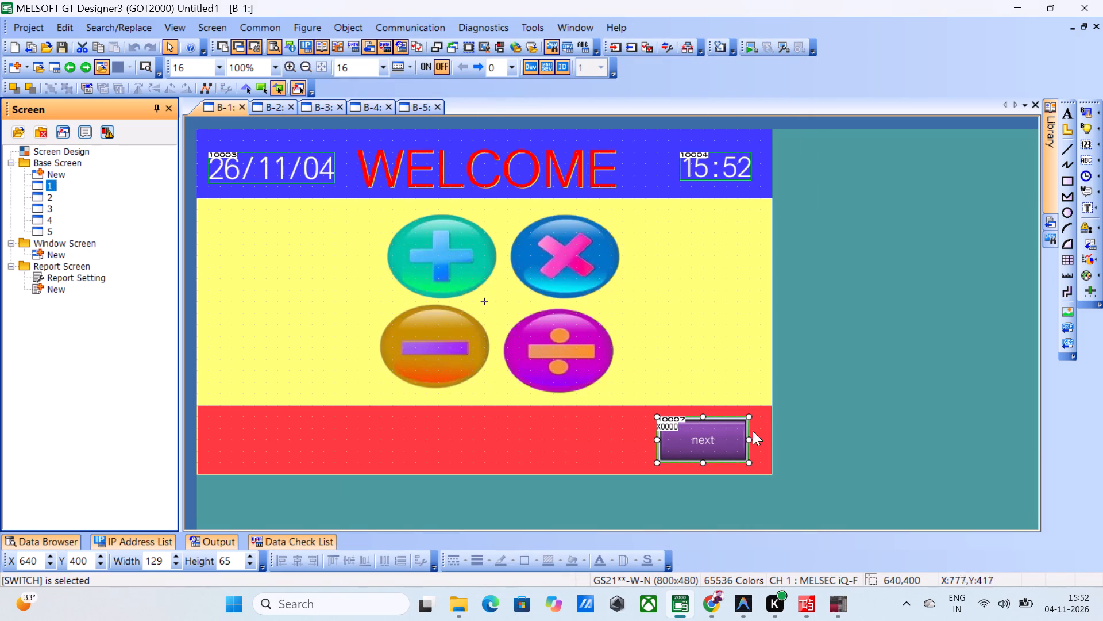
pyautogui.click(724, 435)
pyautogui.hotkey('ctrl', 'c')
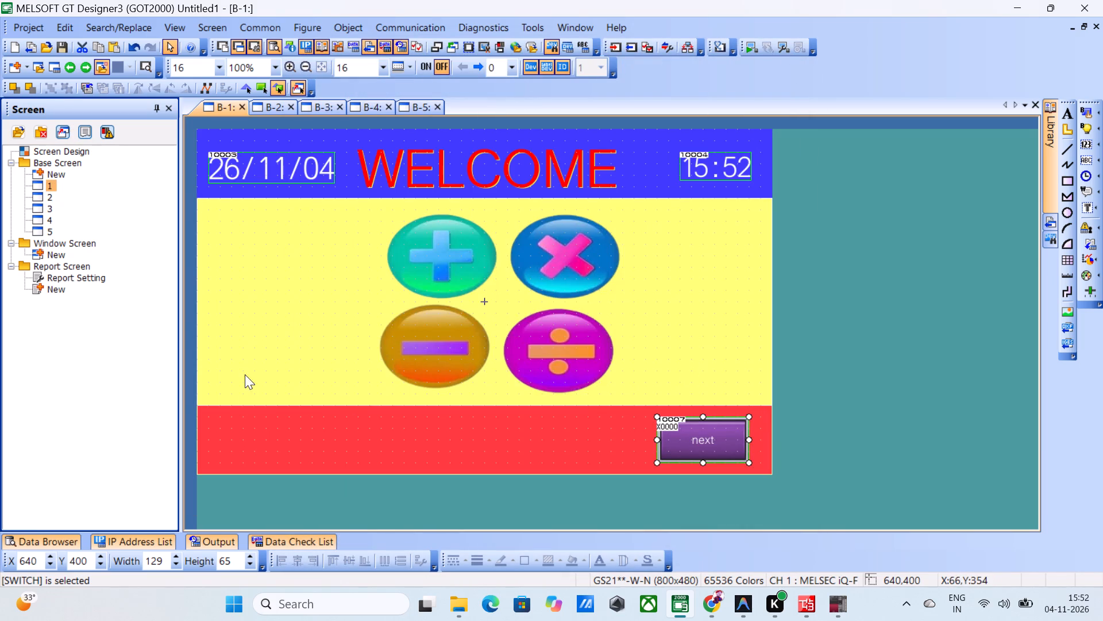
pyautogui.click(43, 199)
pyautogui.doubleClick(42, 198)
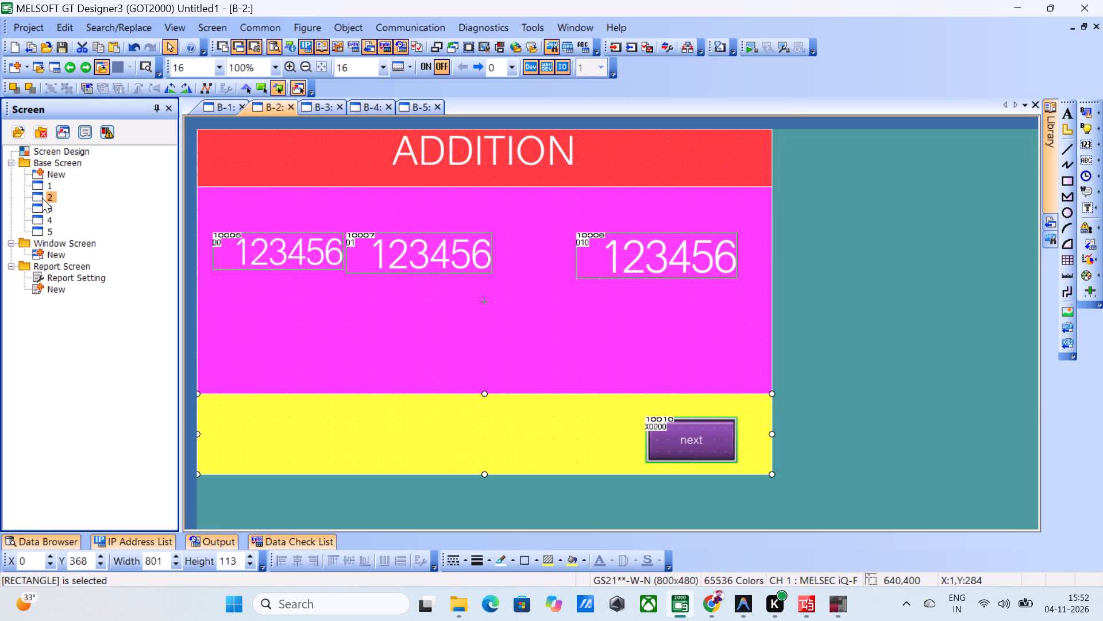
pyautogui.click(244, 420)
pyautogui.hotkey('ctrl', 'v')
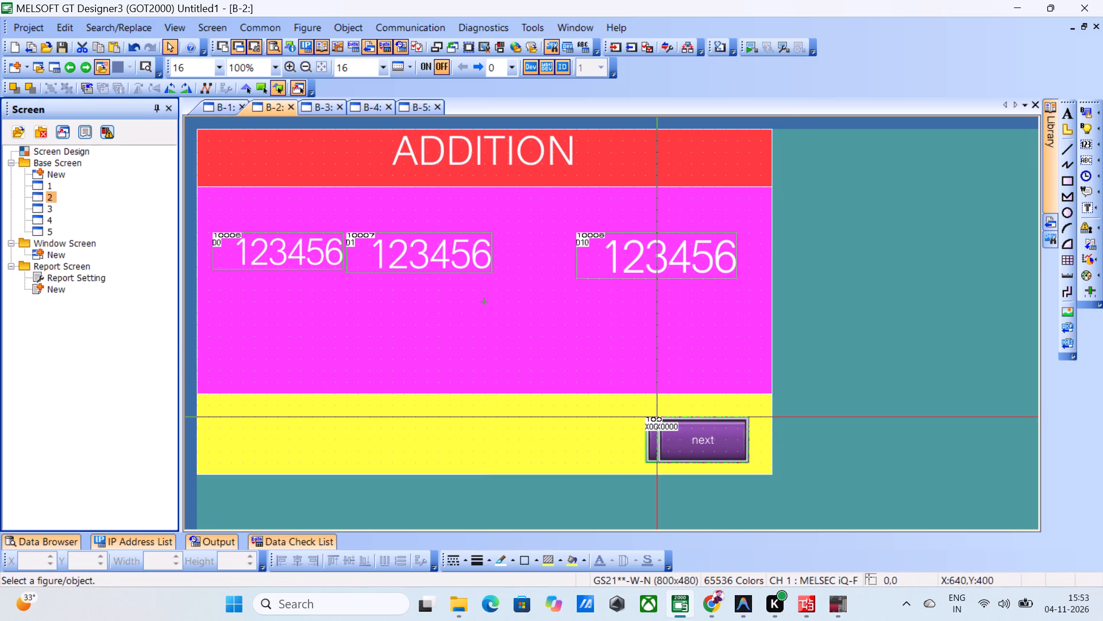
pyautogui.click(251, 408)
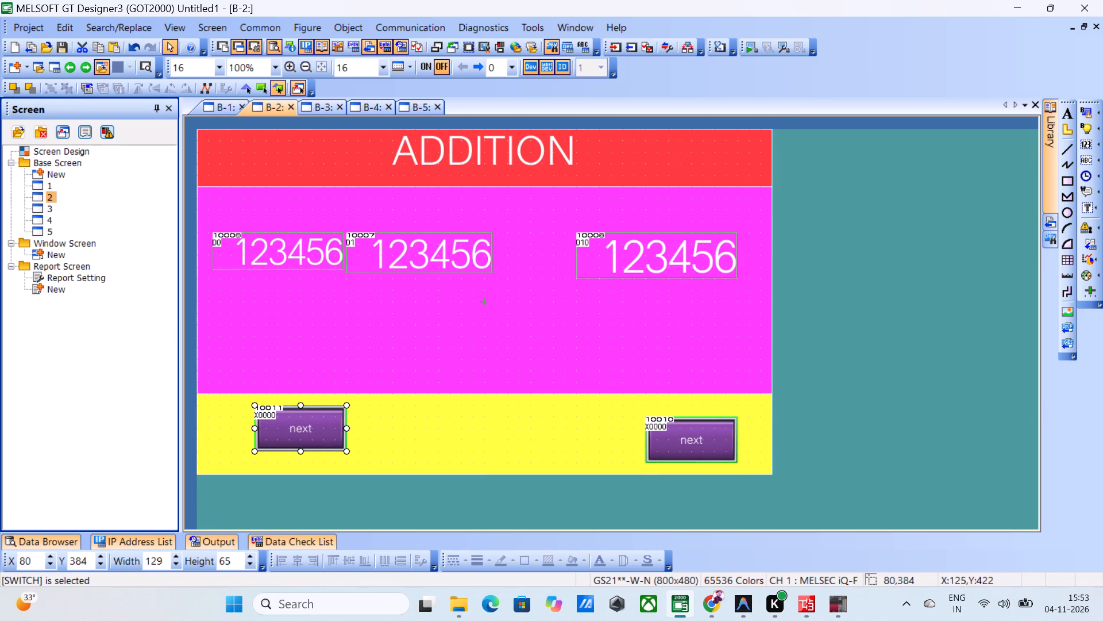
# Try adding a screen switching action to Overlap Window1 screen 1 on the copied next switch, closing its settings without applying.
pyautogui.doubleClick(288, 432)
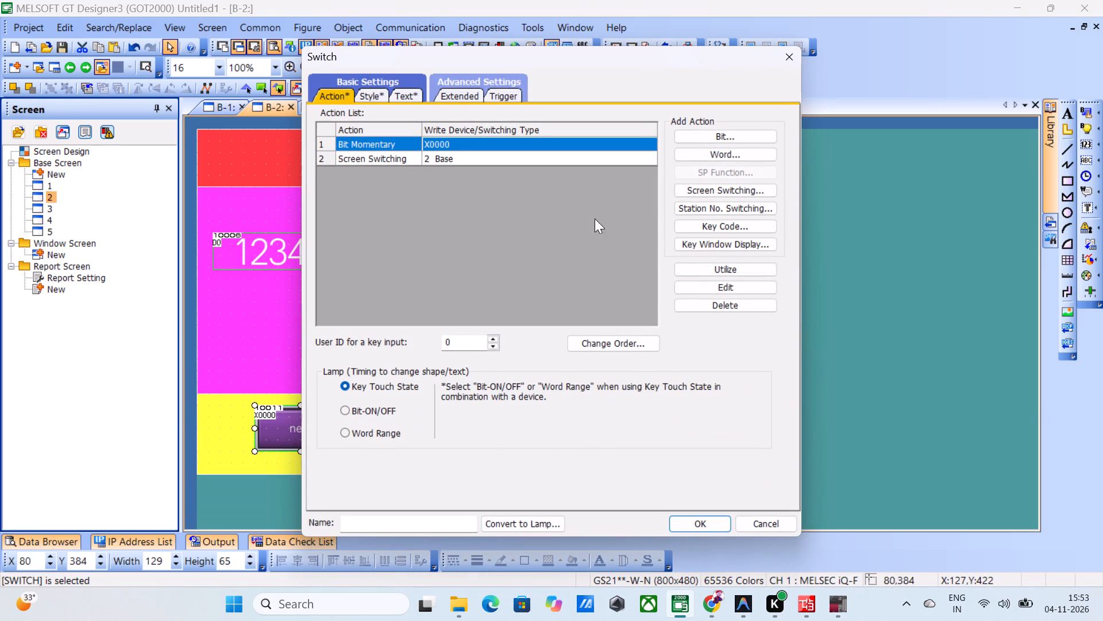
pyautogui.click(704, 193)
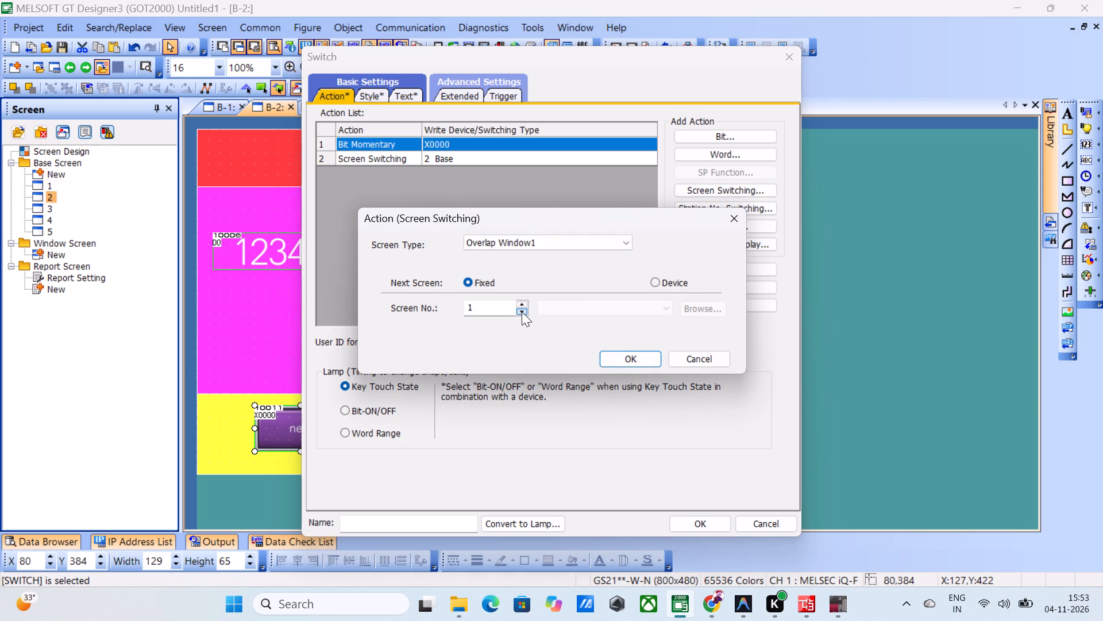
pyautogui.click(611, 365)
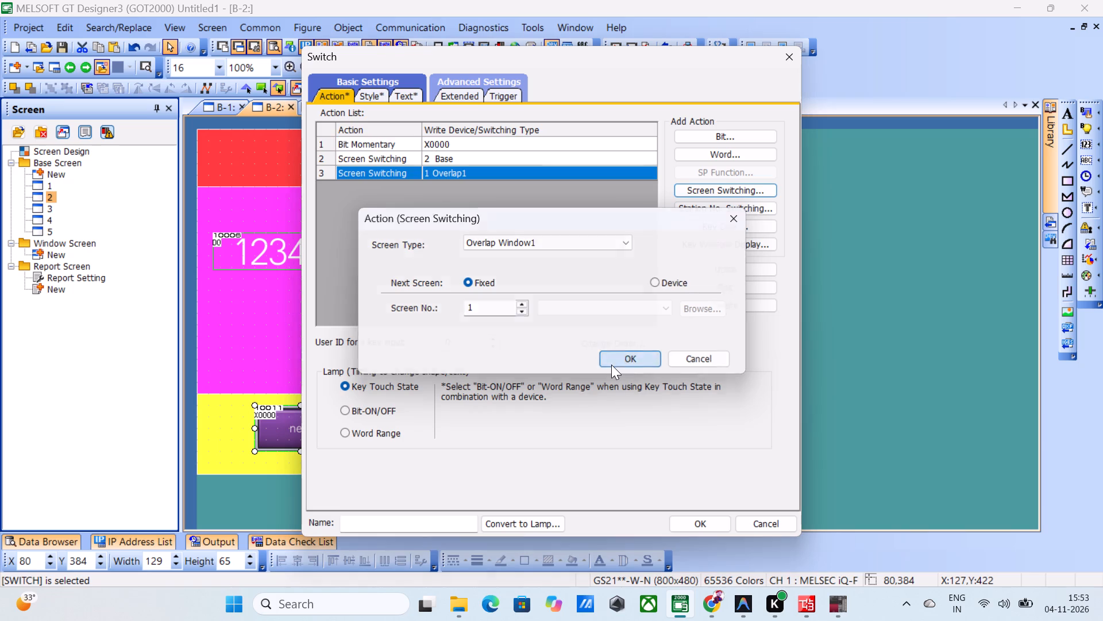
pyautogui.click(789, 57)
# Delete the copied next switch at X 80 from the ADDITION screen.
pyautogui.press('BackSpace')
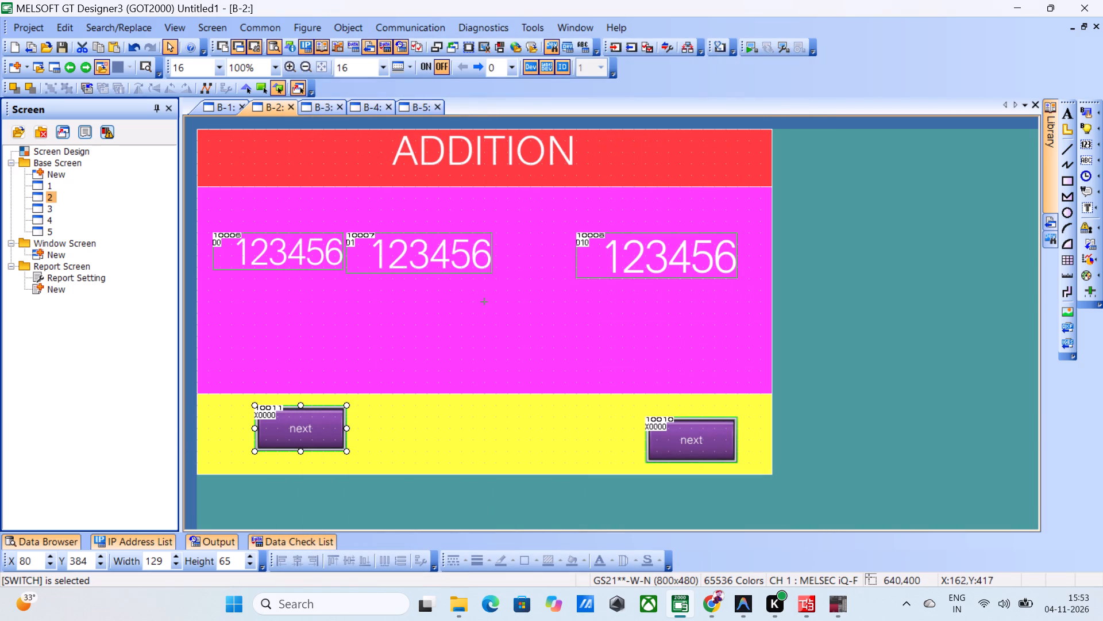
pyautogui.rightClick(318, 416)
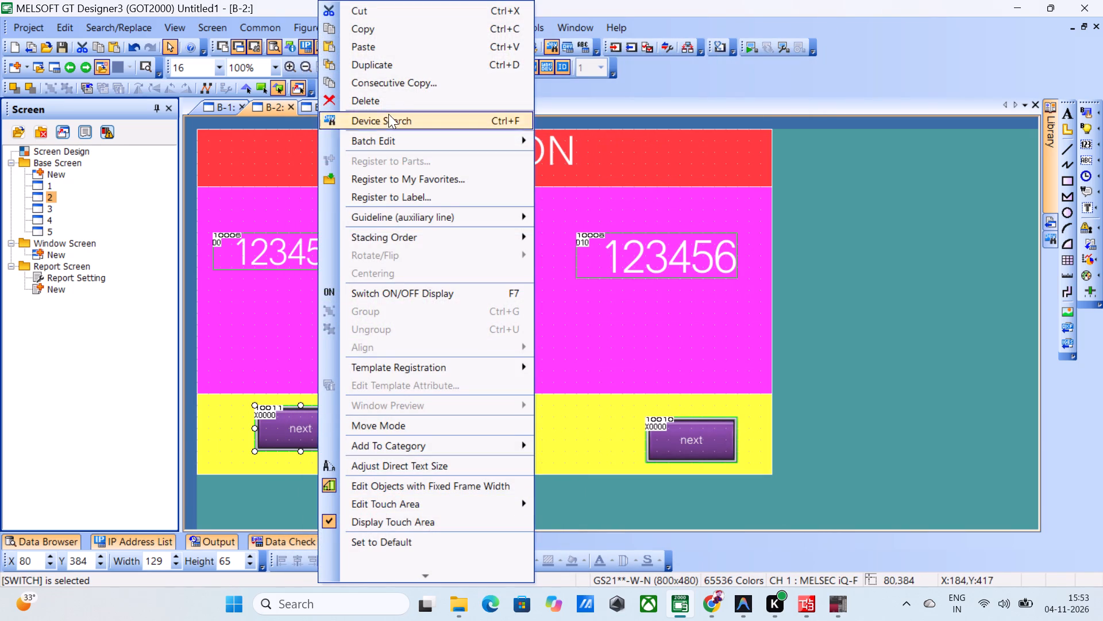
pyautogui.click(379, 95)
# Delete the ADDITION screen's remaining next switch at X 624.
pyautogui.rightClick(665, 432)
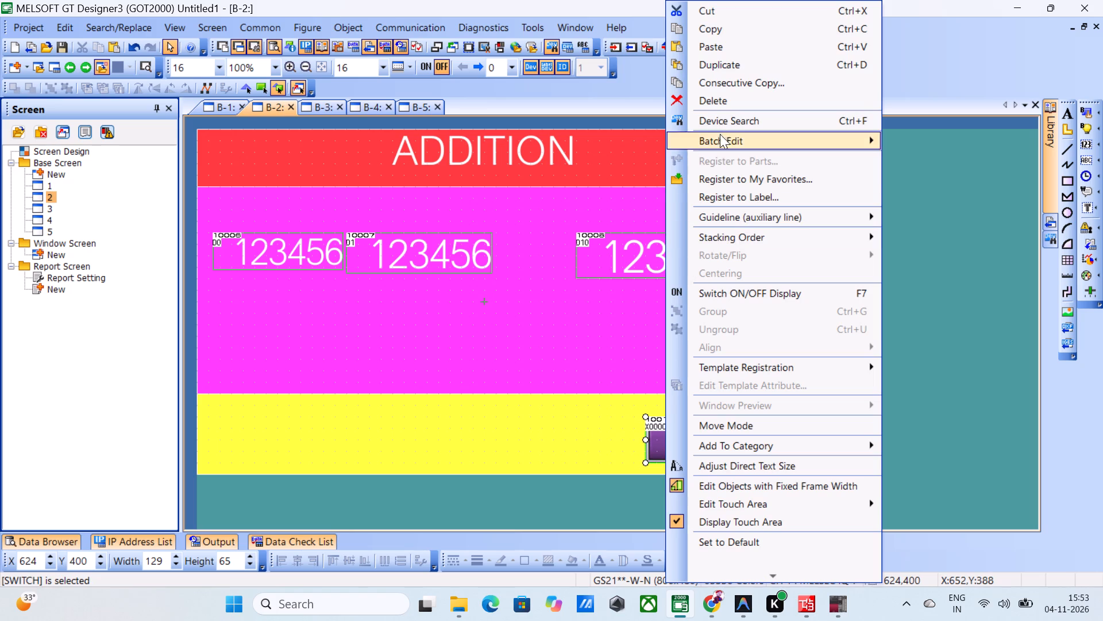
pyautogui.click(714, 102)
# Draw a bit switch about 113 by 33 on the ADDITION screen's yellow band at about X 64, Y 416.
pyautogui.click(1089, 113)
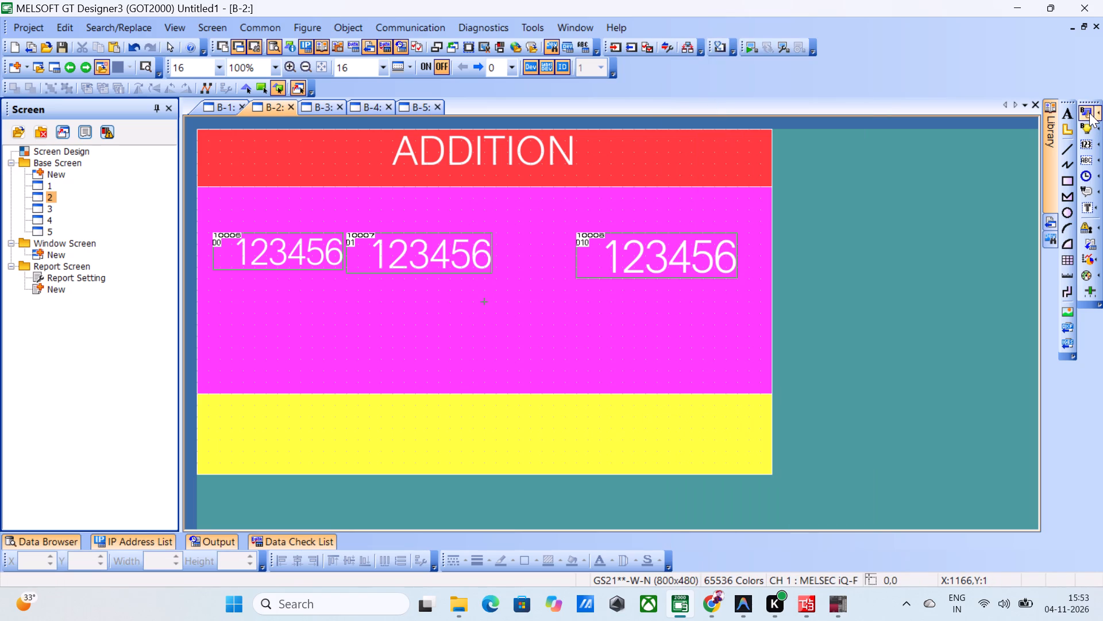
pyautogui.click(1095, 113)
pyautogui.click(970, 133)
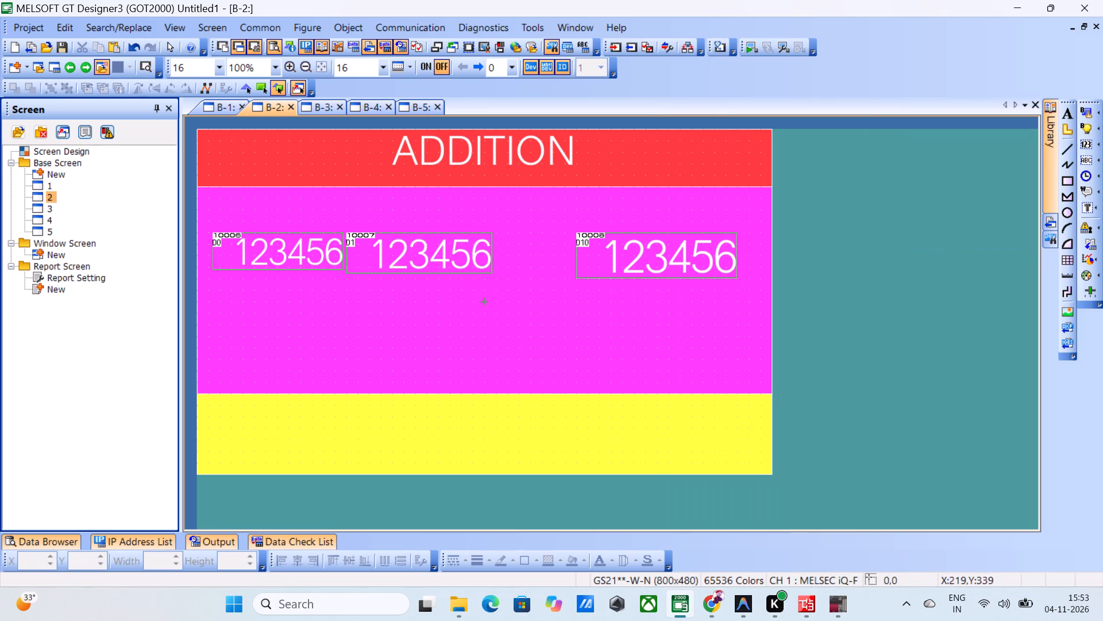
pyautogui.moveTo(244, 425); pyautogui.dragTo(325, 454)
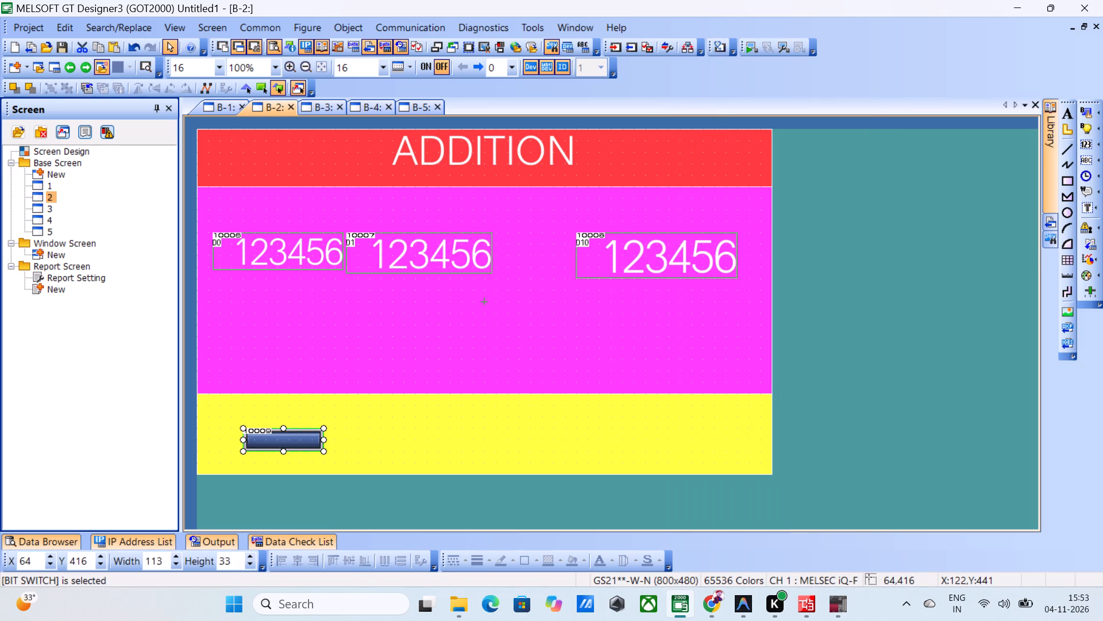
# Assign device X0002 with momentary action to the new bit switch and convert it into a multi-action Switch.
pyautogui.doubleClick(285, 446)
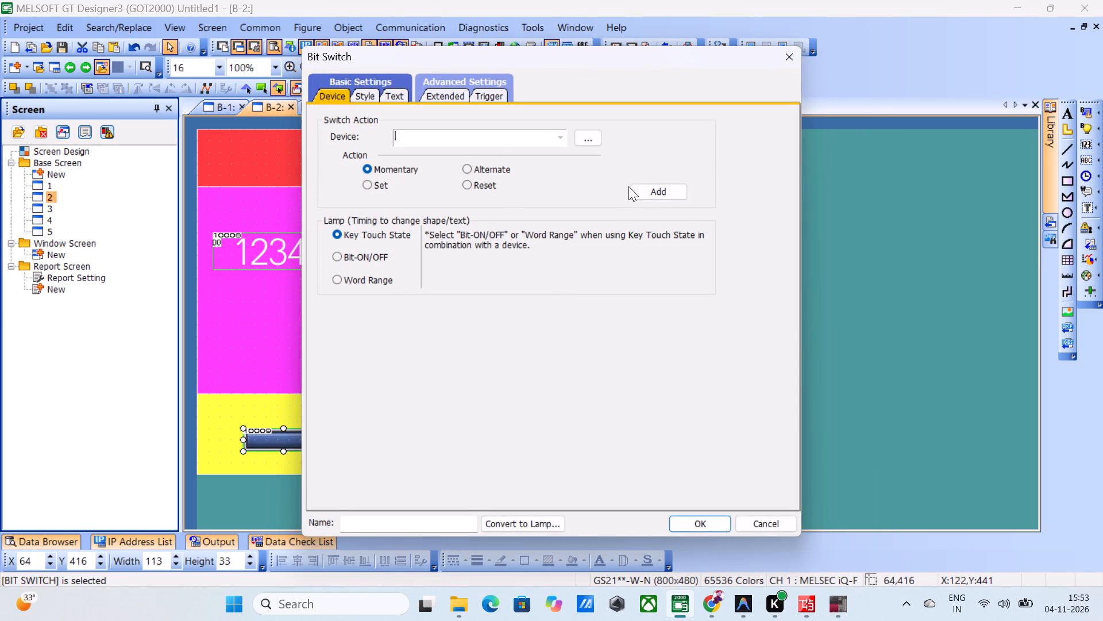
pyautogui.click(462, 133)
pyautogui.hotkey('shift', 'x')
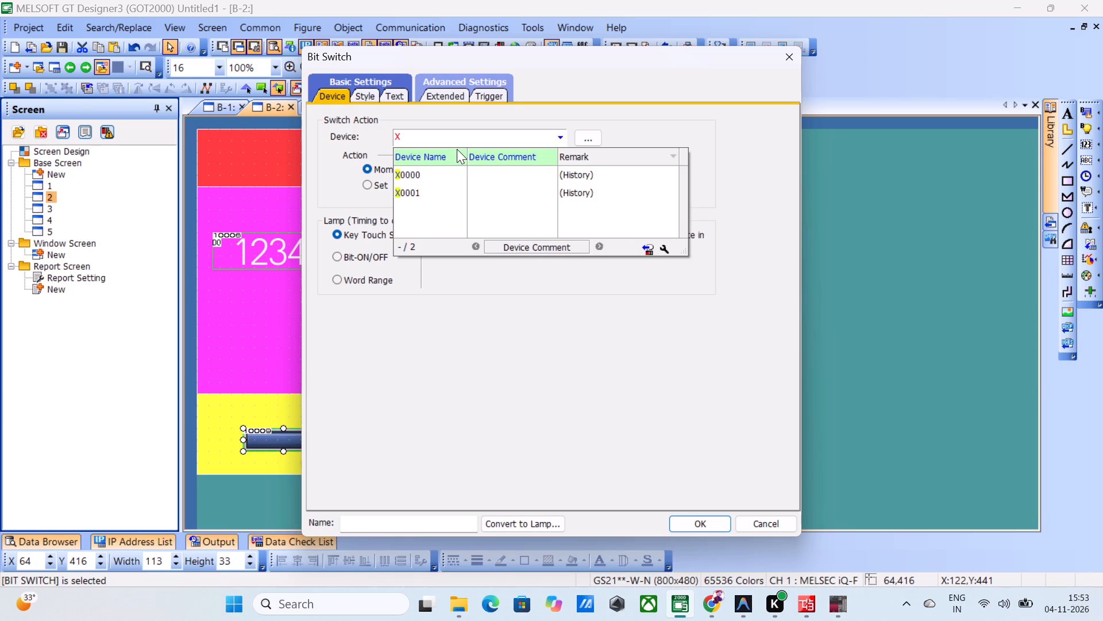
pyautogui.press('2')
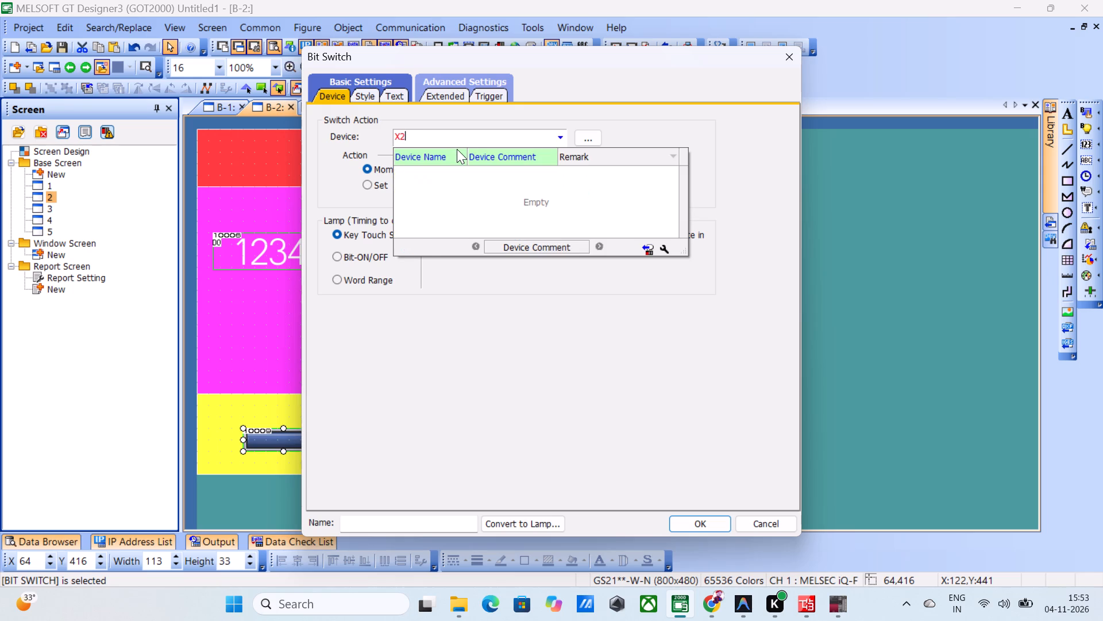
pyautogui.press('Return')
pyautogui.click(638, 191)
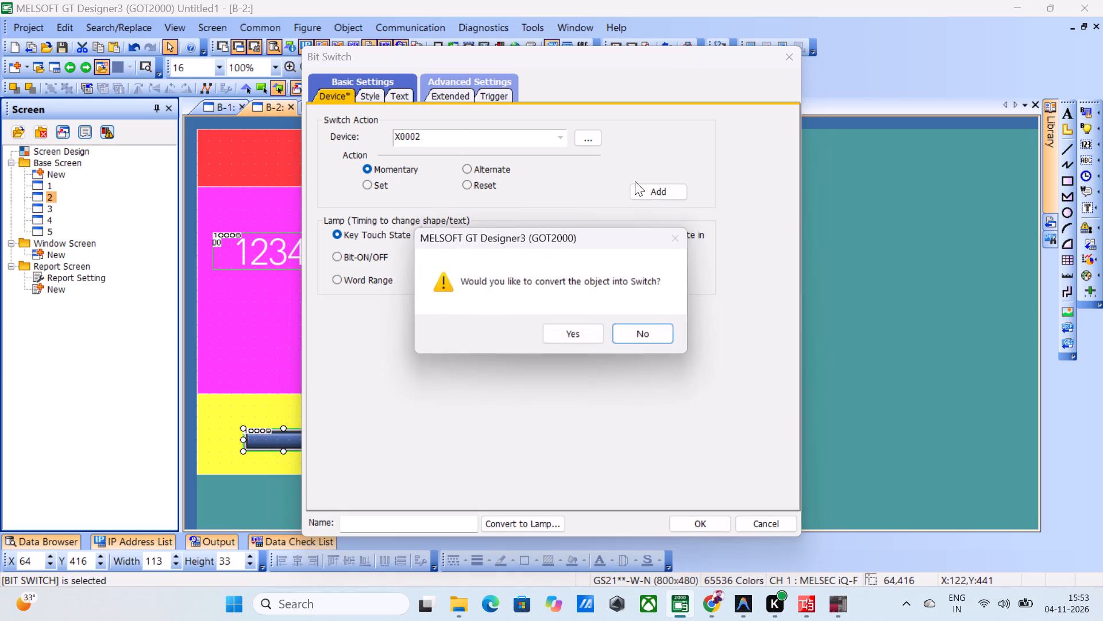
pyautogui.click(561, 332)
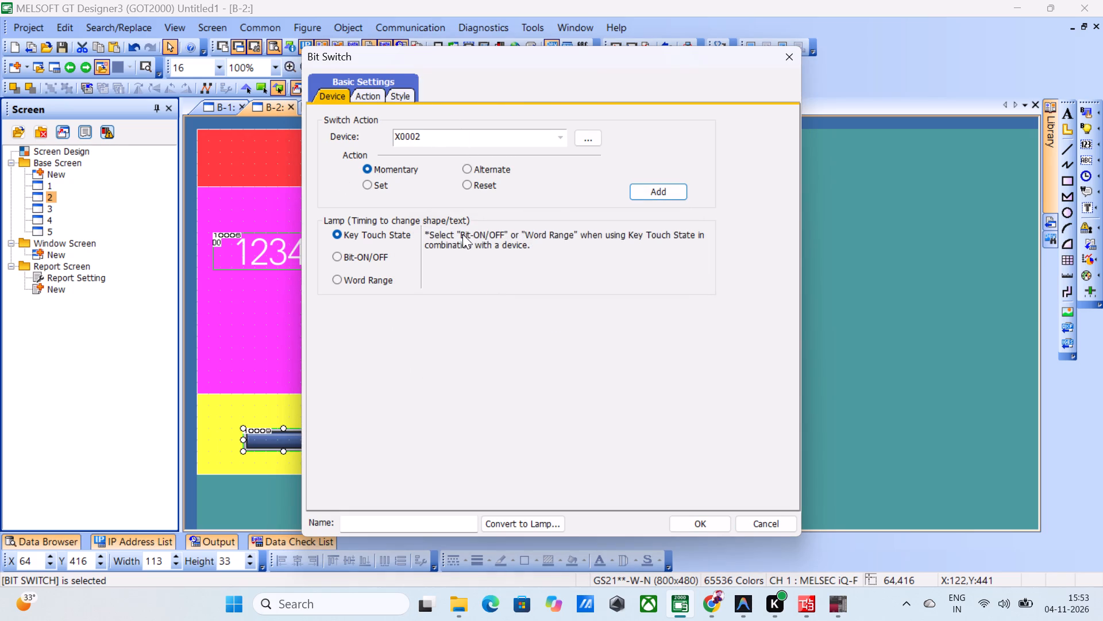
# Add a screen switching action to fixed base screen 1, the WELCOME screen, on the X0002 switch.
pyautogui.click(716, 187)
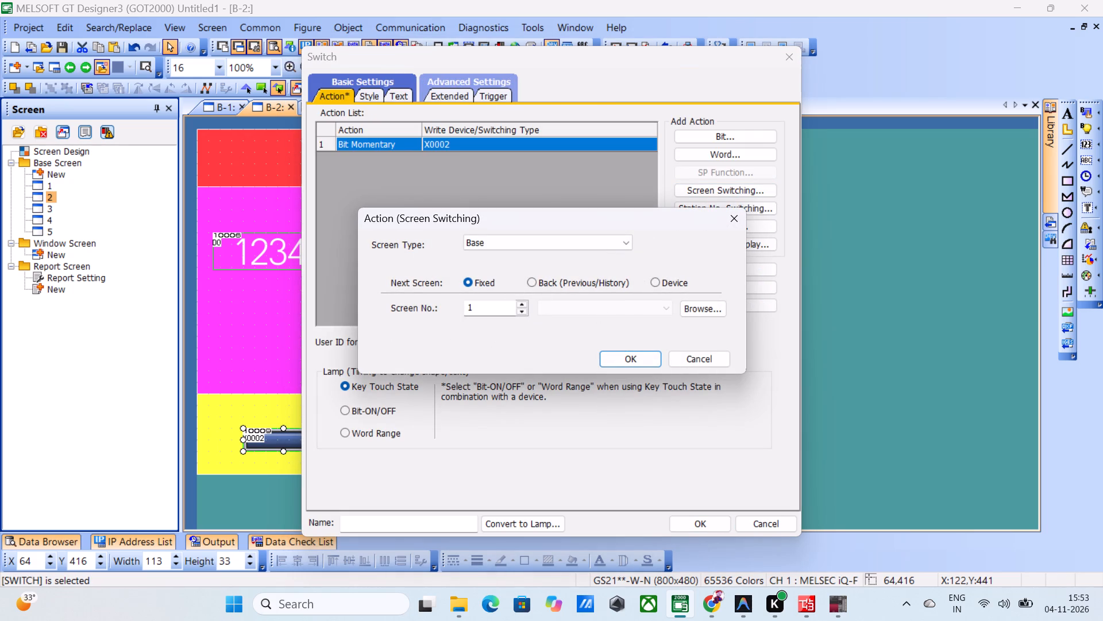
pyautogui.doubleClick(696, 304)
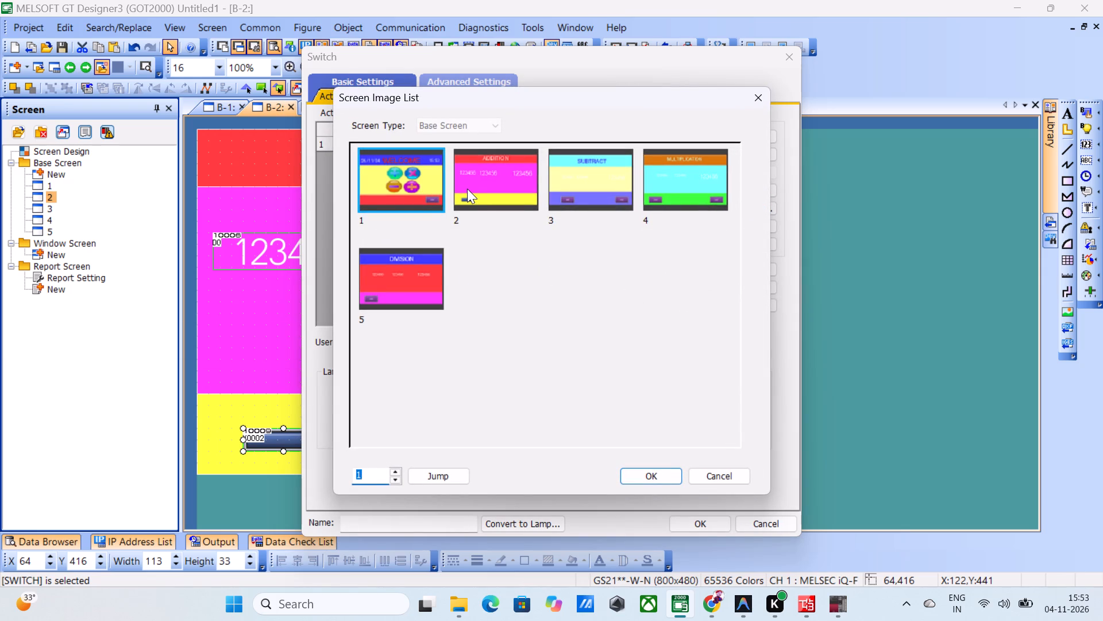
pyautogui.doubleClick(408, 185)
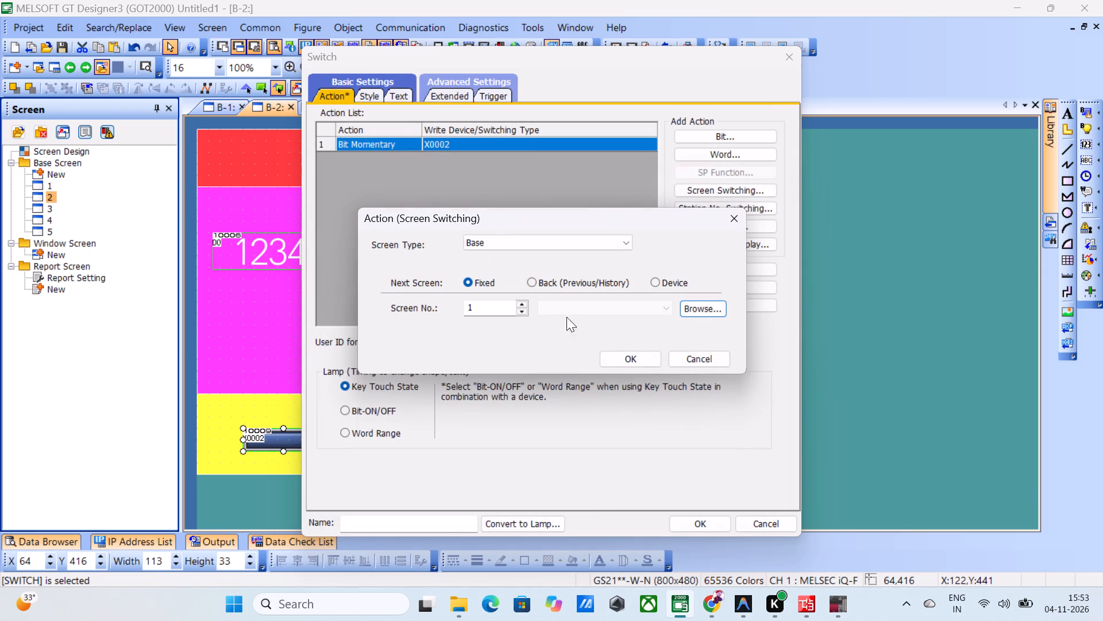
pyautogui.click(626, 352)
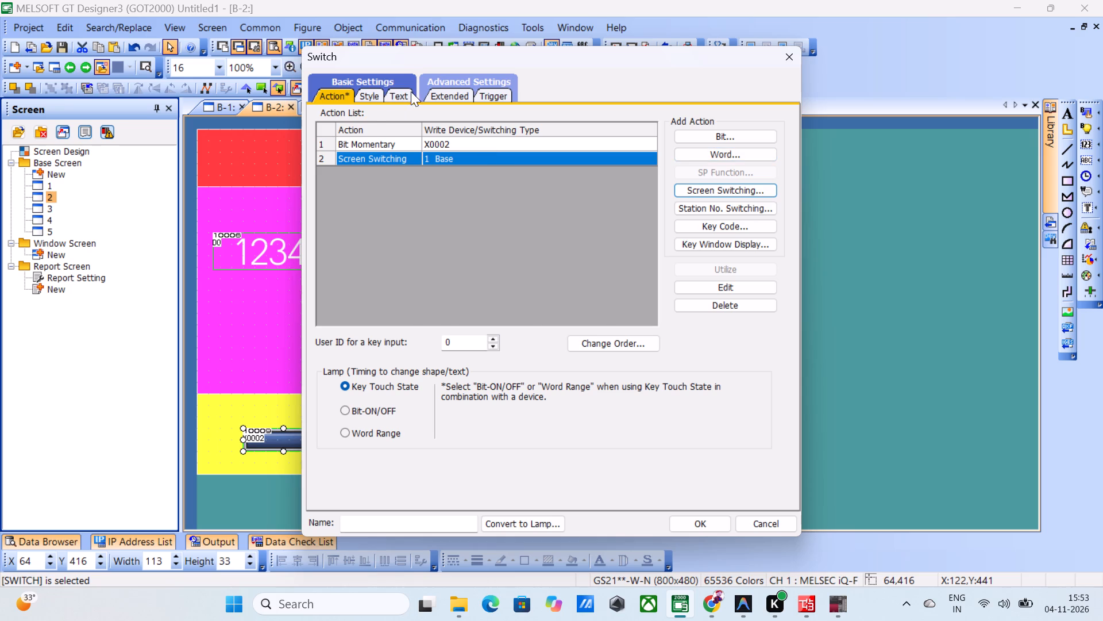
# Label the X0002 switch "back" and apply its settings.
pyautogui.click(394, 92)
pyautogui.doubleClick(614, 298)
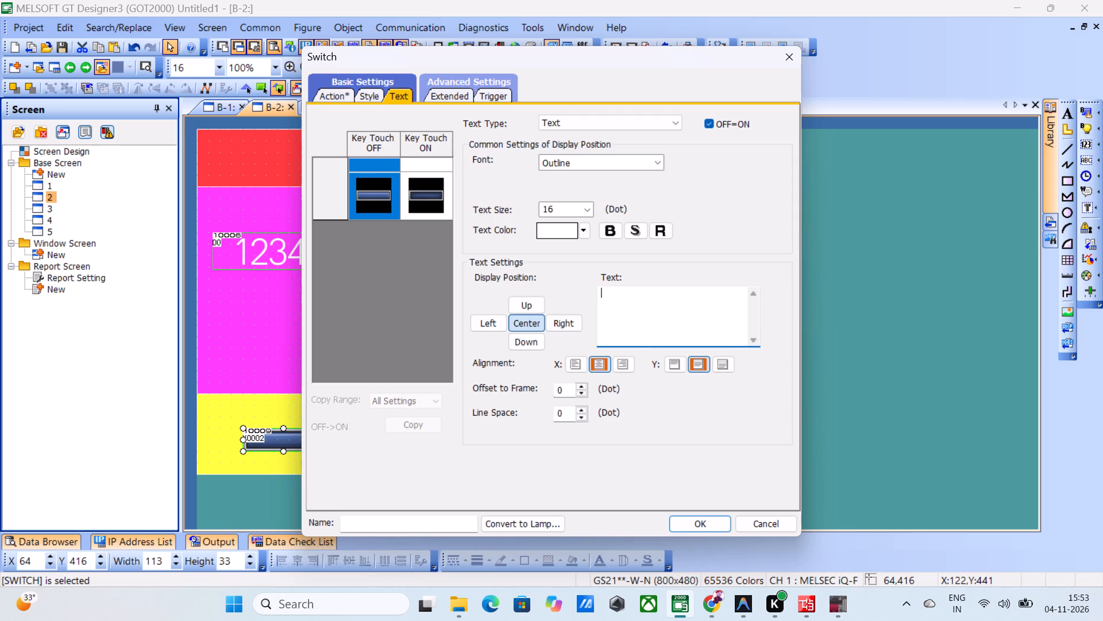
pyautogui.write('ba')
pyautogui.press('c')
pyautogui.press('k')
pyautogui.press('Return')
pyautogui.doubleClick(703, 519)
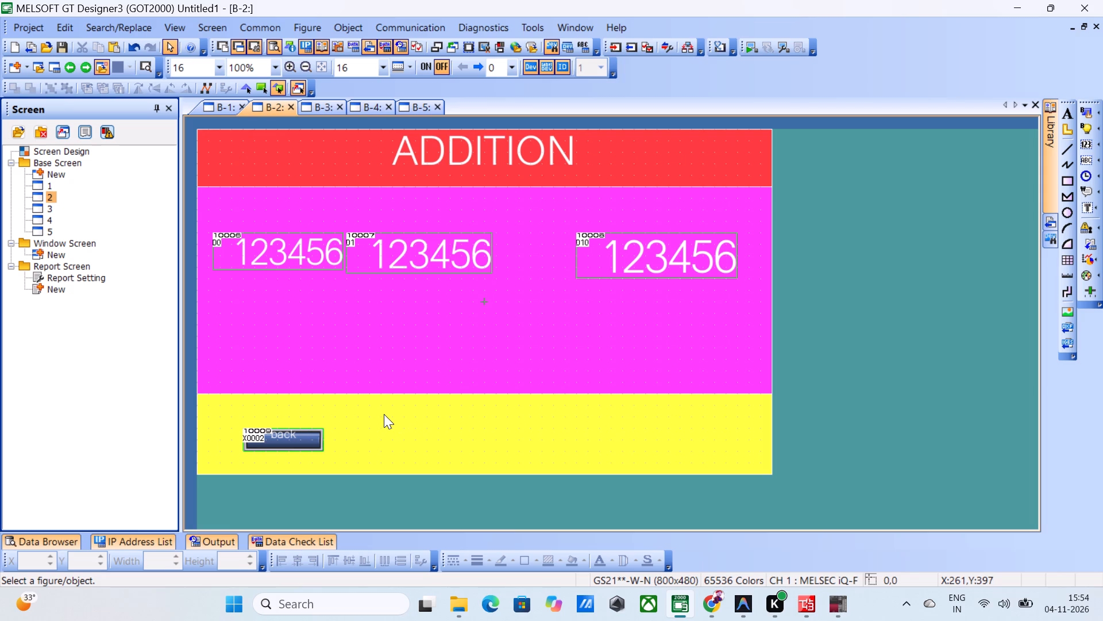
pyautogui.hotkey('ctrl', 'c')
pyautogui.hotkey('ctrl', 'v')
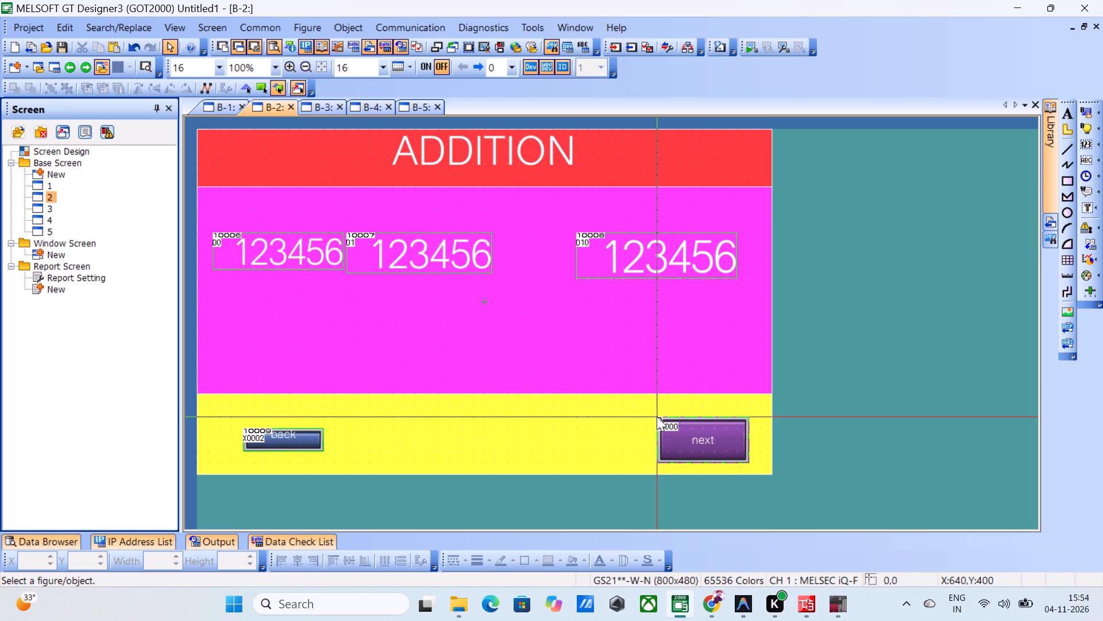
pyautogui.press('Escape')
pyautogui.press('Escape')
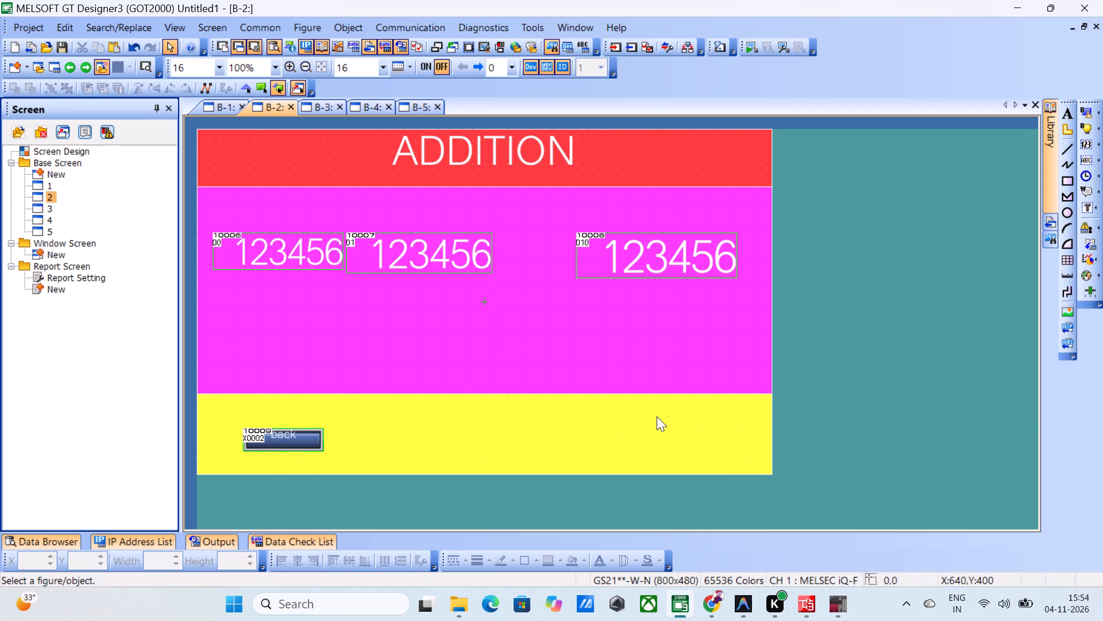
# Copy the ADDITION screen's back switch to about X 640, Y 416 on the yellow band and open the copy's settings.
pyautogui.tripleClick(296, 445)
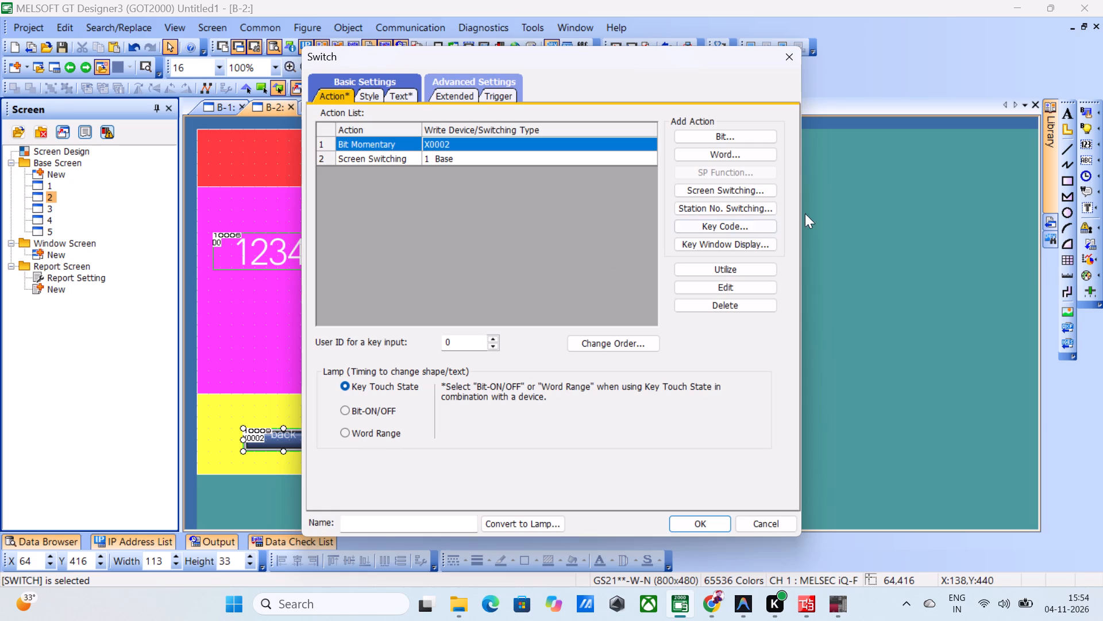
pyautogui.click(788, 49)
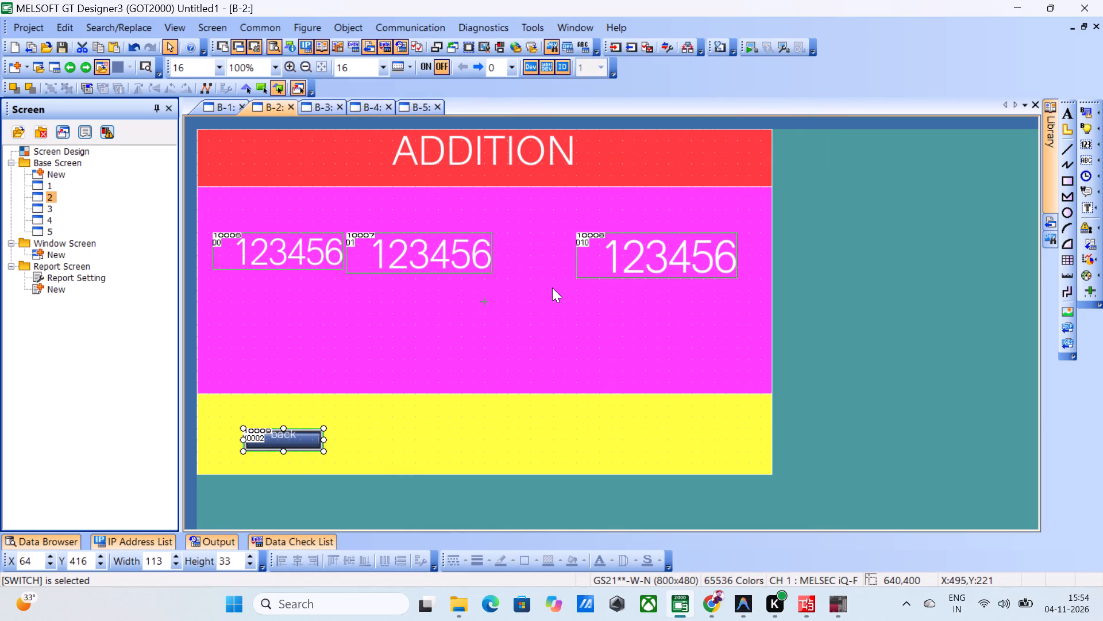
pyautogui.hotkey('ctrl', 'c')
pyautogui.hotkey('ctrl', 'v')
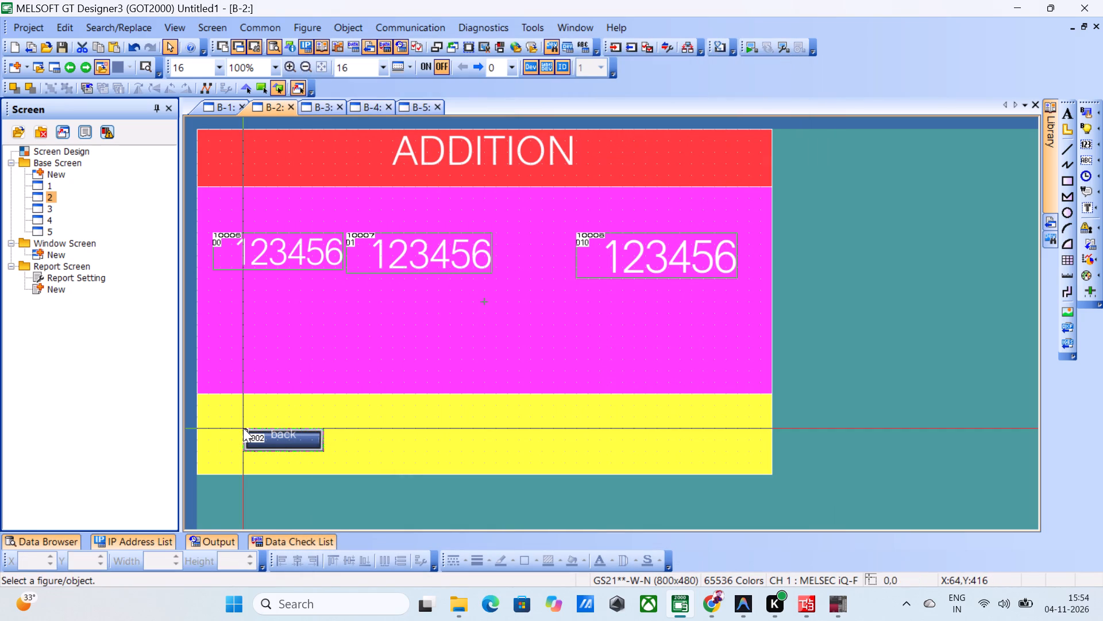
pyautogui.doubleClick(655, 428)
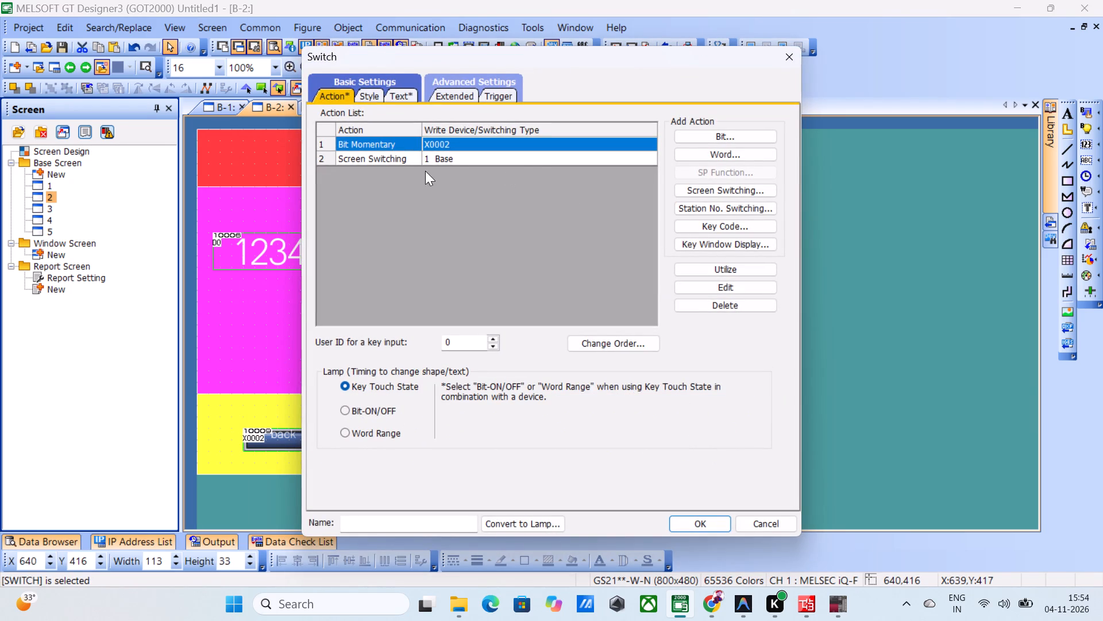
# Set the copied switch's screen switching action to fixed base screen 3, the SUBTRACT screen.
pyautogui.click(444, 157)
pyautogui.doubleClick(444, 157)
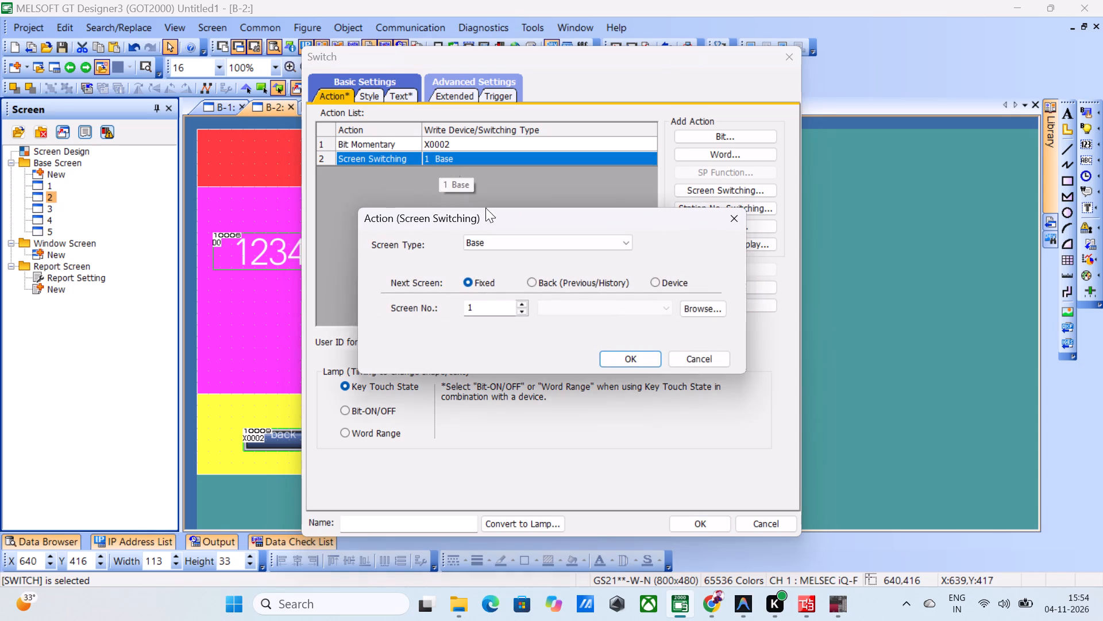
pyautogui.click(699, 306)
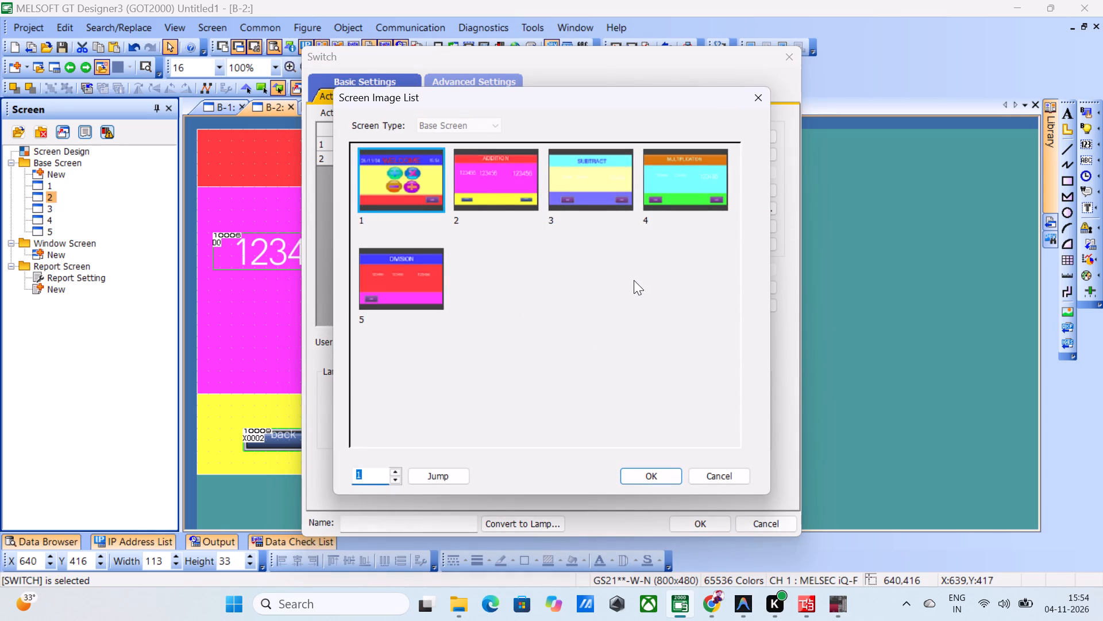
pyautogui.doubleClick(597, 183)
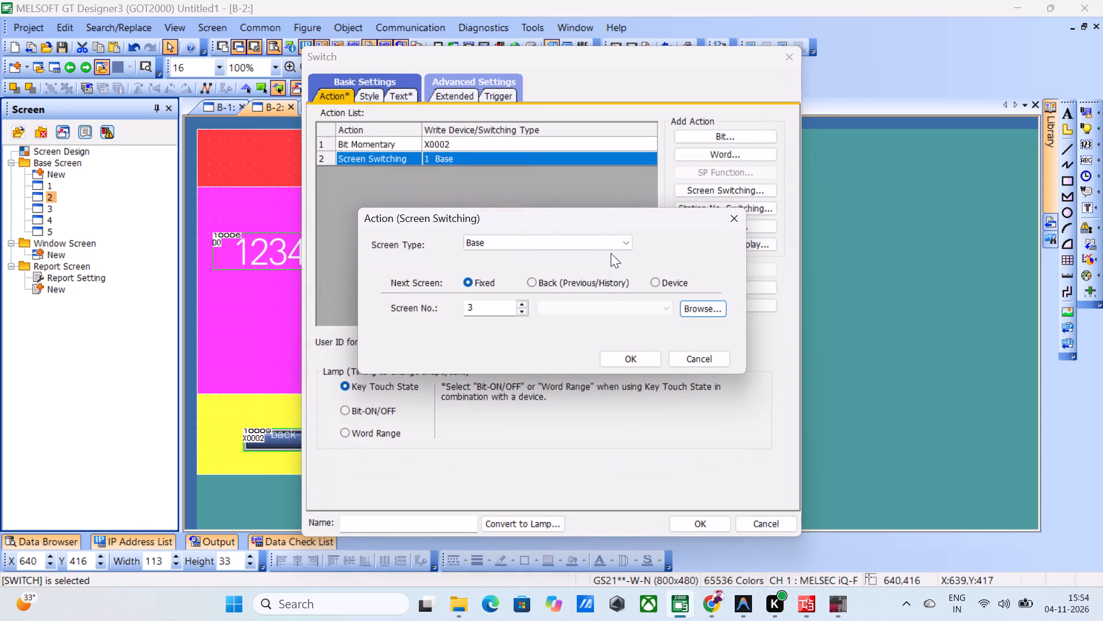
pyautogui.click(623, 359)
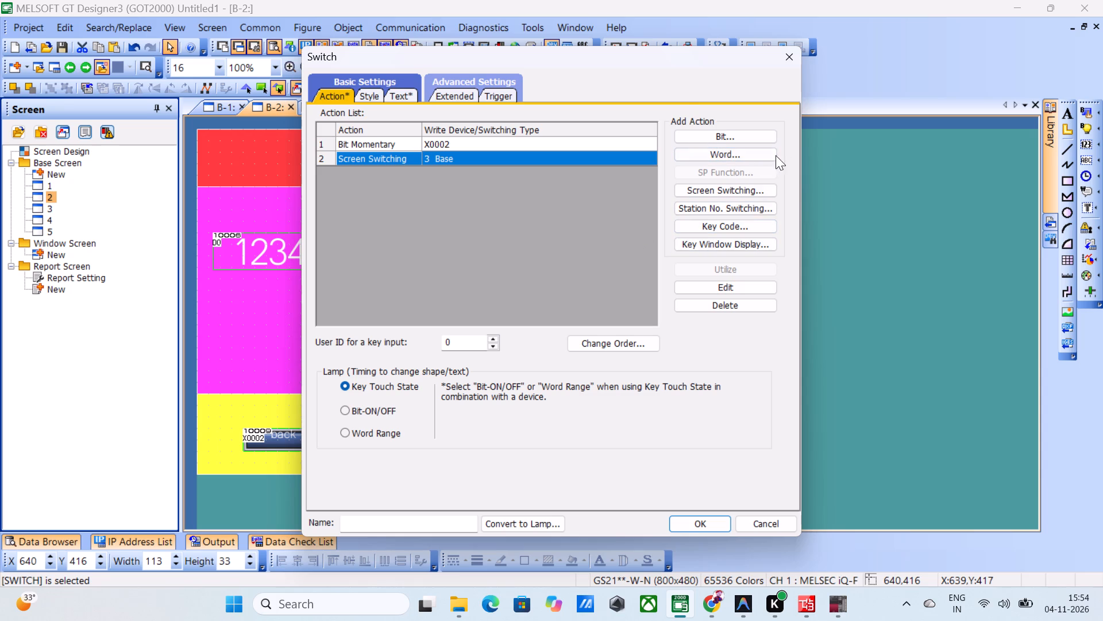
# Replace the copied switch's "back" label with "next" and apply its settings.
pyautogui.tripleClick(393, 91)
pyautogui.click(637, 289)
pyautogui.moveTo(625, 293); pyautogui.dragTo(604, 300)
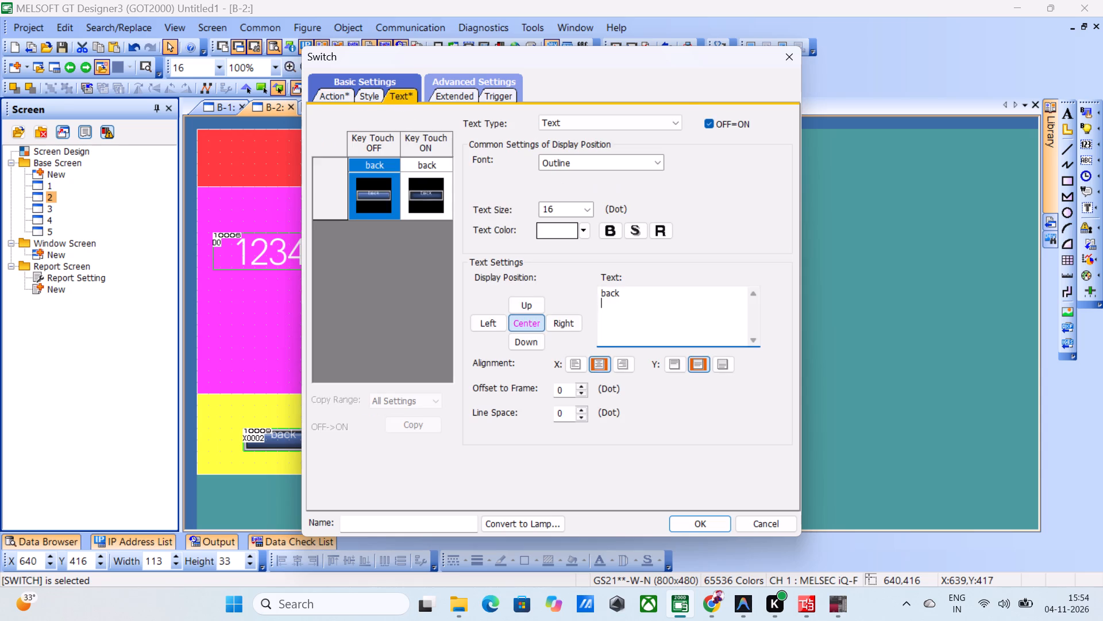
pyautogui.moveTo(604, 300); pyautogui.dragTo(585, 302)
pyautogui.click(585, 302)
pyautogui.press('BackSpace')
pyautogui.press('BackSpace')
pyautogui.press('BackSpace')
pyautogui.press('BackSpace')
pyautogui.press('BackSpace')
pyautogui.press('BackSpace')
pyautogui.moveTo(638, 296); pyautogui.dragTo(596, 296)
pyautogui.click(596, 296)
pyautogui.write('next')
pyautogui.press('Return')
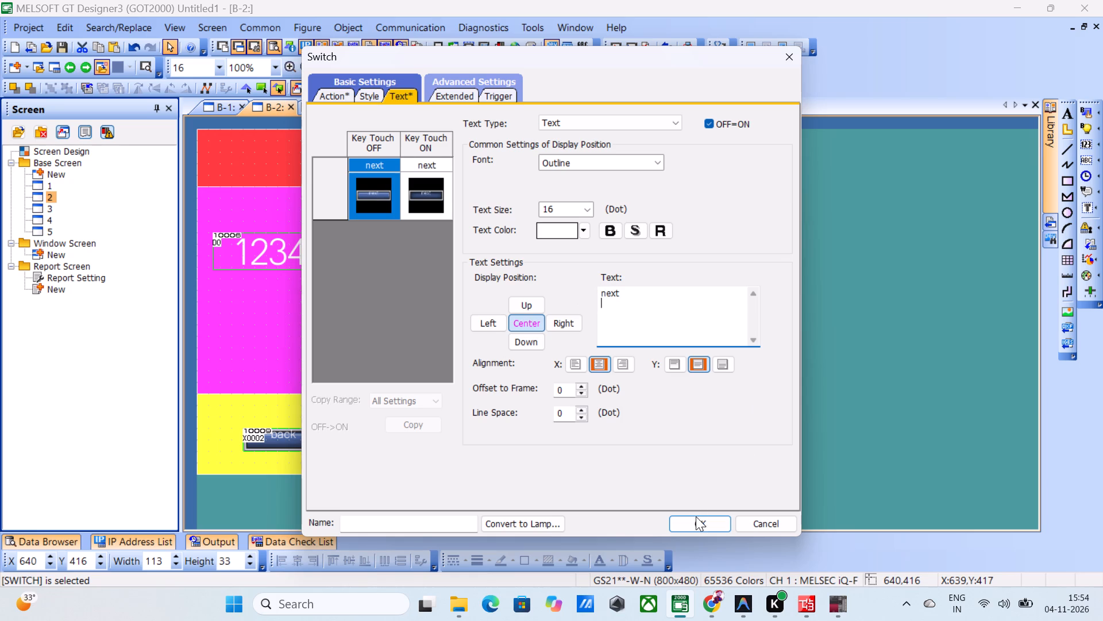
pyautogui.click(696, 523)
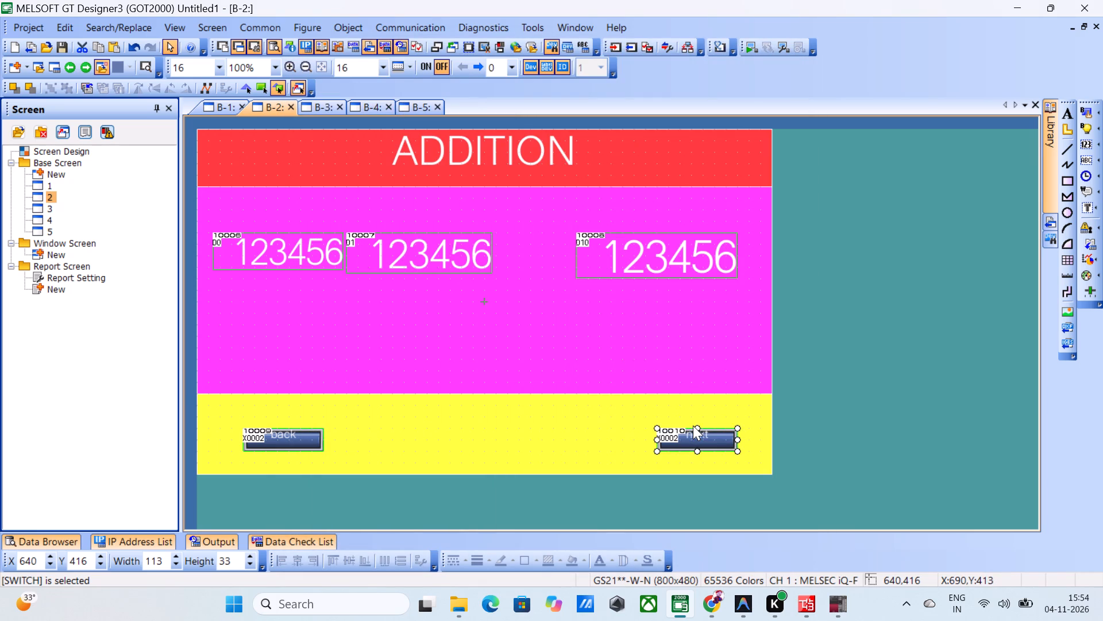
# Open base screen 3, the SUBTRACT screen, and select the left-hand next switch on its purple band.
pyautogui.click(302, 112)
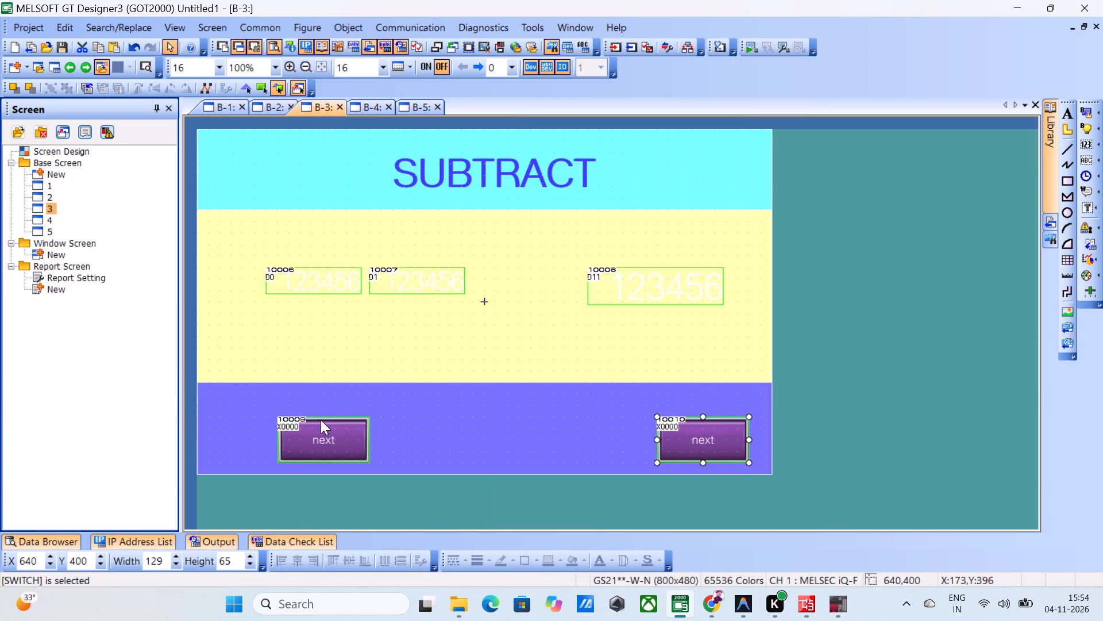
pyautogui.click(319, 435)
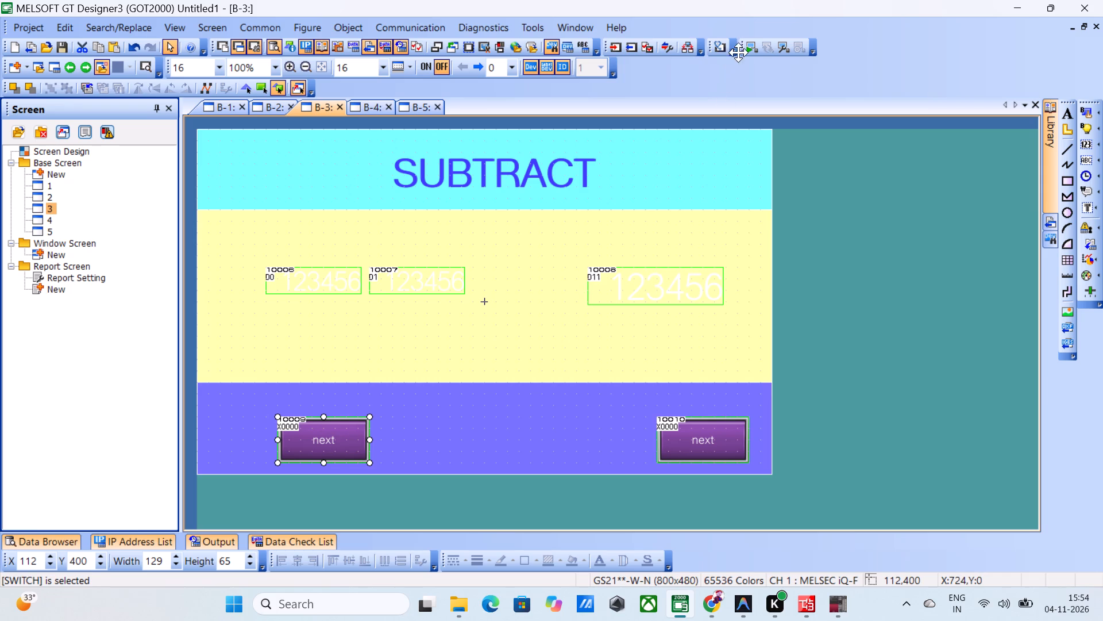
# Run the project in the simulator, try the back and next switches on the ADDITION and SUBTRACT screens, and stop the simulation.
pyautogui.click(755, 51)
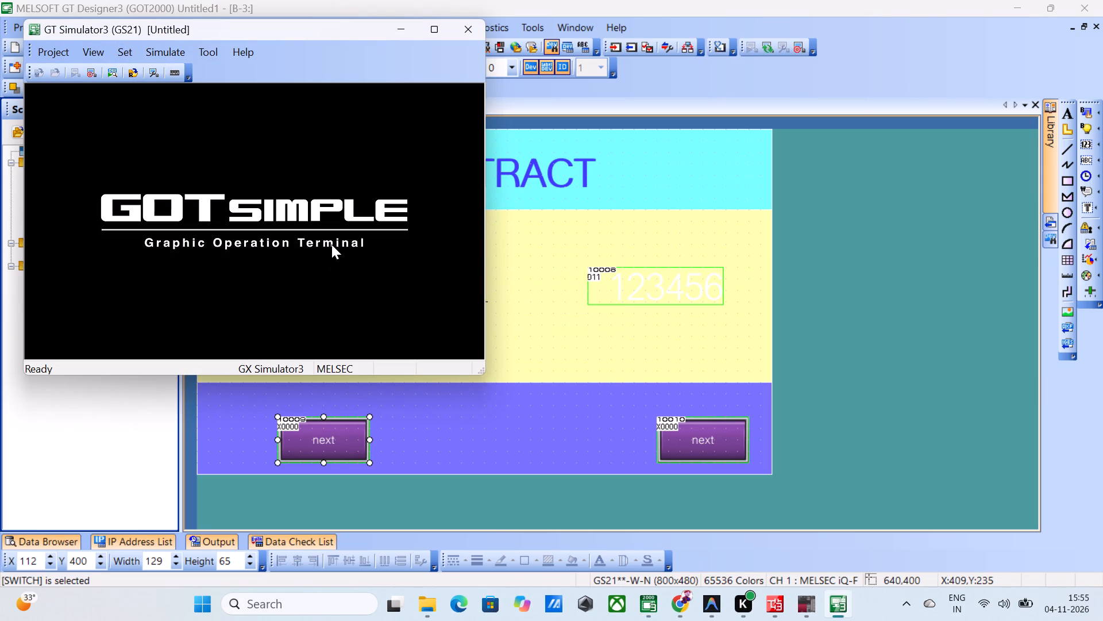
pyautogui.click(420, 328)
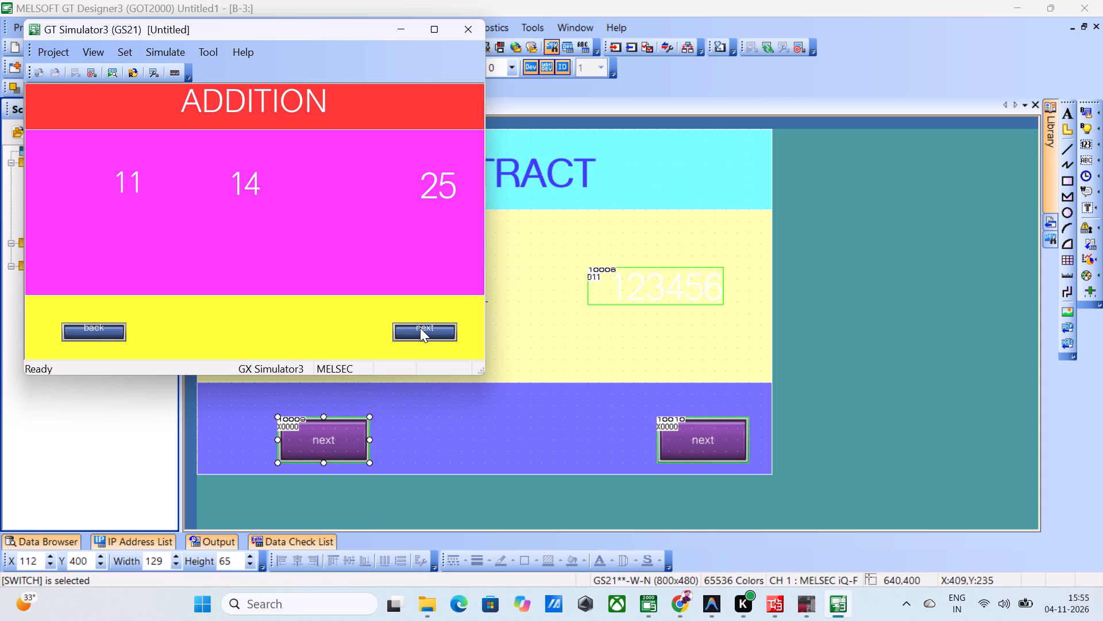
pyautogui.click(420, 328)
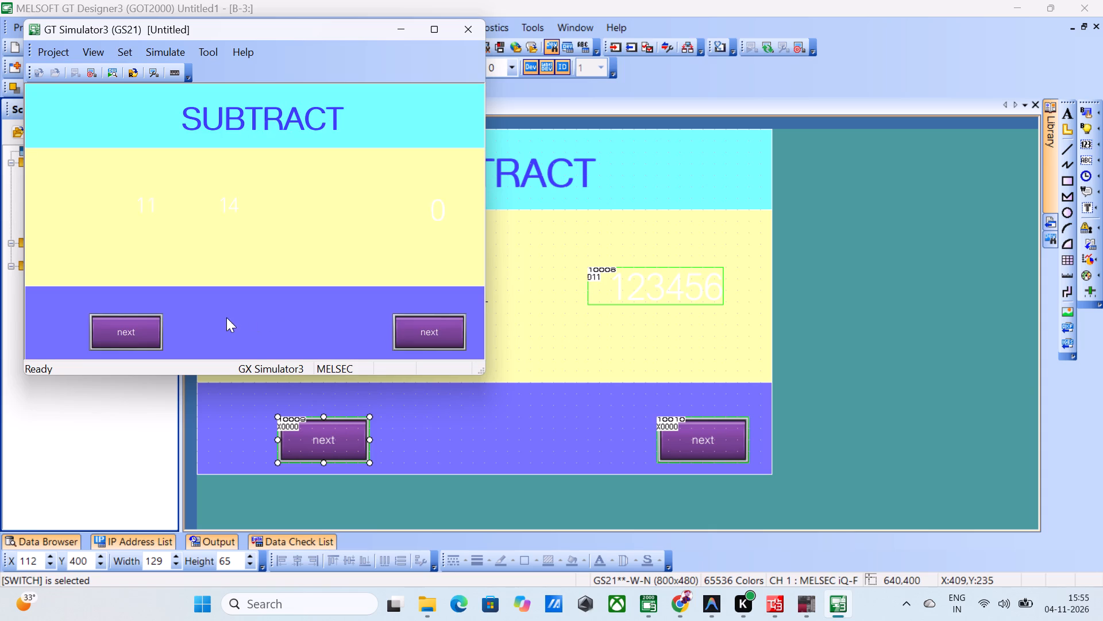
pyautogui.click(129, 331)
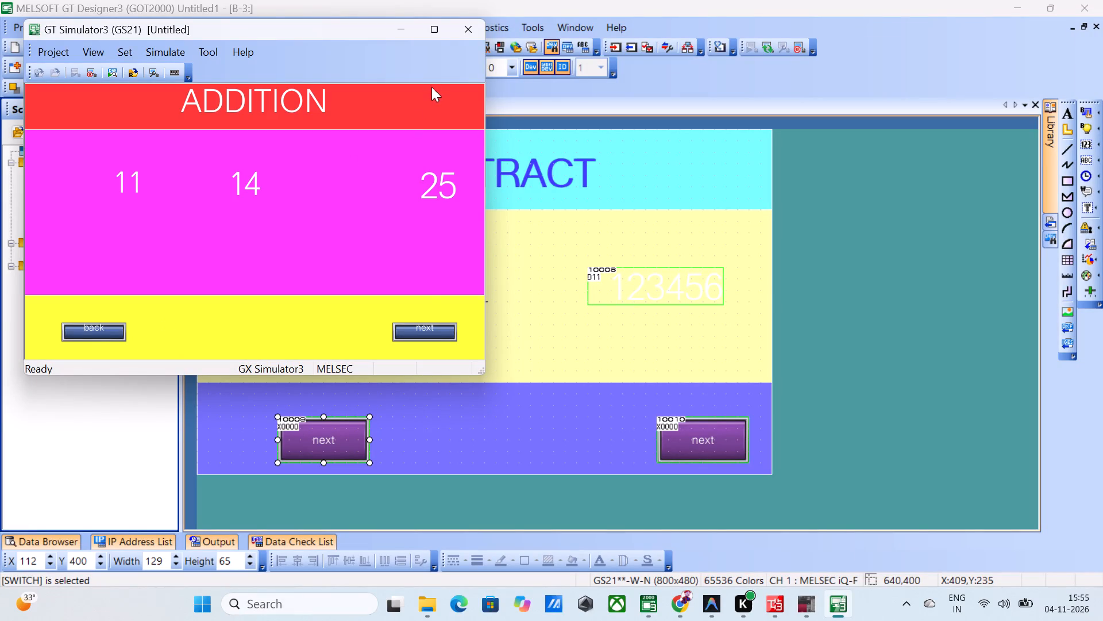
pyautogui.click(433, 328)
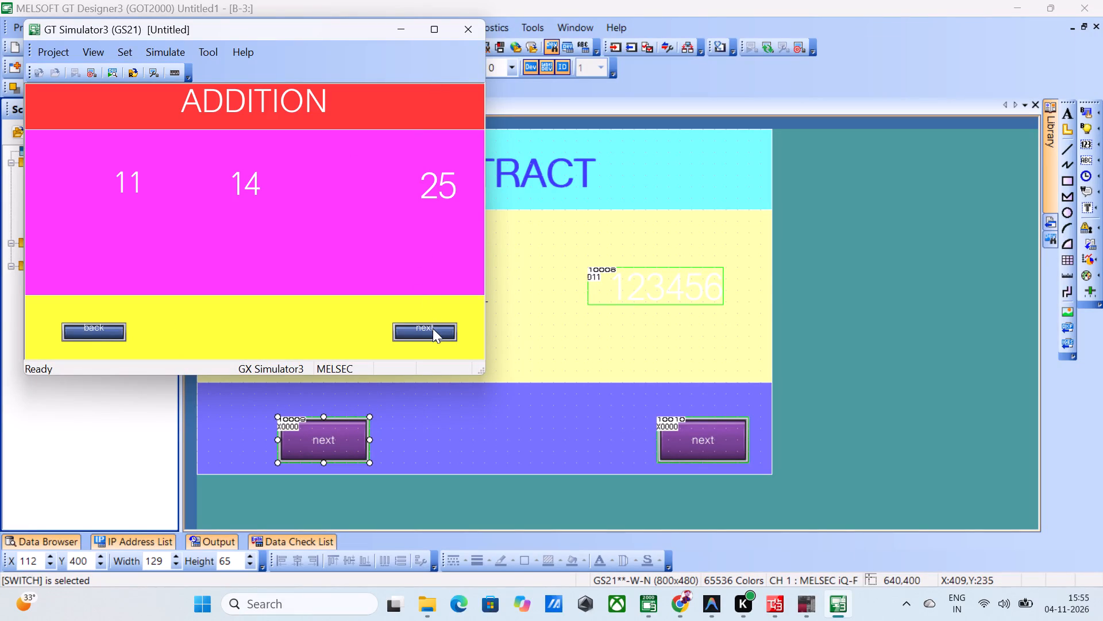
pyautogui.click(433, 328)
pyautogui.click(102, 331)
pyautogui.click(458, 324)
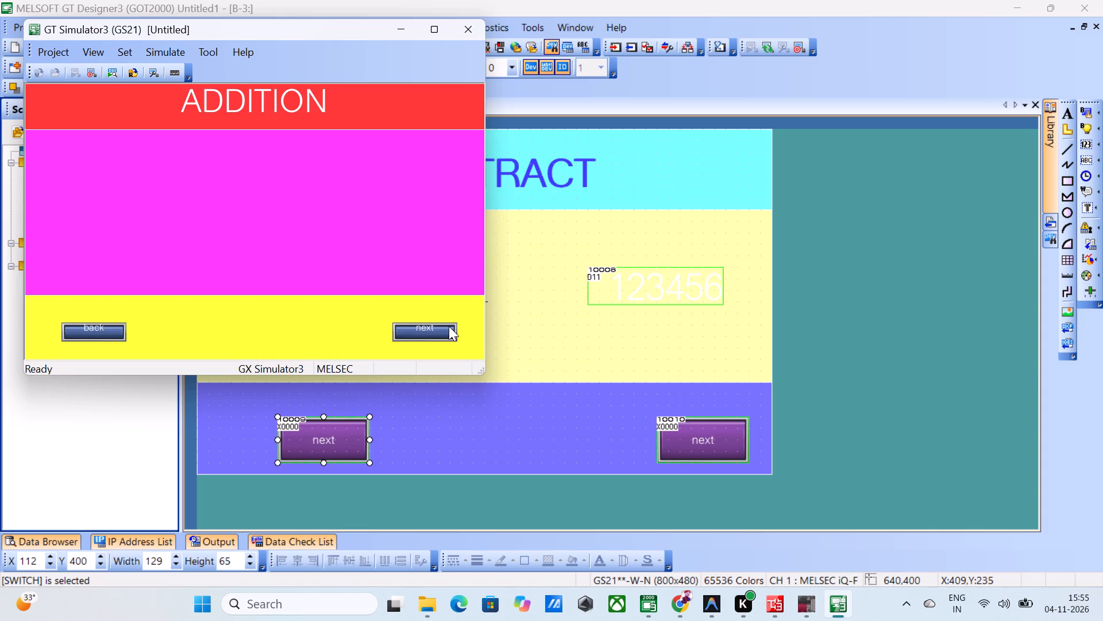
pyautogui.click(448, 326)
pyautogui.click(448, 326)
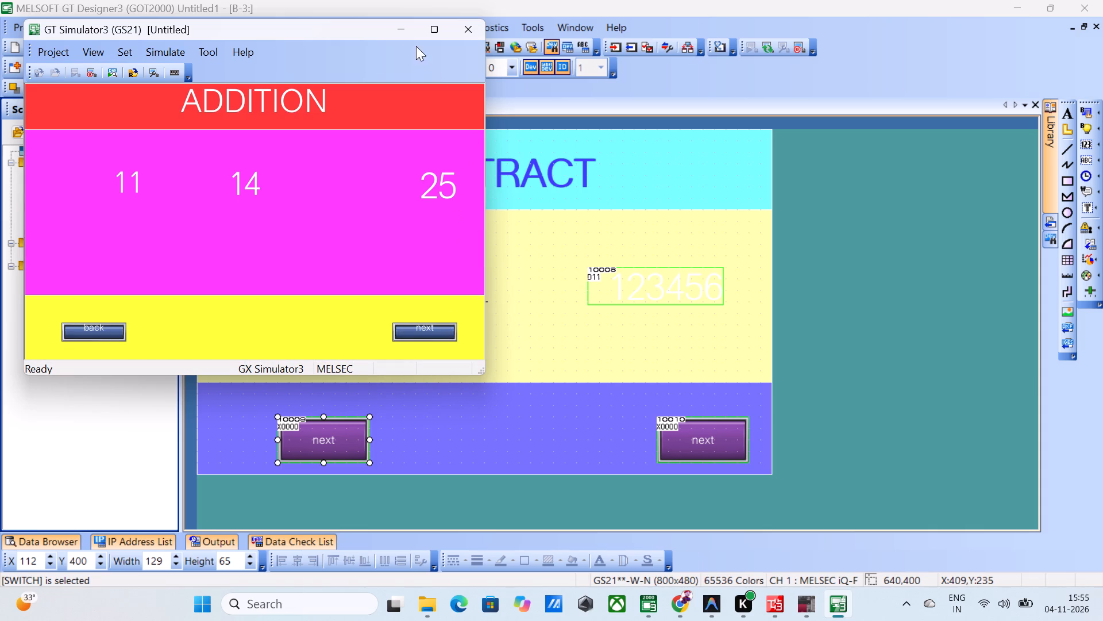
pyautogui.click(406, 20)
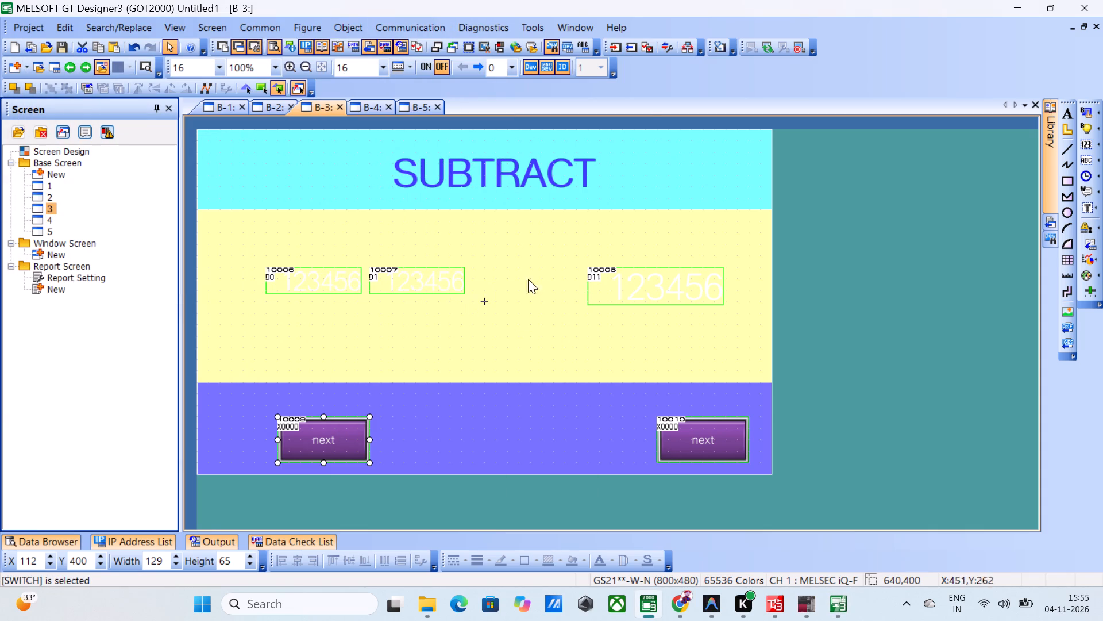
pyautogui.click(842, 597)
pyautogui.click(182, 47)
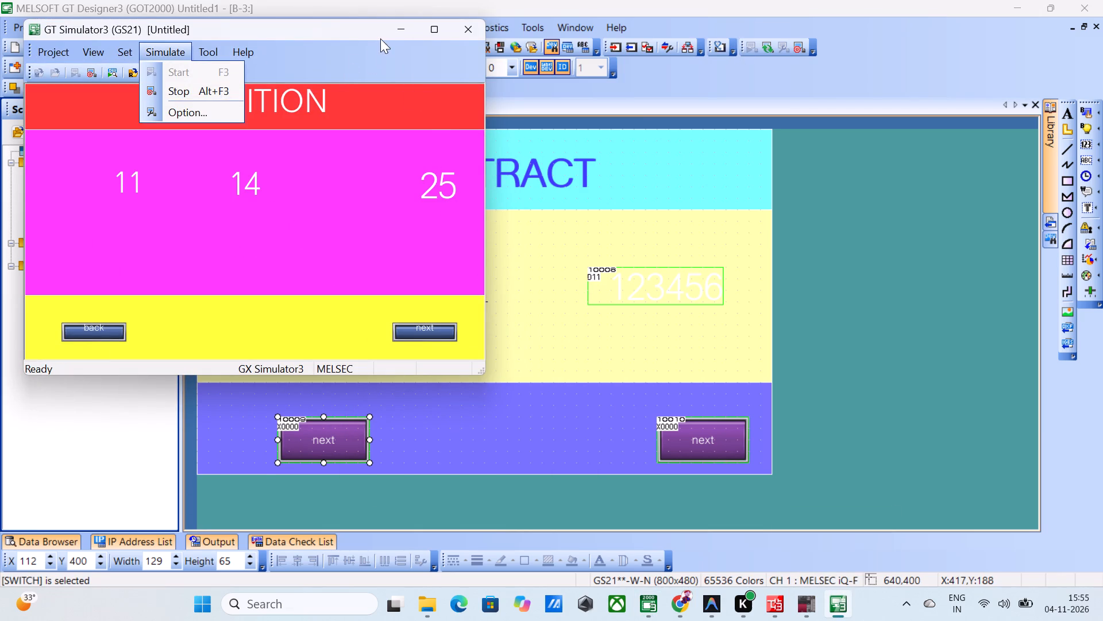
pyautogui.doubleClick(212, 84)
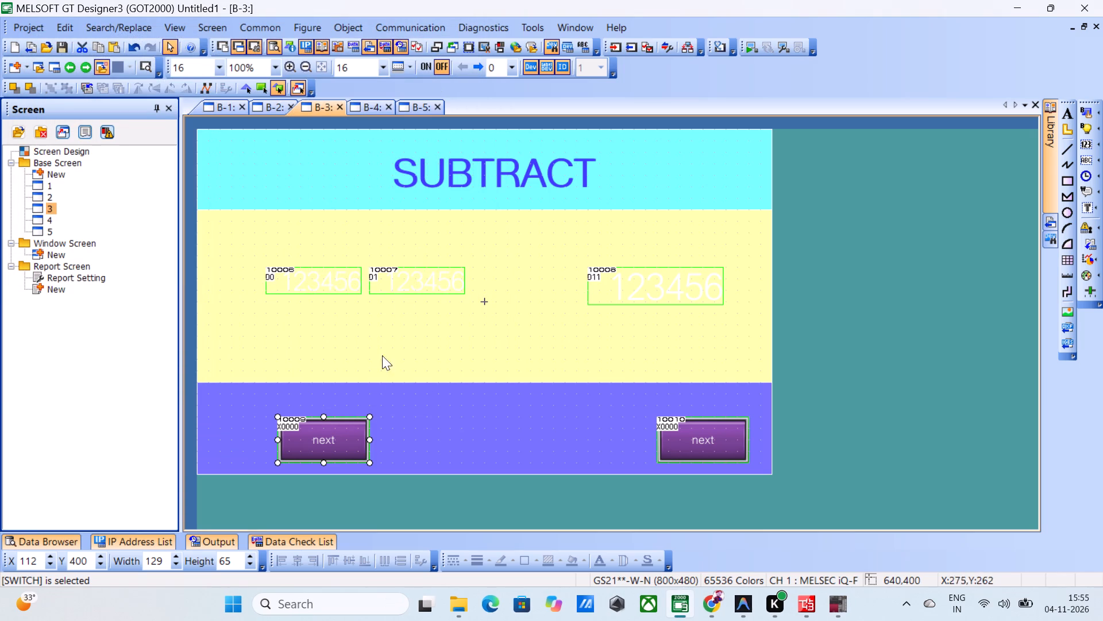
# Examine the action list of the SUBTRACT screen's left-hand next switch, including its Overlap Window1 screen switching action.
pyautogui.click(330, 439)
pyautogui.doubleClick(330, 439)
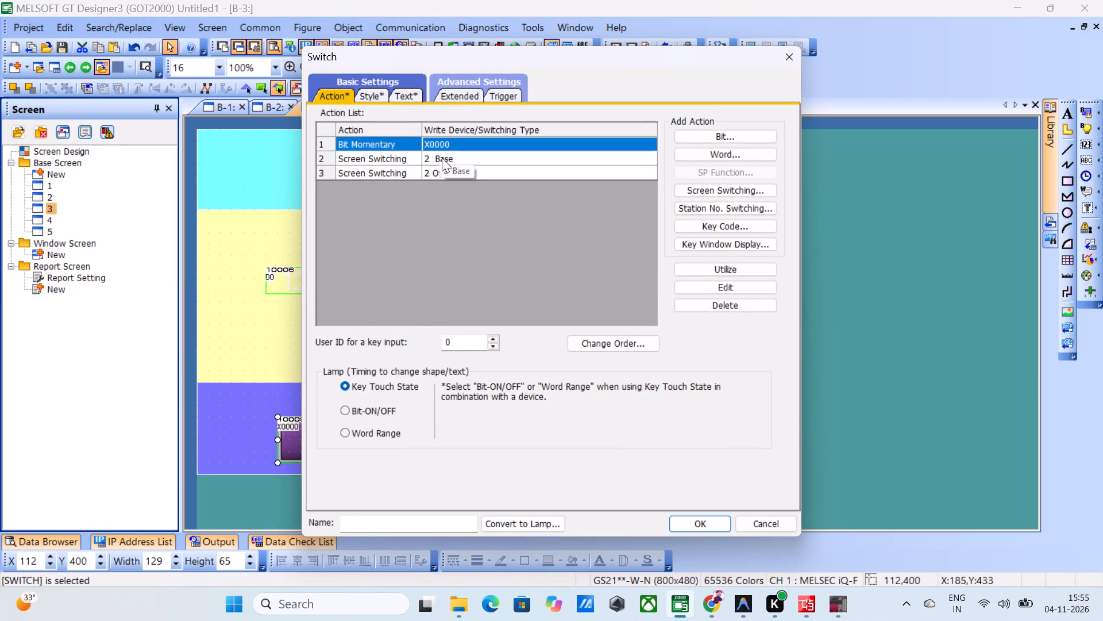
pyautogui.doubleClick(446, 170)
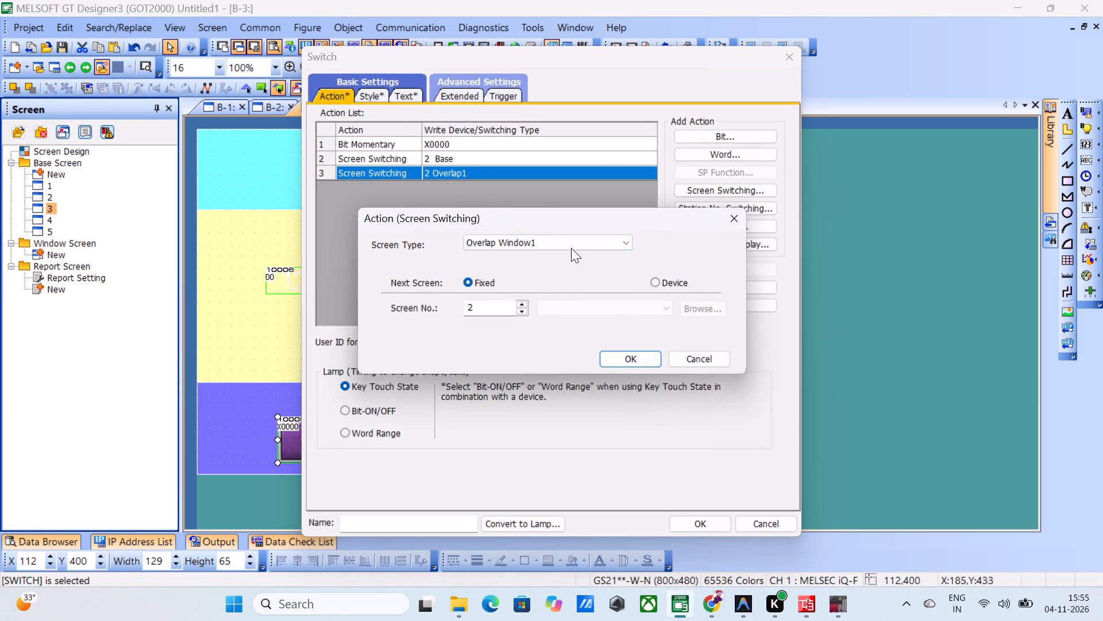
pyautogui.click(615, 239)
pyautogui.click(615, 241)
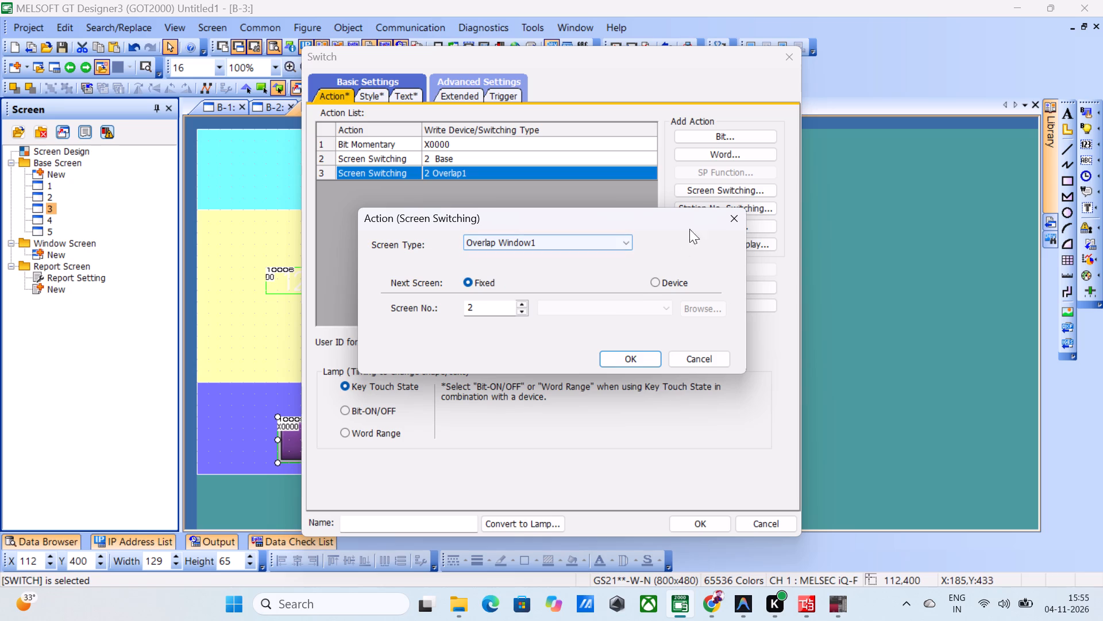
pyautogui.click(779, 40)
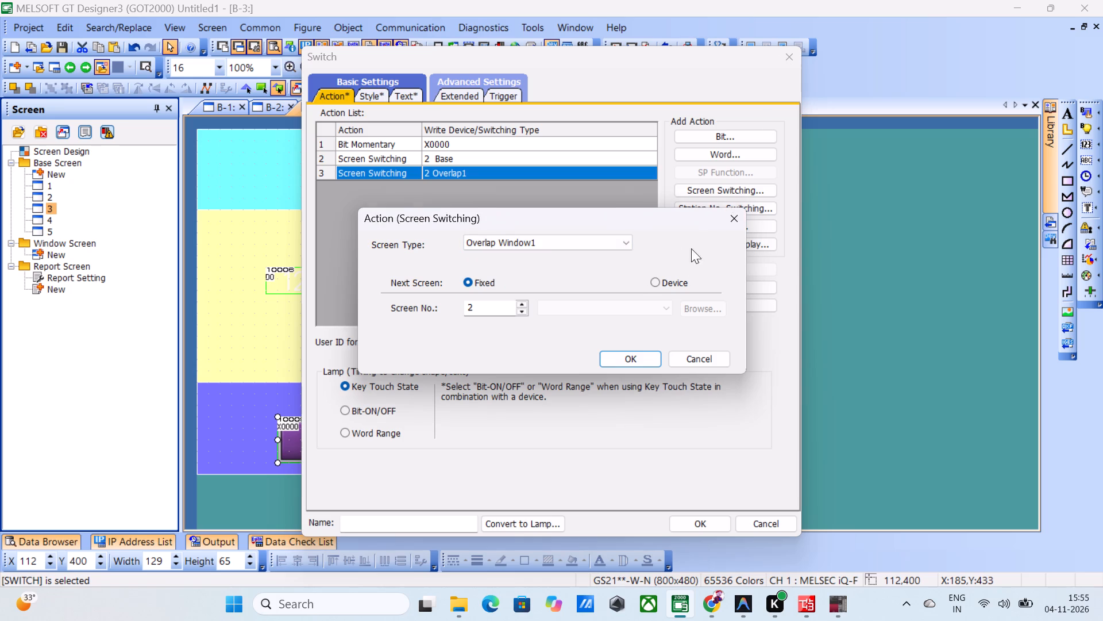
pyautogui.click(650, 354)
pyautogui.click(801, 56)
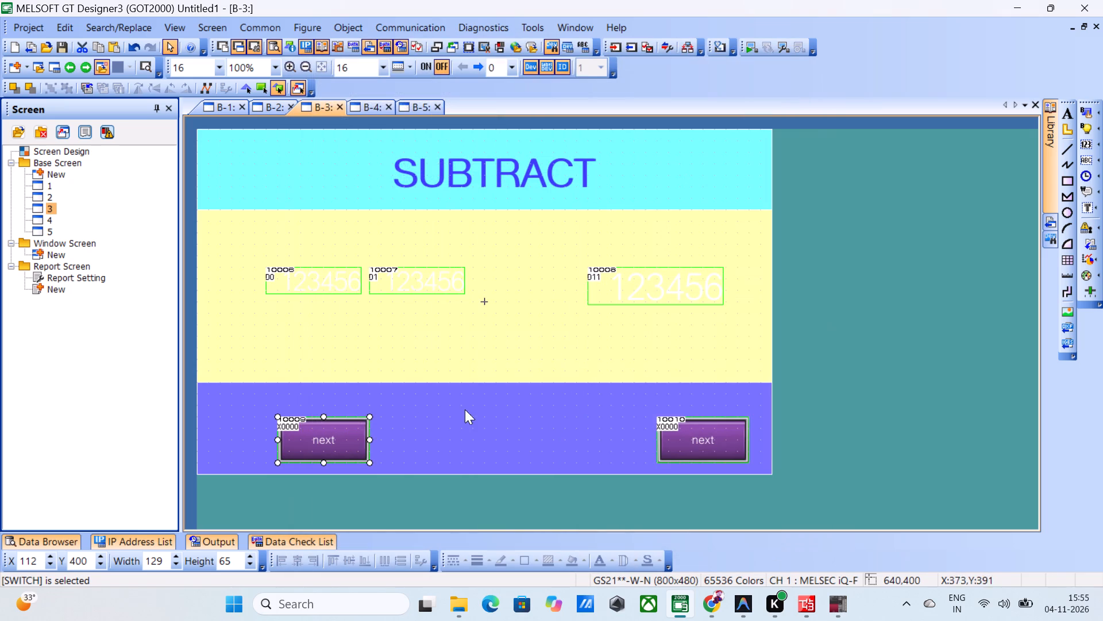
# Replace the SUBTRACT screen's left-hand next switch with a new bit switch at X 64, Y 400, about 177 by 49.
pyautogui.press('Delete')
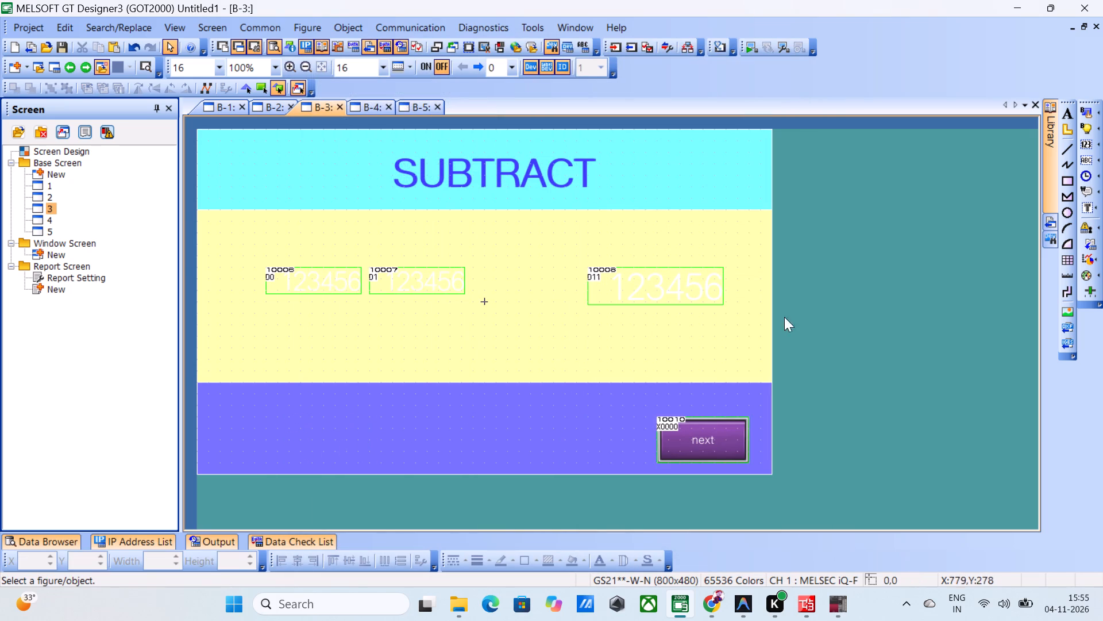
pyautogui.click(1084, 110)
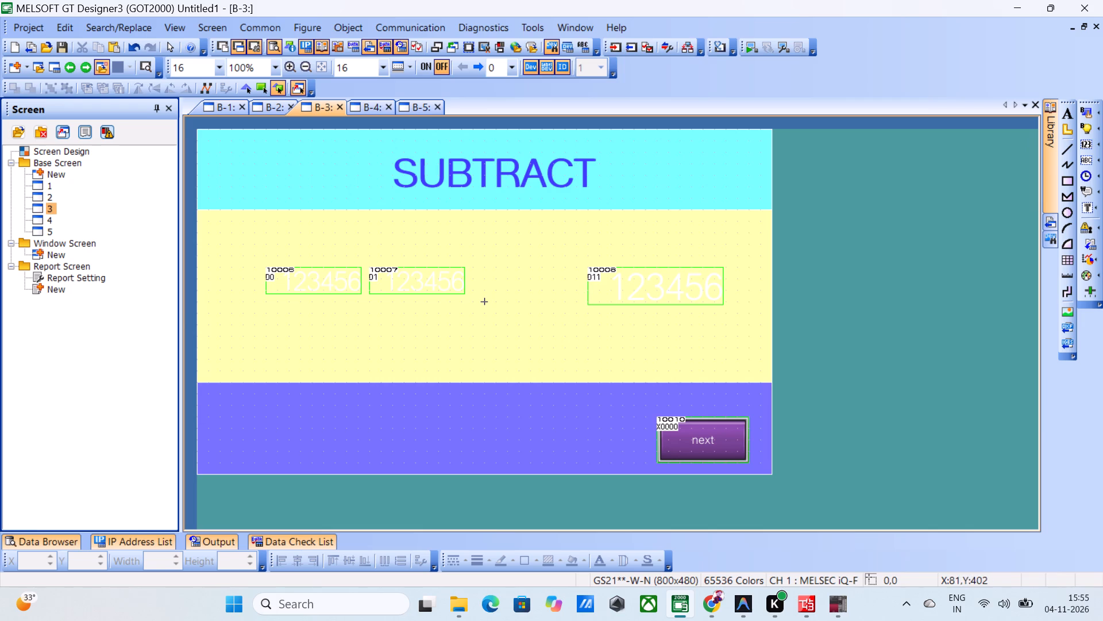
pyautogui.moveTo(243, 415); pyautogui.dragTo(369, 457)
pyautogui.doubleClick(369, 457)
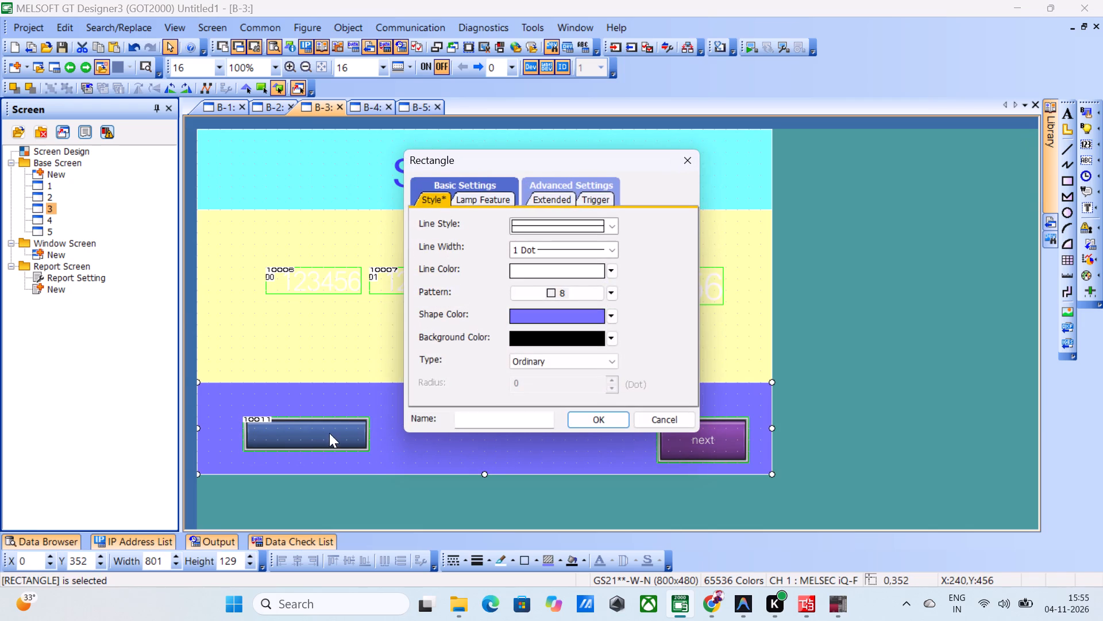
pyautogui.click(689, 154)
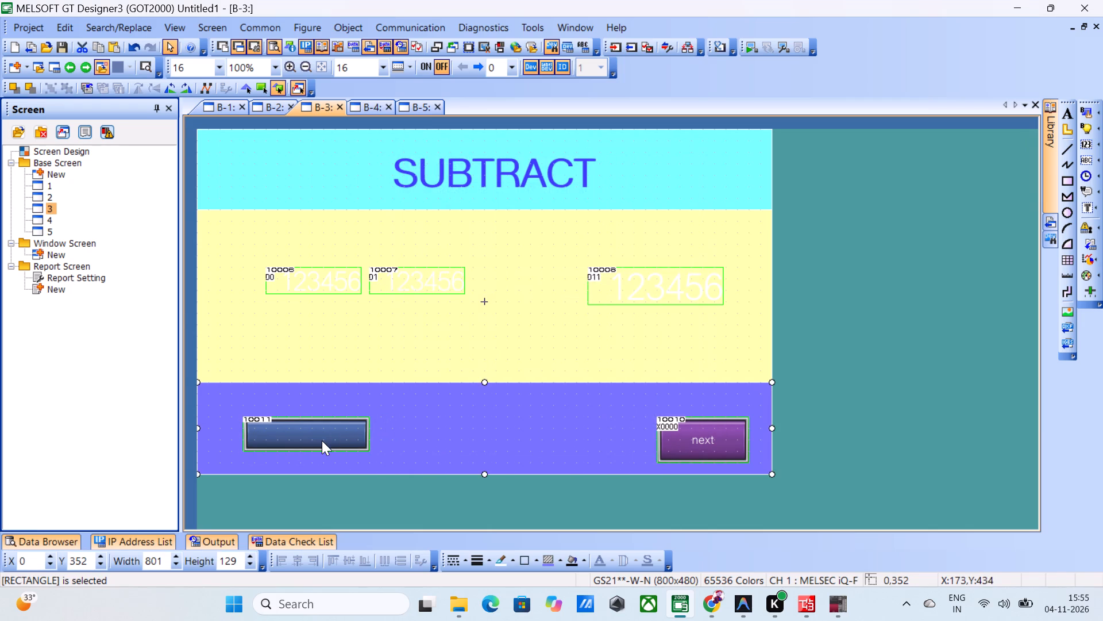
# Assign device X0003 with momentary action to the new bit switch, apply it, and reopen the switch's settings.
pyautogui.click(321, 439)
pyautogui.doubleClick(321, 439)
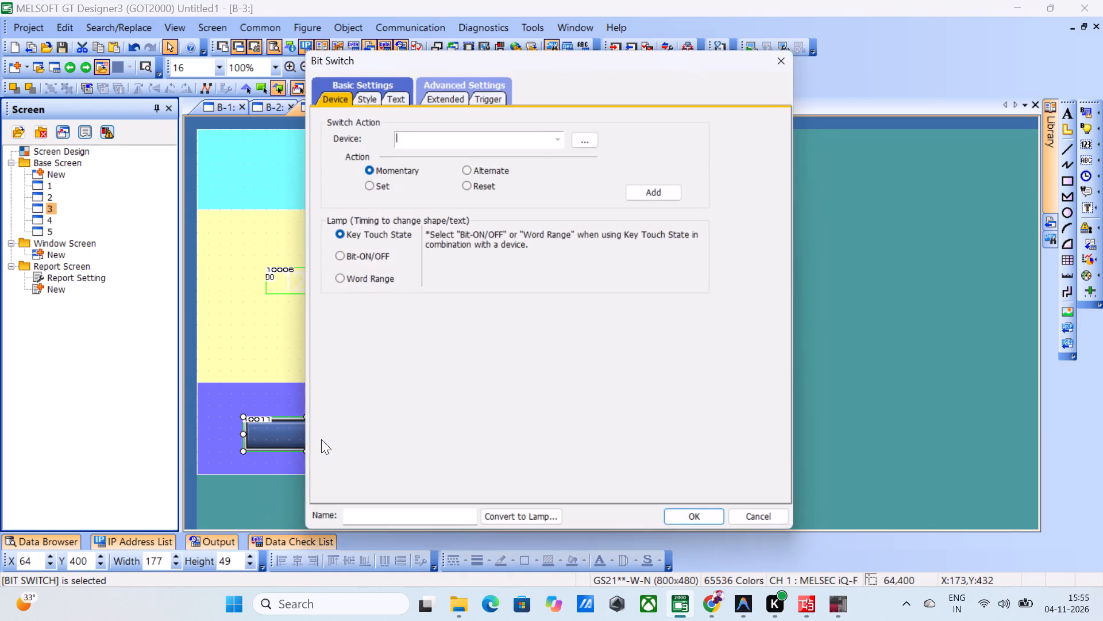
pyautogui.write('x3')
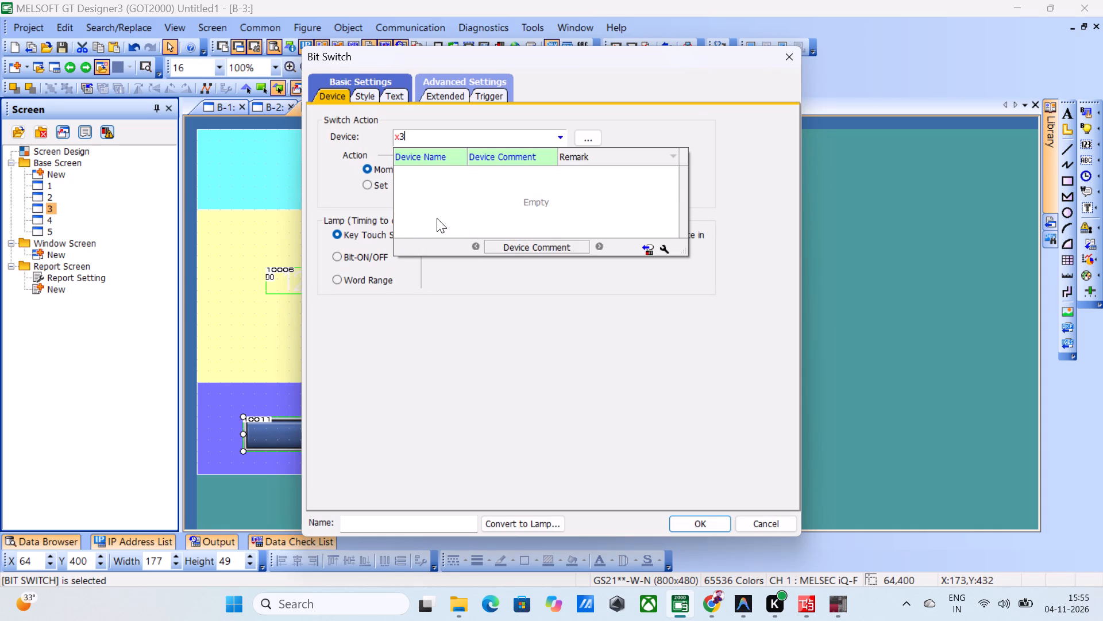
pyautogui.press('Return')
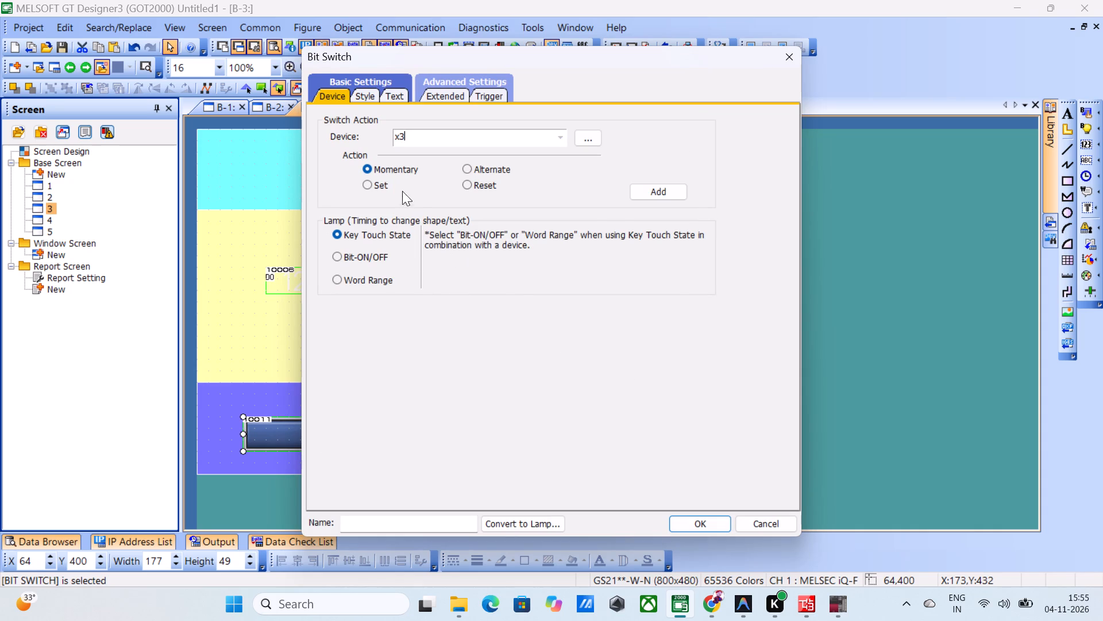
pyautogui.click(679, 522)
pyautogui.doubleClick(277, 434)
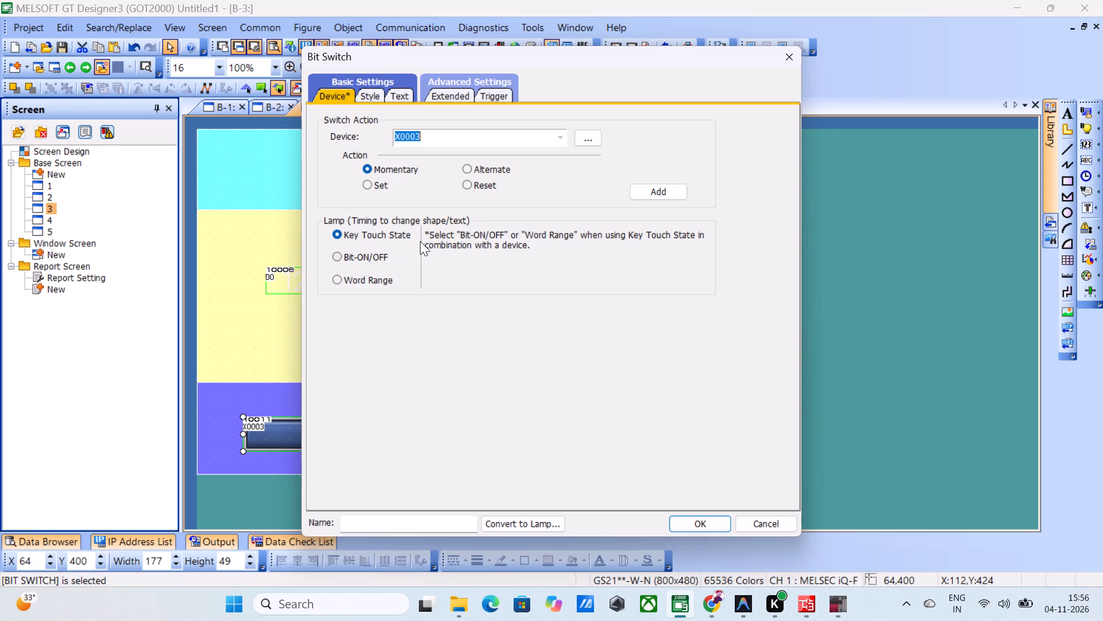
# Review the X0003 bit switch's device, style, text, extended and trigger settings on the SUBTRACT screen.
pyautogui.click(578, 136)
pyautogui.doubleClick(578, 136)
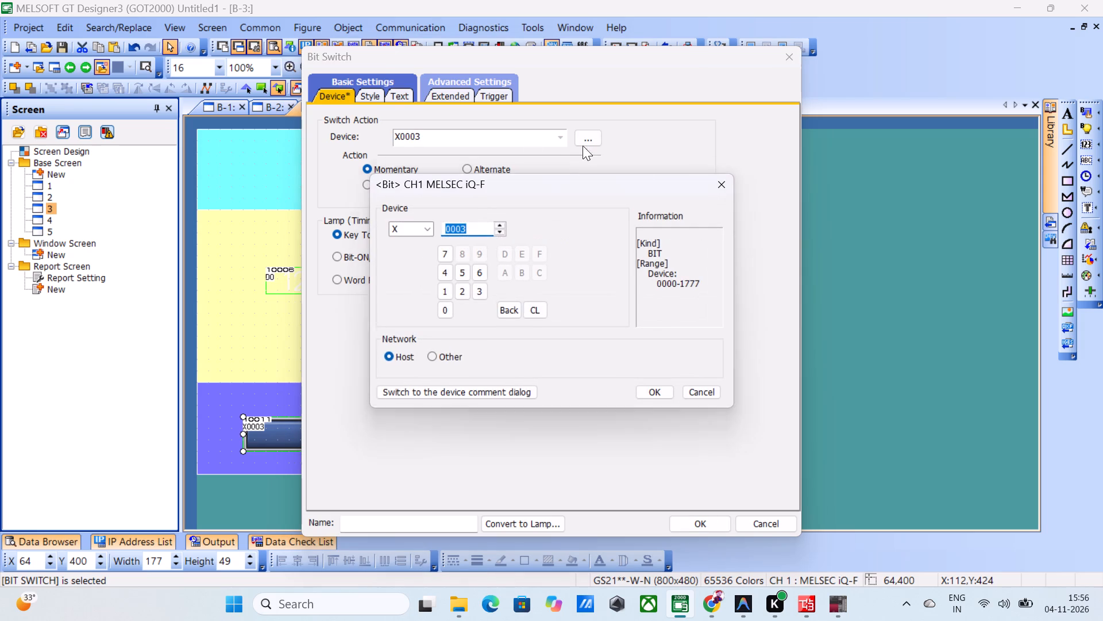
pyautogui.click(724, 178)
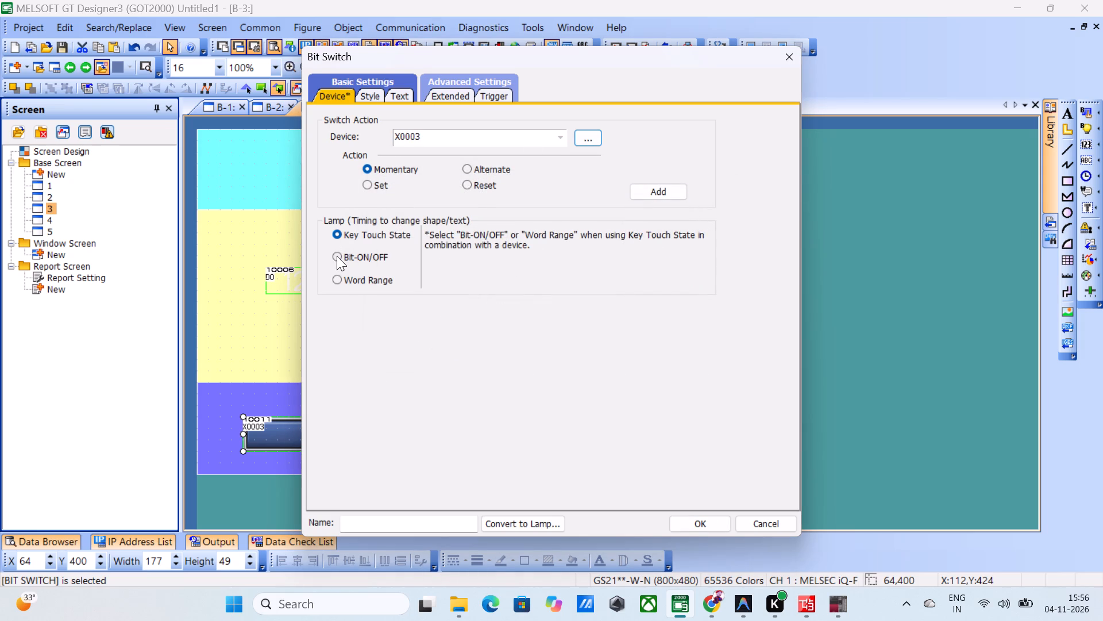
pyautogui.click(722, 523)
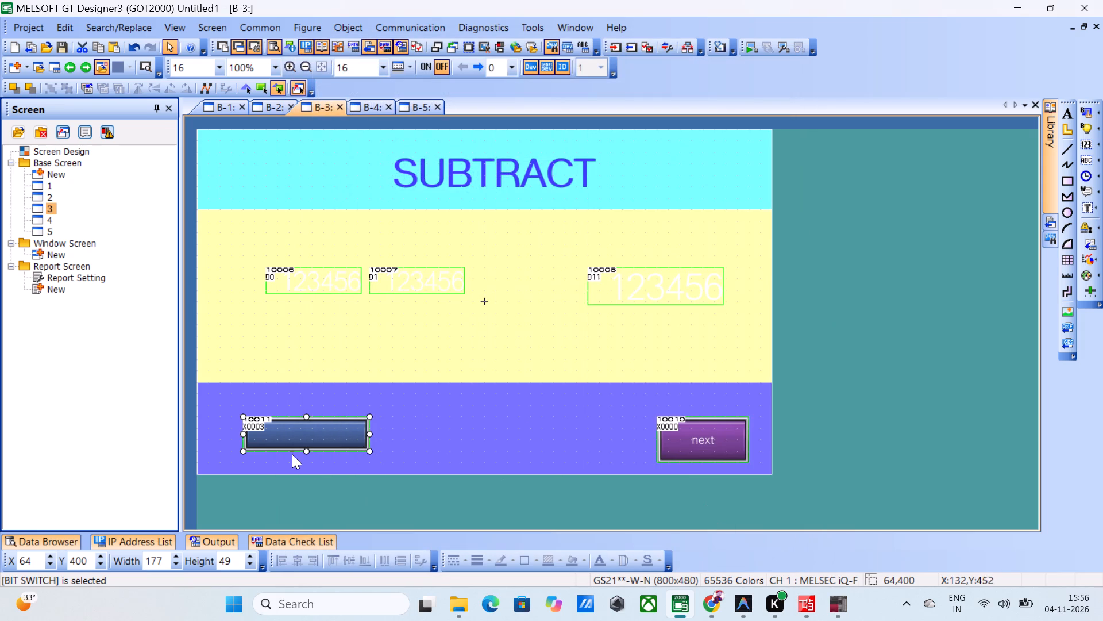
pyautogui.click(294, 432)
pyautogui.click(294, 427)
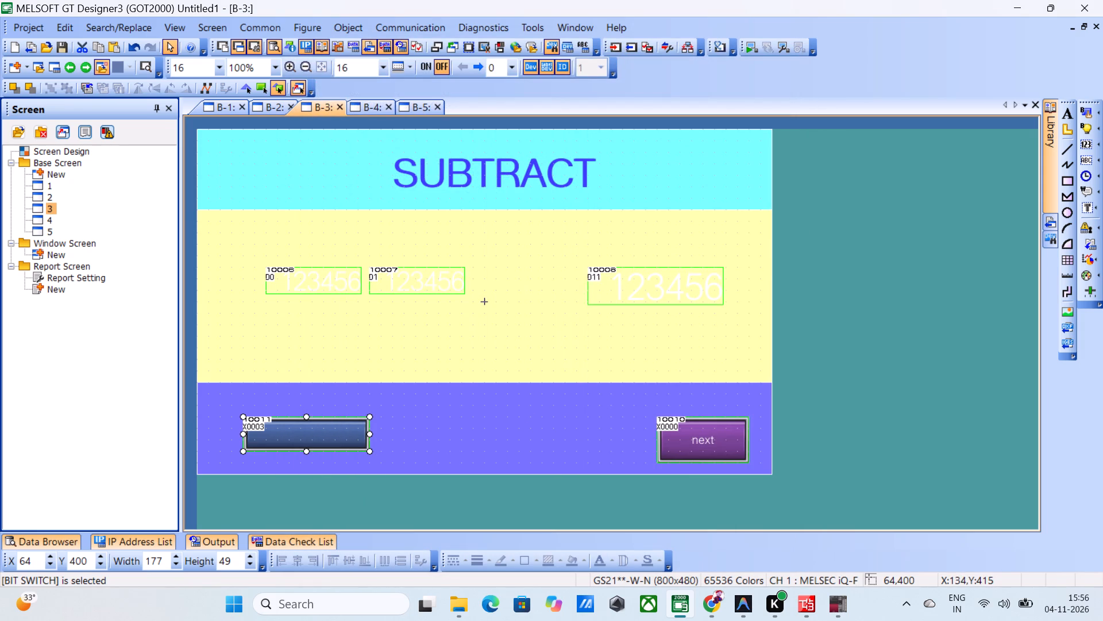
pyautogui.tripleClick(294, 427)
pyautogui.click(294, 427)
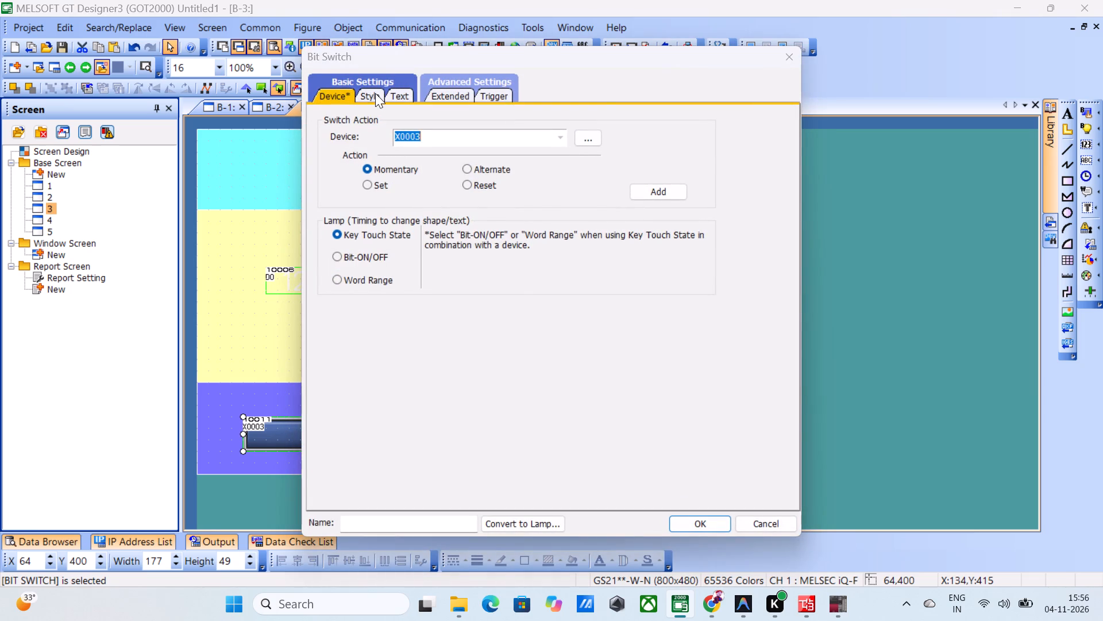
pyautogui.click(375, 93)
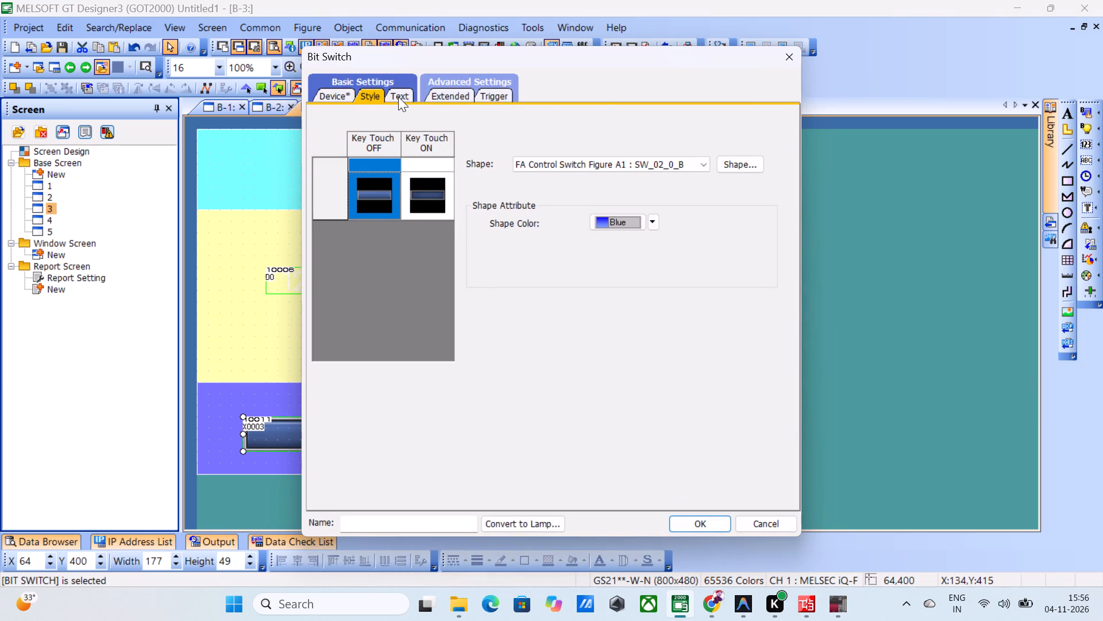
pyautogui.click(398, 97)
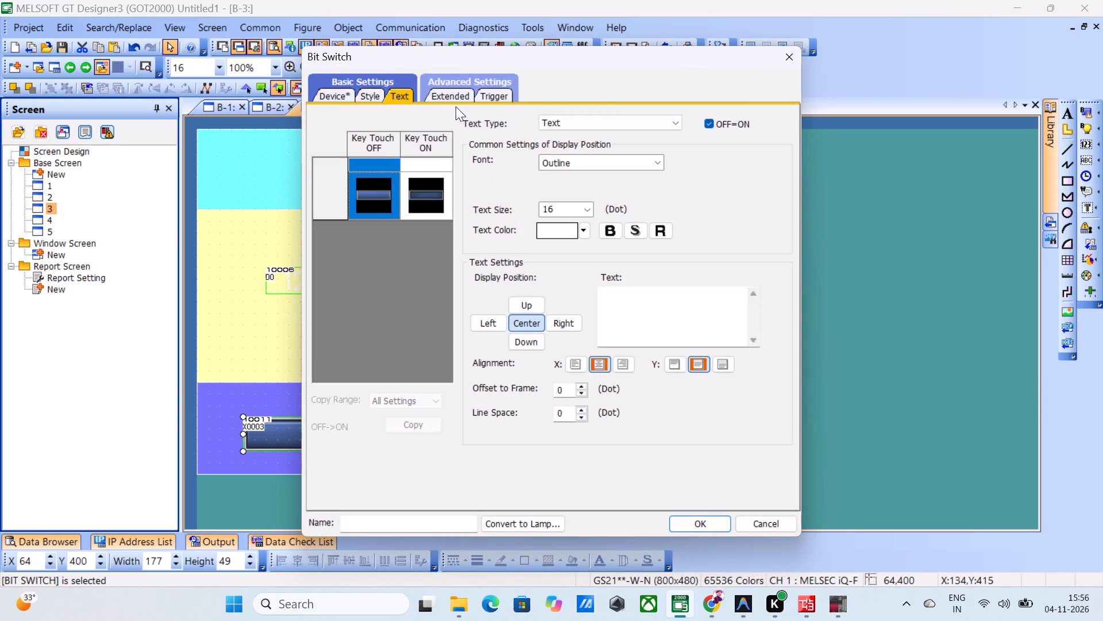
pyautogui.click(450, 97)
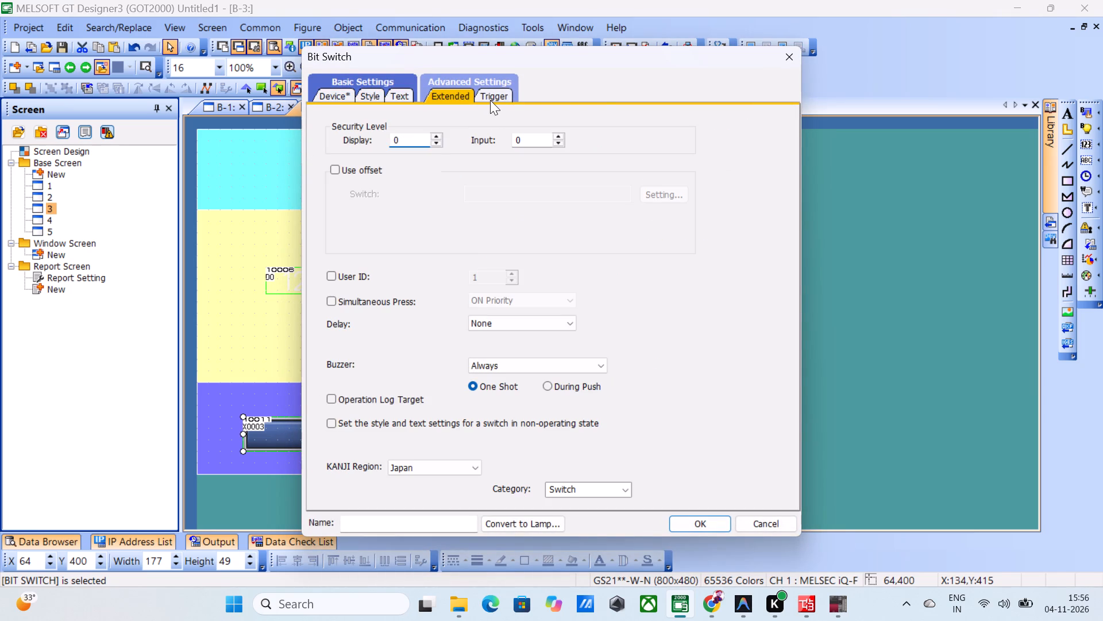
pyautogui.click(490, 100)
pyautogui.doubleClick(343, 98)
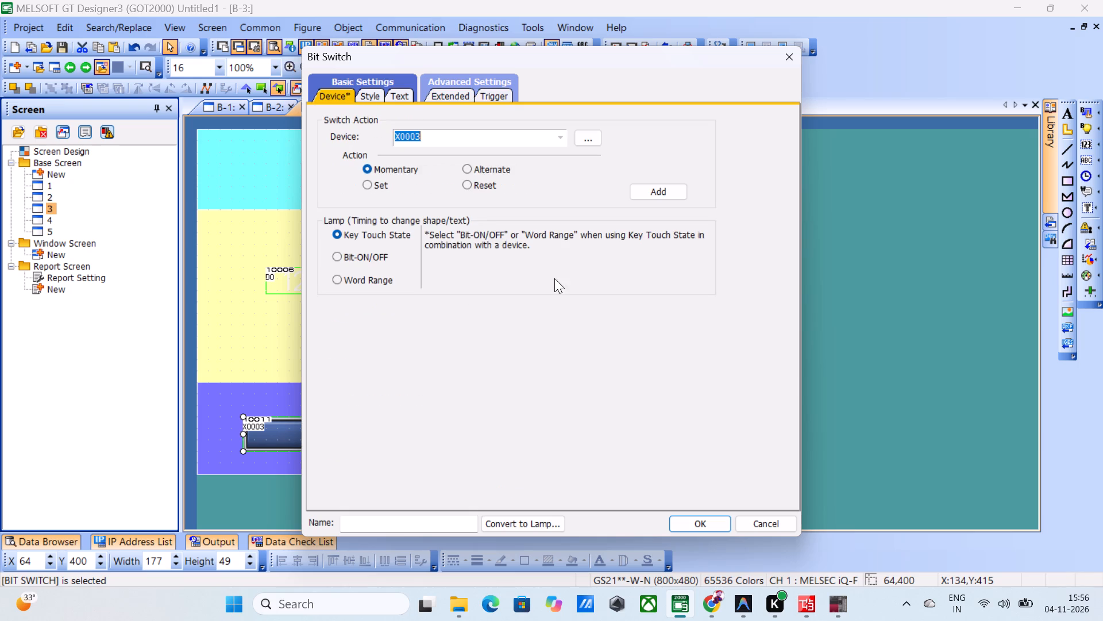
pyautogui.click(542, 519)
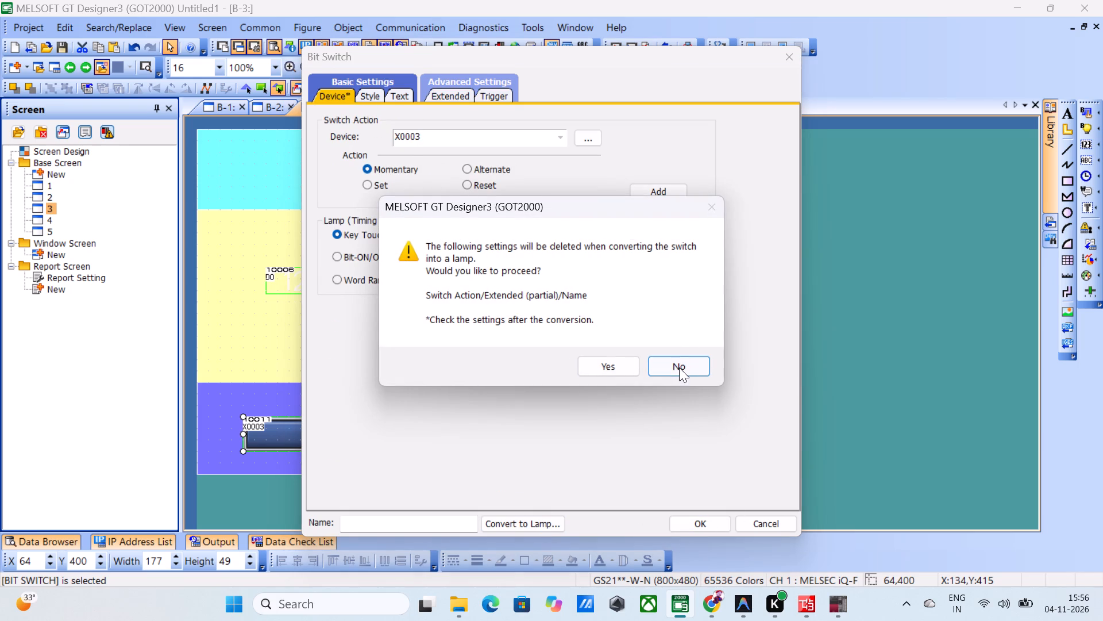
pyautogui.click(692, 358)
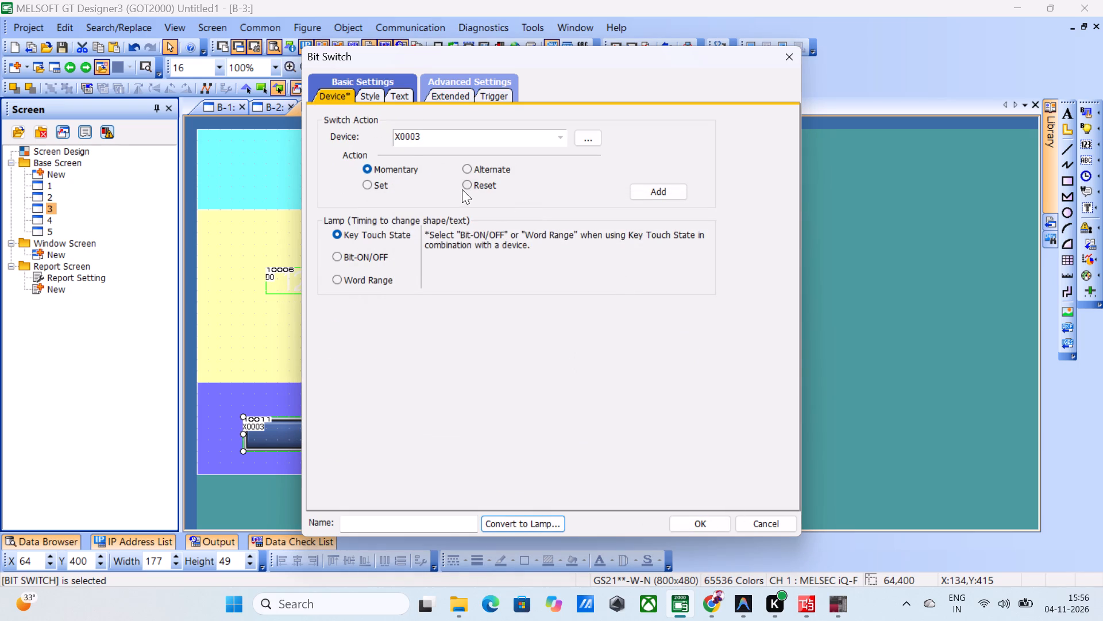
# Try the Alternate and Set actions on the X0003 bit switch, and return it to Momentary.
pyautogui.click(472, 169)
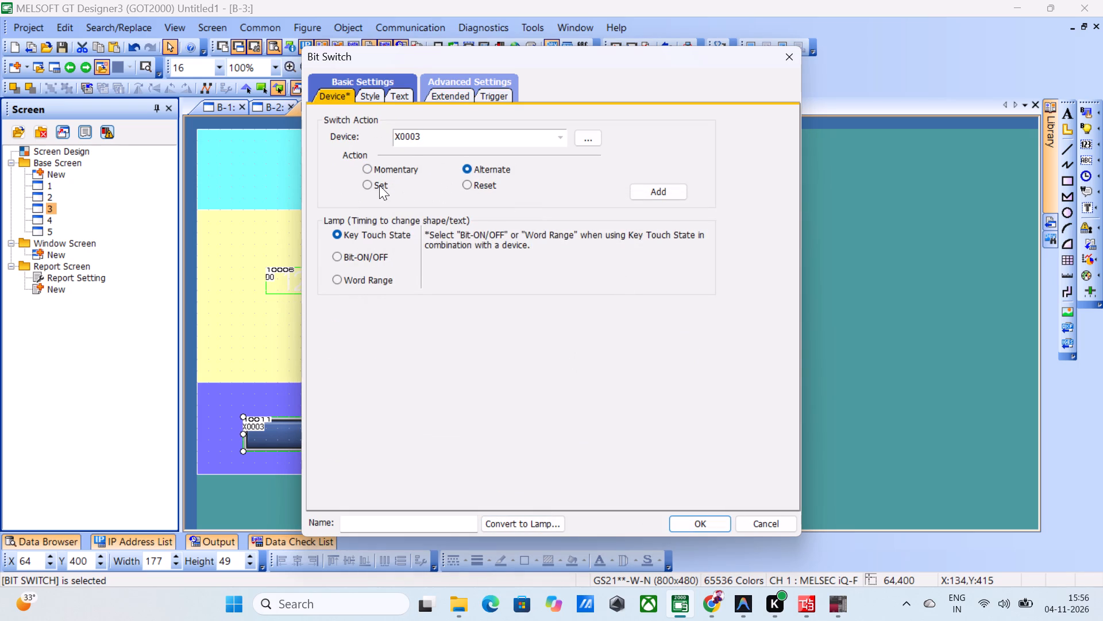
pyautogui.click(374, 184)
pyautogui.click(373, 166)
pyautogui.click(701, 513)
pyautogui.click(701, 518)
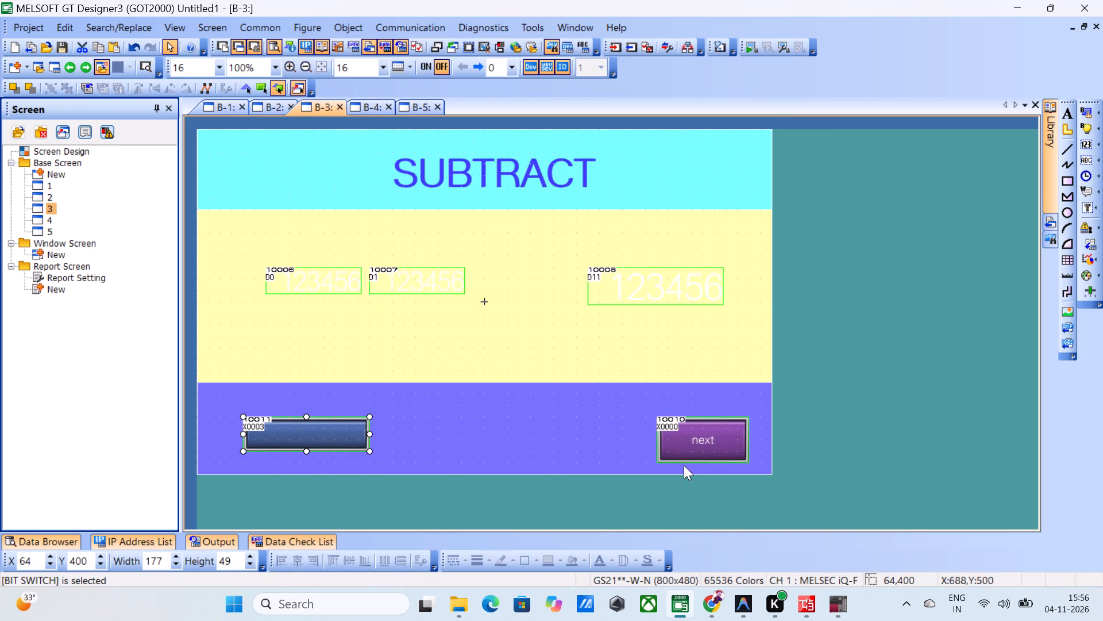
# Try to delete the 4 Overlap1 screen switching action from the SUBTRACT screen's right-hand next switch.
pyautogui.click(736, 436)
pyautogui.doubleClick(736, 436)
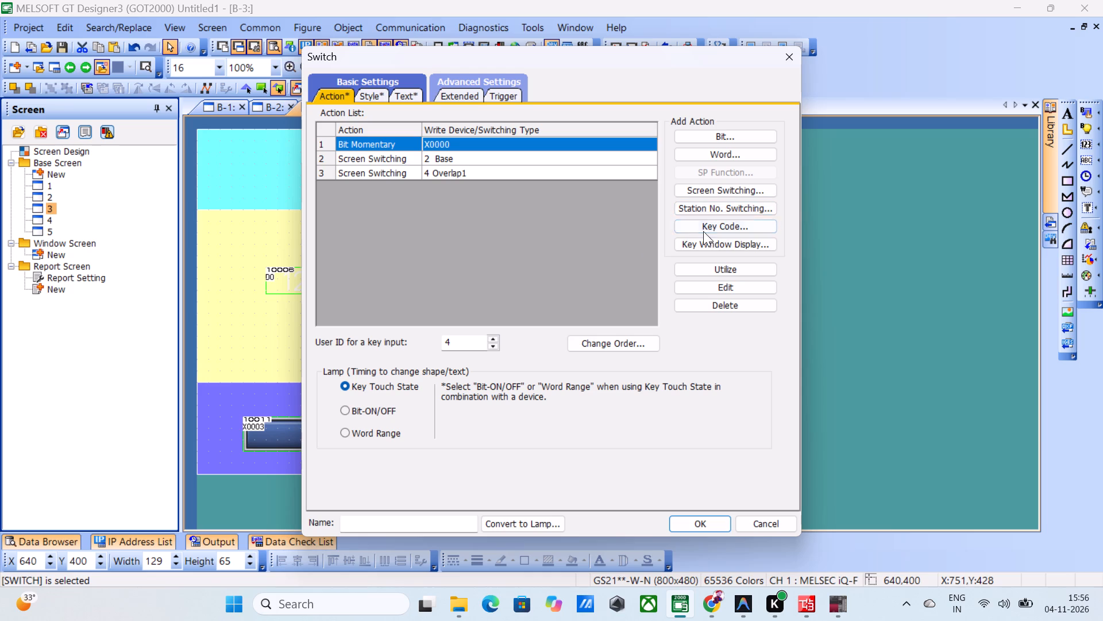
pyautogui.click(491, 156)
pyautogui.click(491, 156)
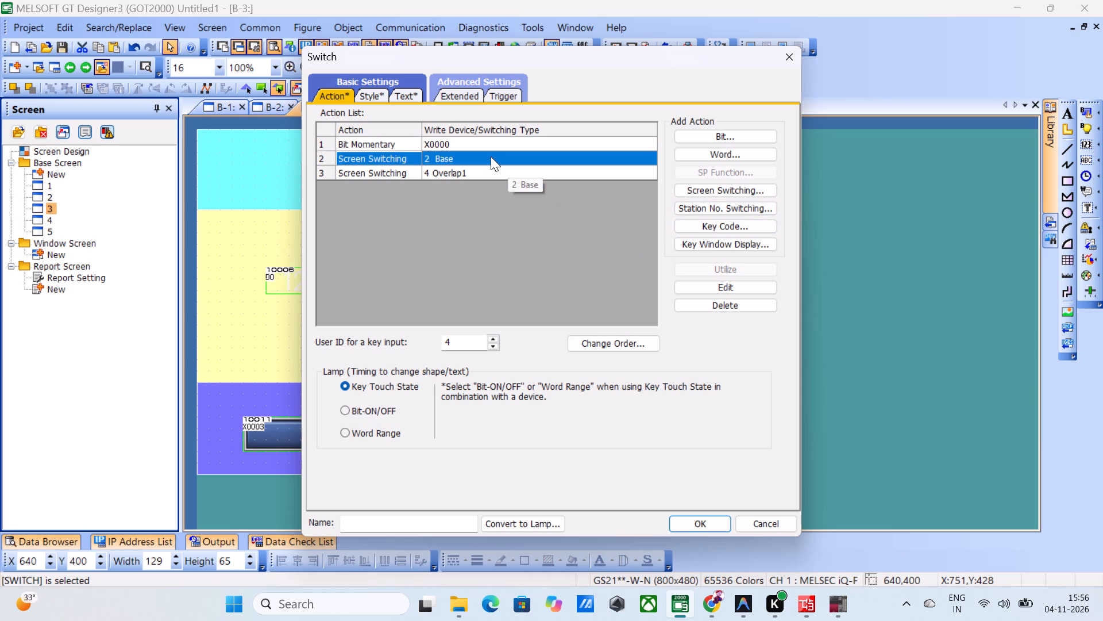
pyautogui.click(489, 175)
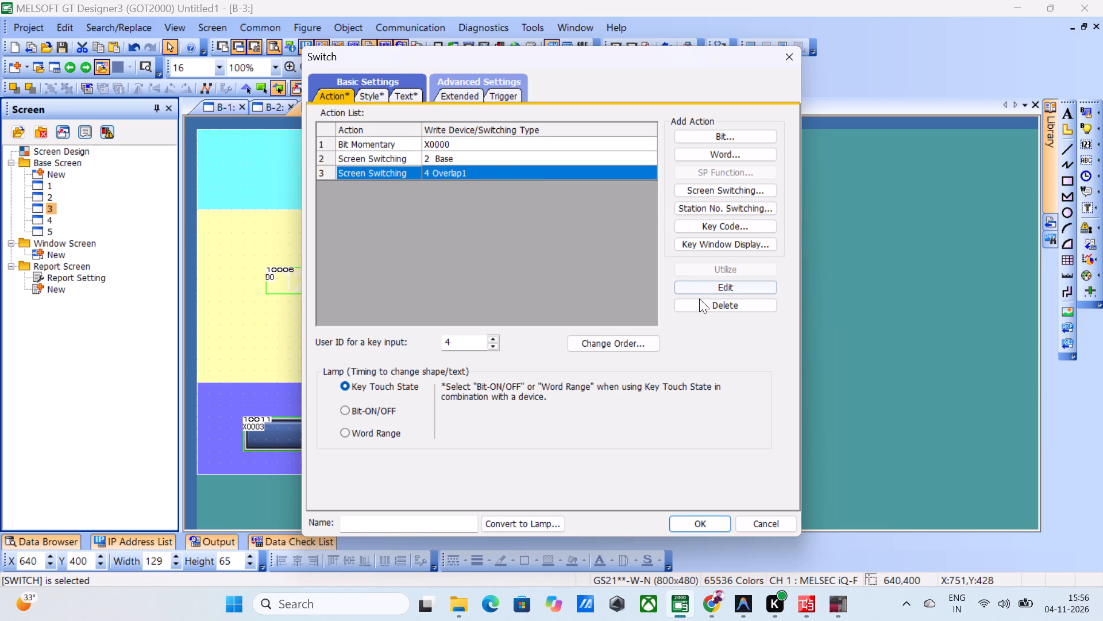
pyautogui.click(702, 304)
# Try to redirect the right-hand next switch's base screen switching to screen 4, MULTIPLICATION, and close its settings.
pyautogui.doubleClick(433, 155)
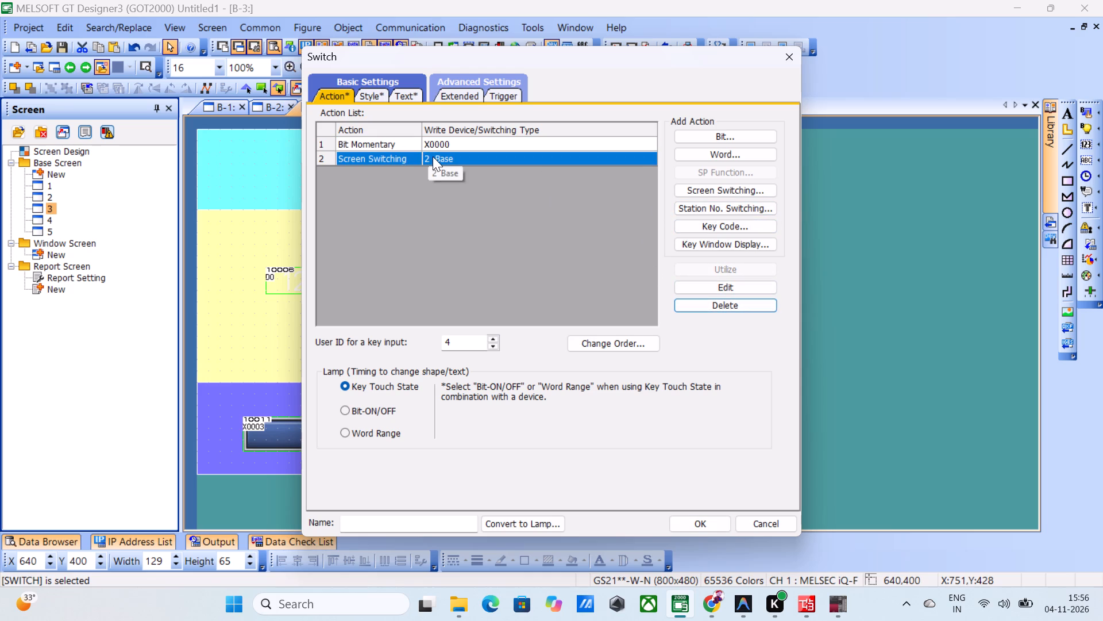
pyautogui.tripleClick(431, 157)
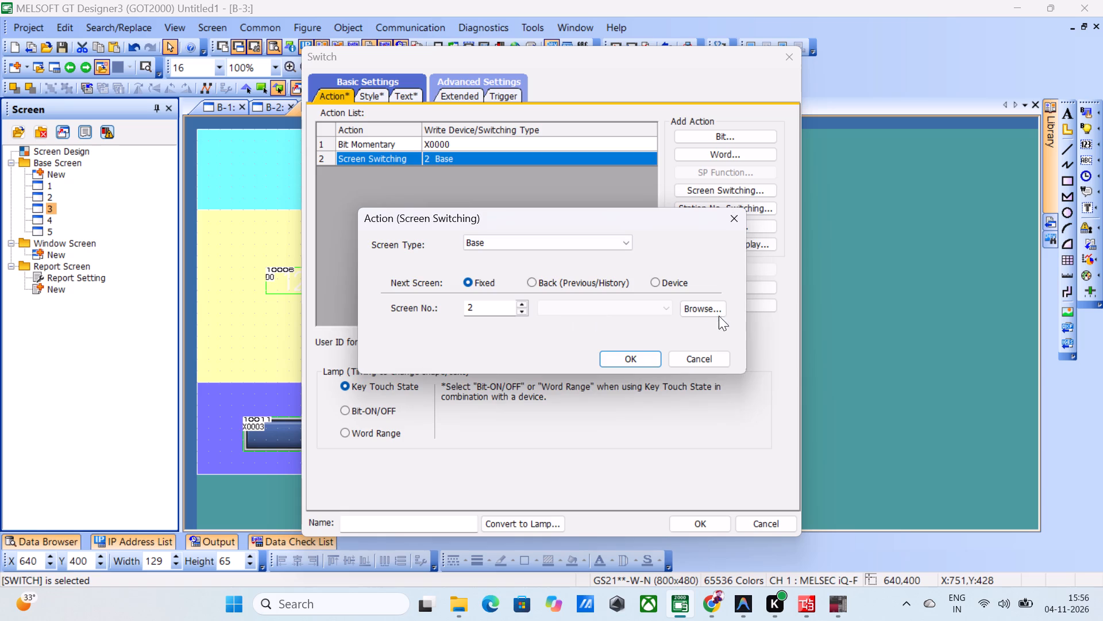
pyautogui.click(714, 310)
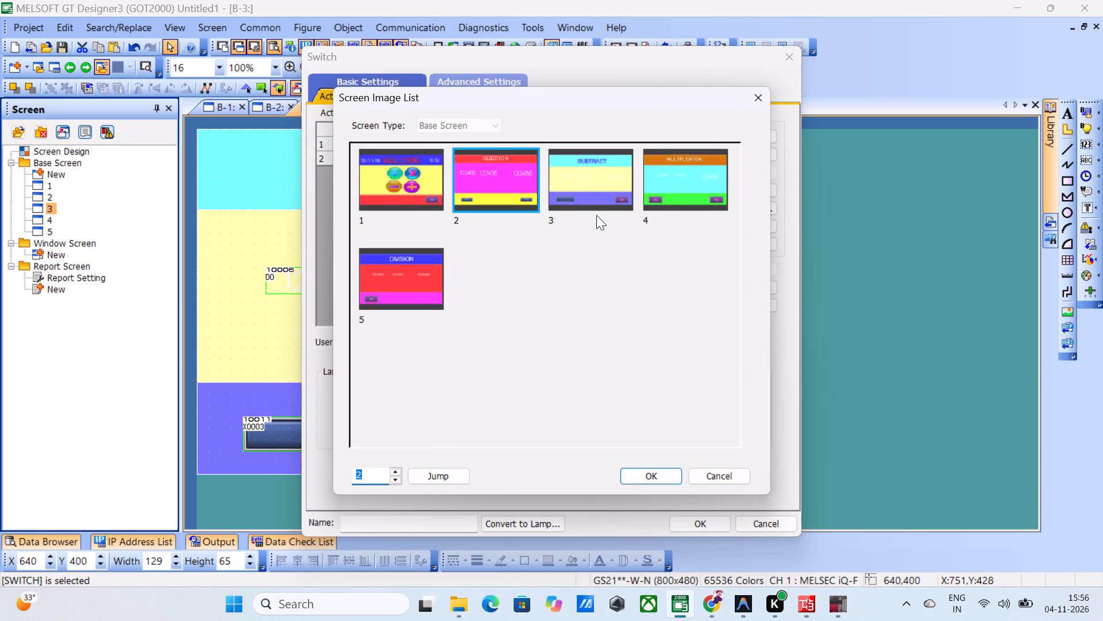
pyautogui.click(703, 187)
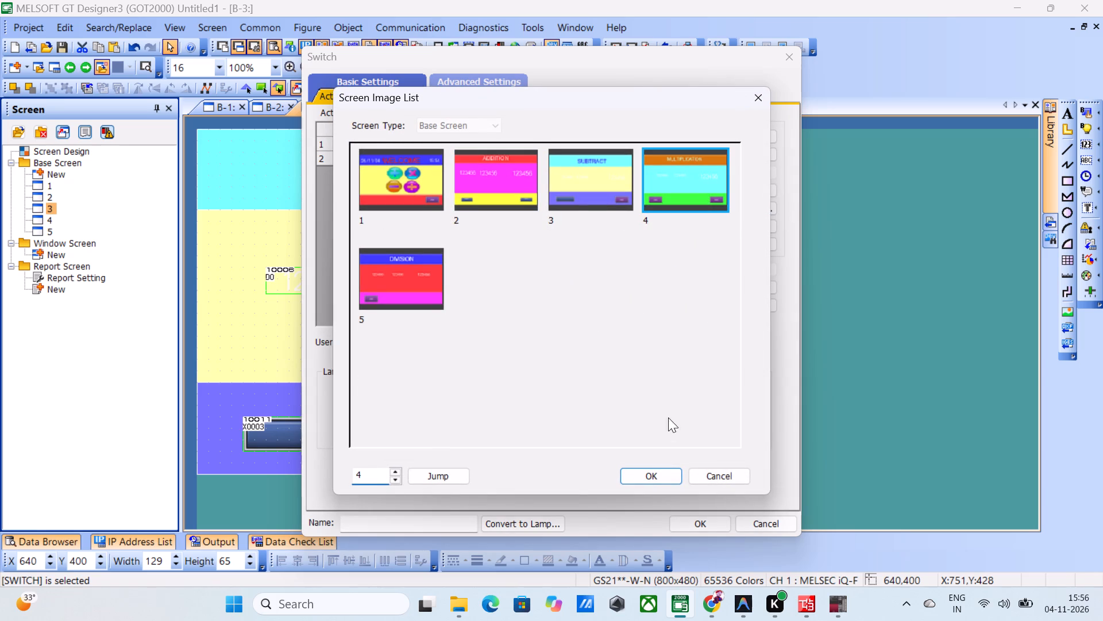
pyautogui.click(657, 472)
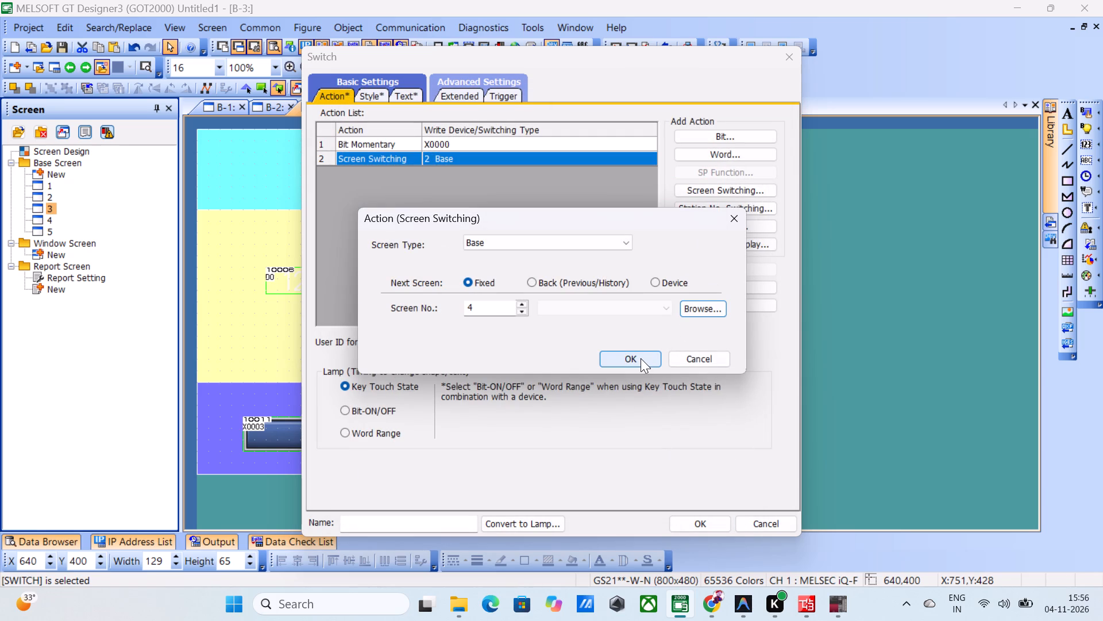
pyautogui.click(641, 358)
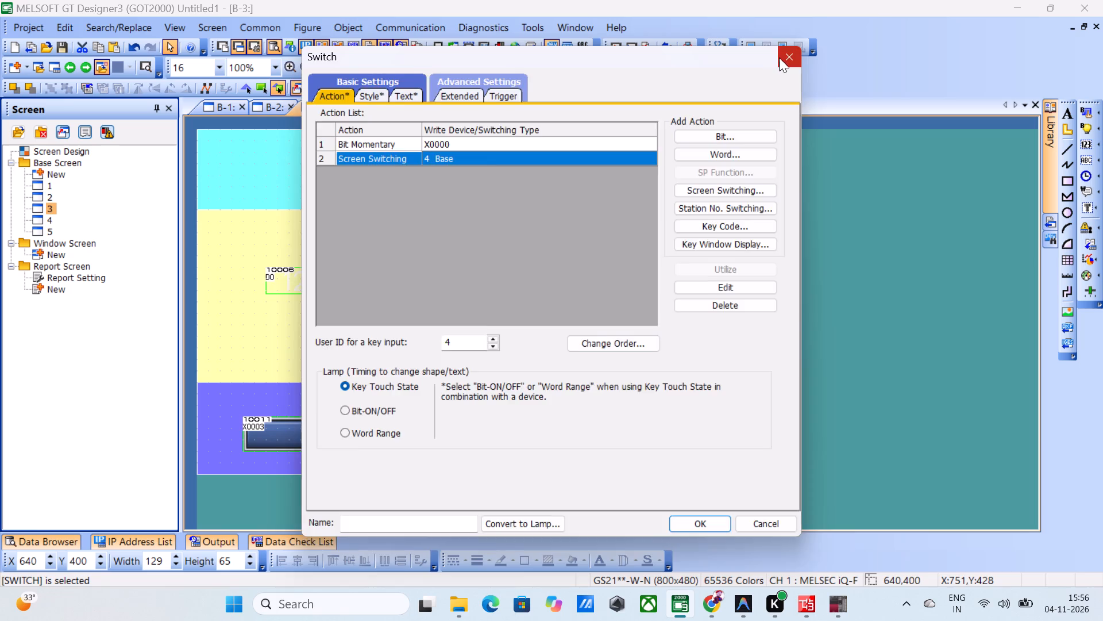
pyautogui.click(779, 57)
# Duplicate the SUBTRACT screen's right-hand next switch and place the copy over the X0003 bit switch at X 112, Y 384.
pyautogui.click(685, 434)
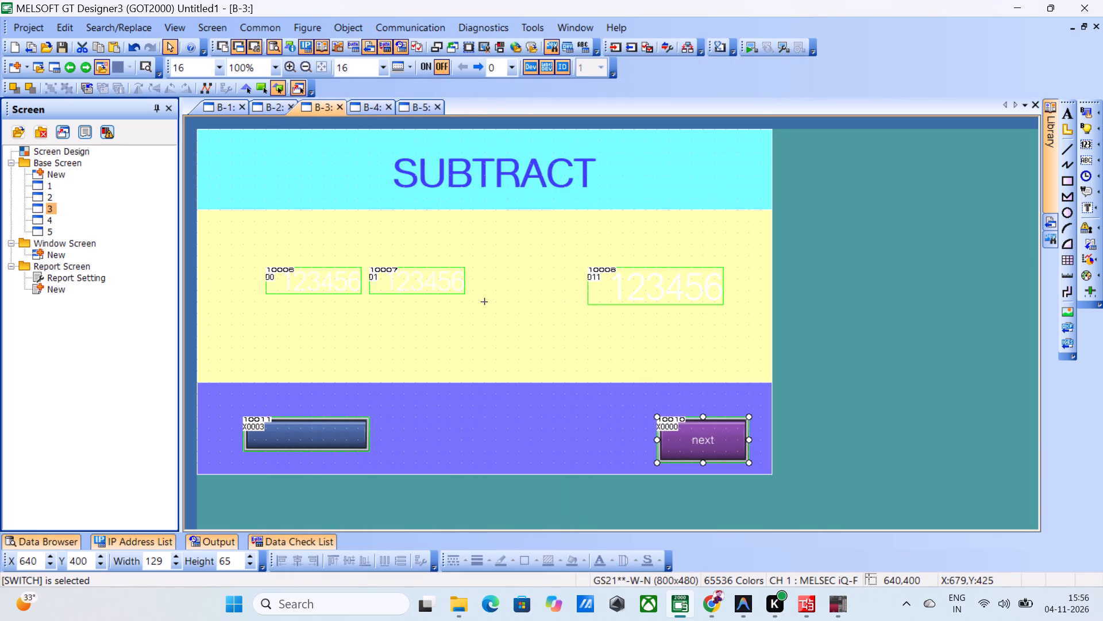
pyautogui.hotkey('ctrl', 'c')
pyautogui.moveTo(664, 435); pyautogui.dragTo(370, 426)
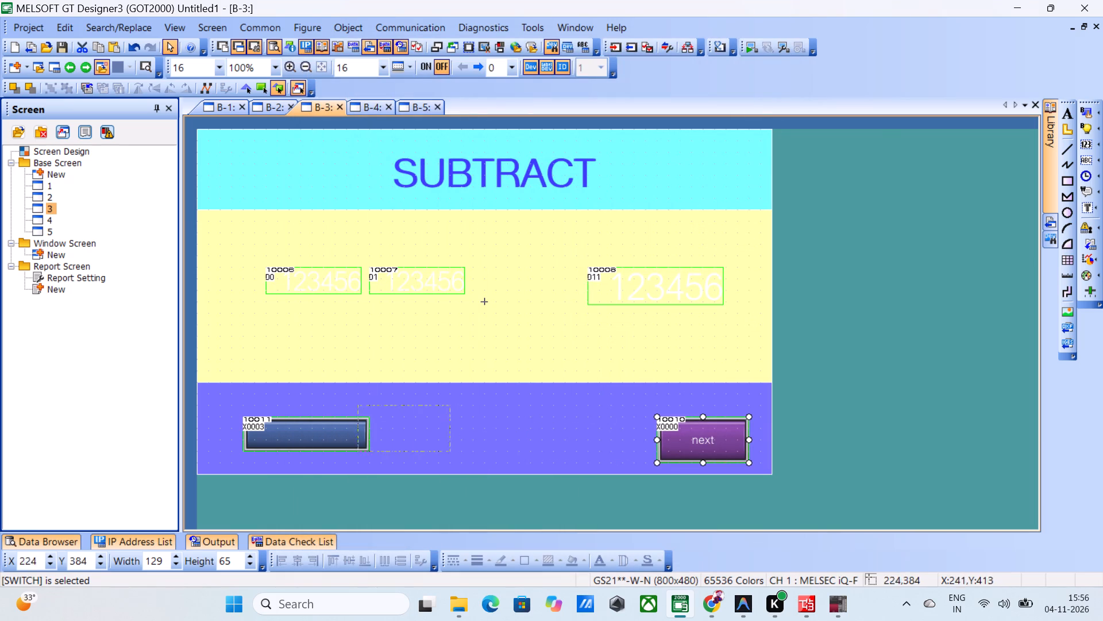
pyautogui.moveTo(370, 426); pyautogui.dragTo(299, 435)
pyautogui.moveTo(299, 435); pyautogui.dragTo(356, 438)
pyautogui.click(369, 439)
pyautogui.click(373, 449)
pyautogui.moveTo(376, 458); pyautogui.dragTo(526, 468)
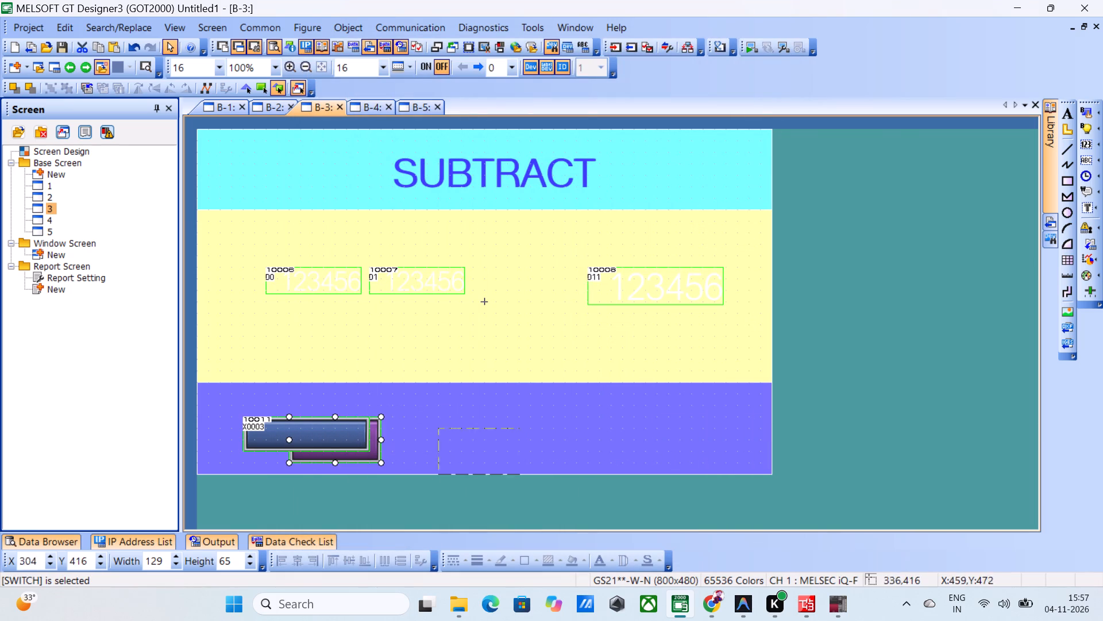
pyautogui.moveTo(526, 468); pyautogui.dragTo(749, 454)
pyautogui.click(749, 454)
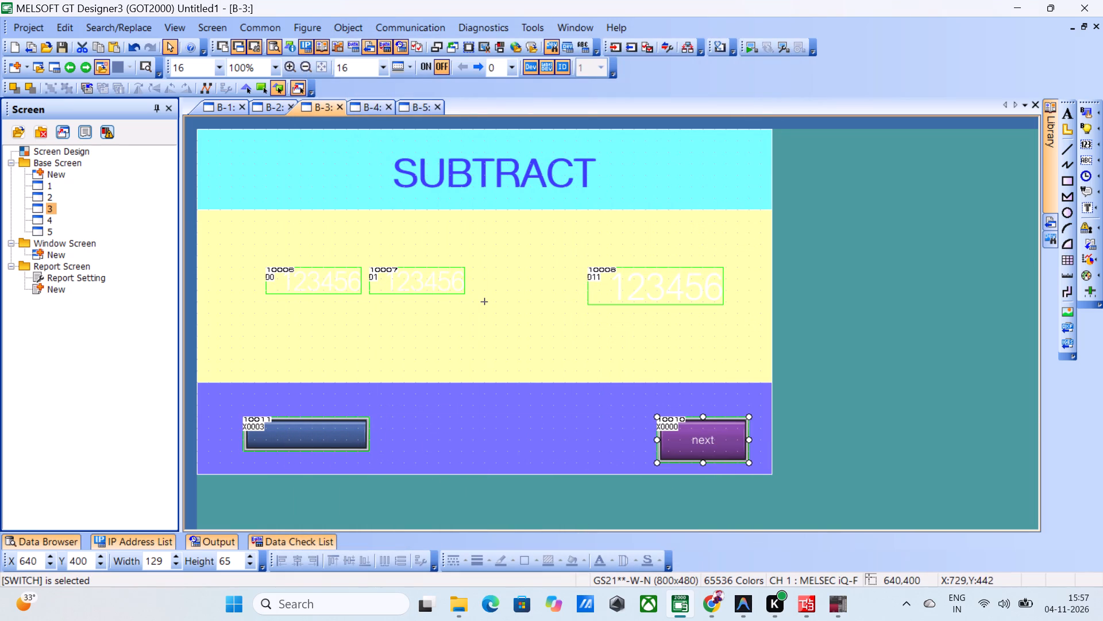
pyautogui.click(720, 447)
pyautogui.hotkey('ctrl', 'v')
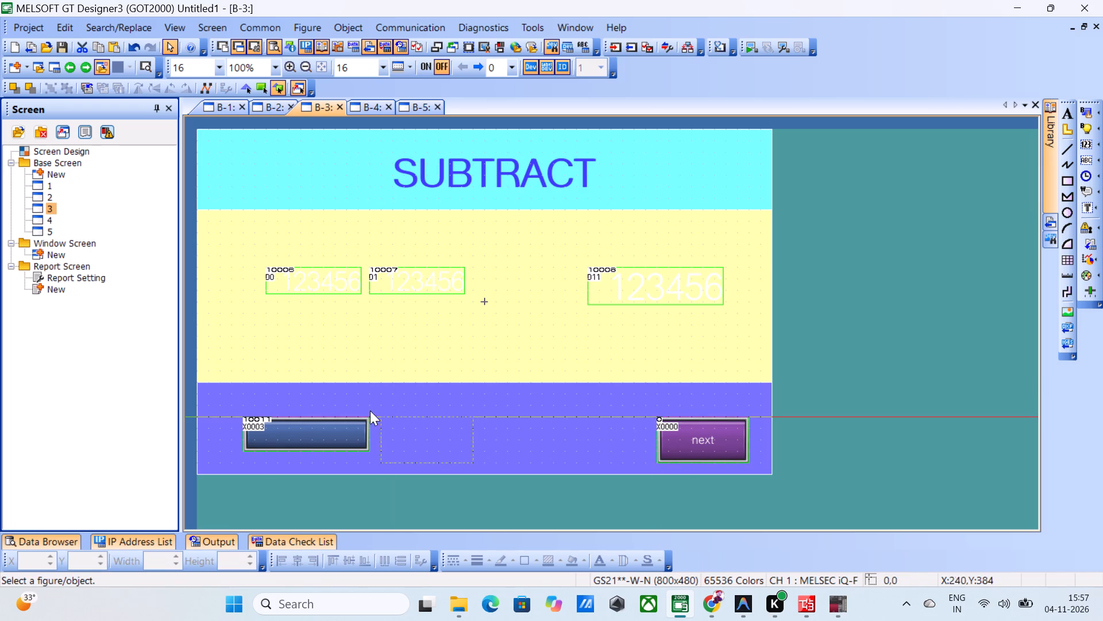
pyautogui.keyDown('ctrl'); pyautogui.click(277, 406); pyautogui.keyUp('ctrl')
# Check the X0003 bit switch's settings and delete it from behind the copied next switch.
pyautogui.doubleClick(252, 434)
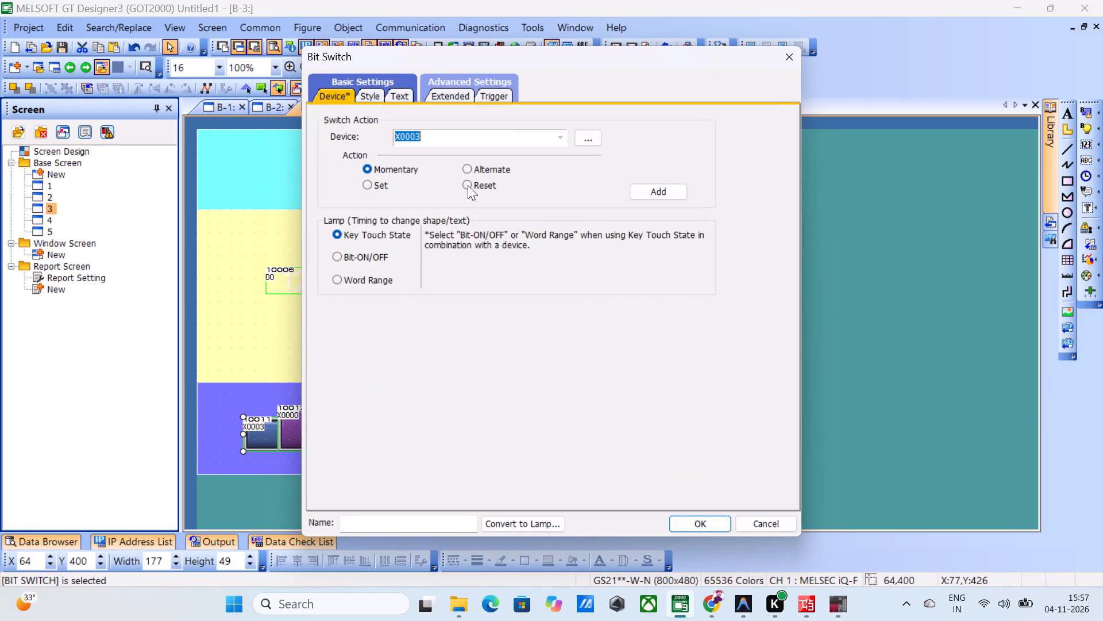
pyautogui.click(707, 520)
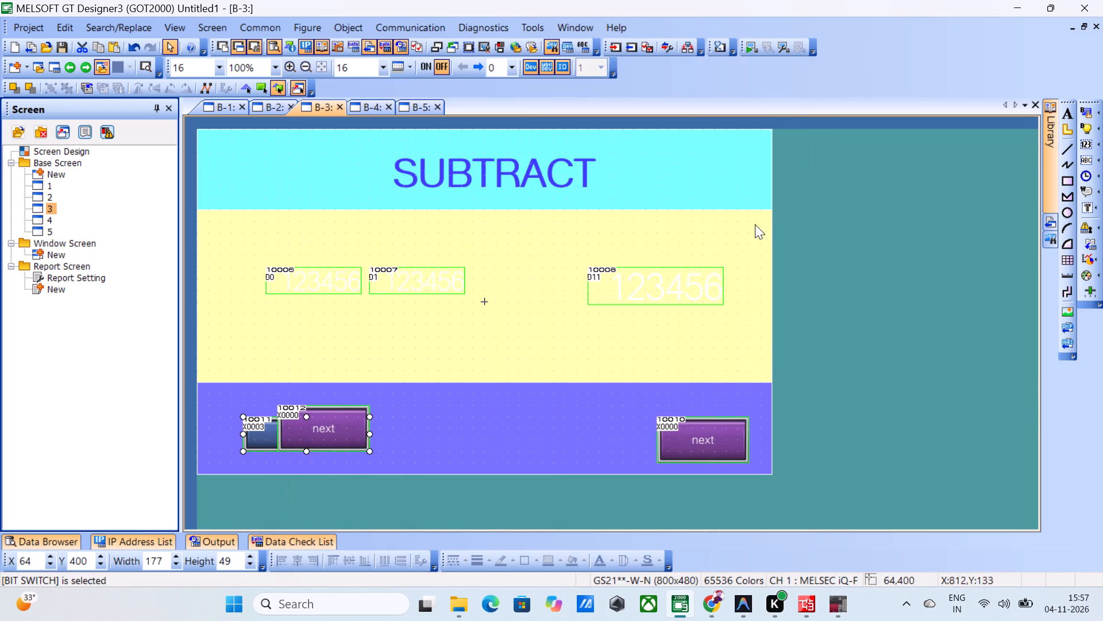
pyautogui.click(248, 437)
pyautogui.press('Delete')
# Delete the 4 Overlap1 screen switching action from the SUBTRACT screen's left-hand next switch.
pyautogui.click(311, 429)
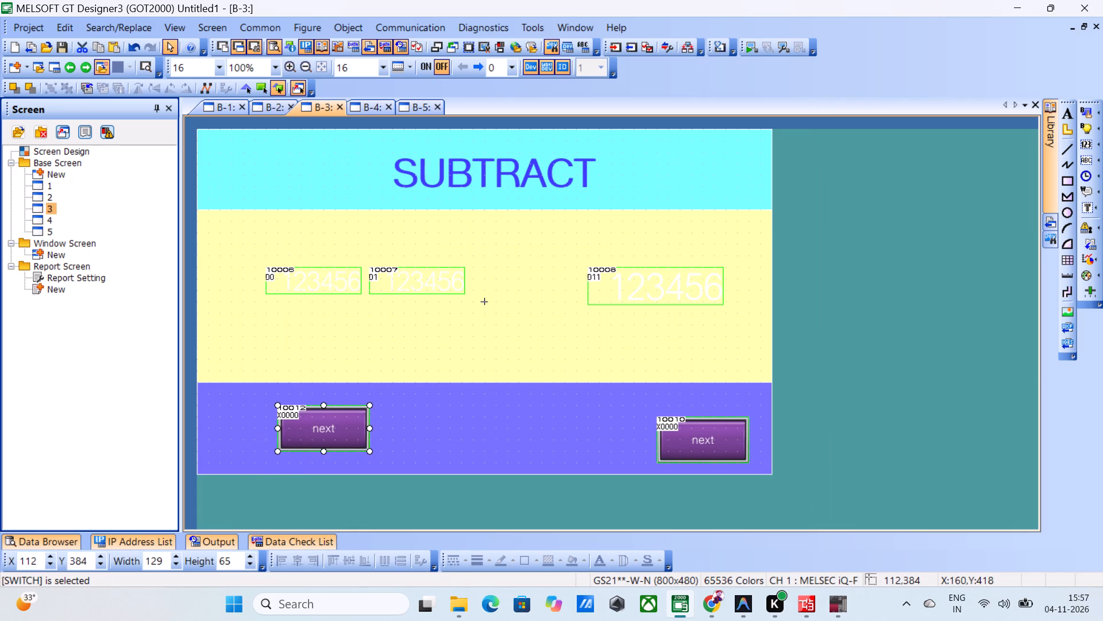
pyautogui.click(311, 429)
pyautogui.click(311, 429)
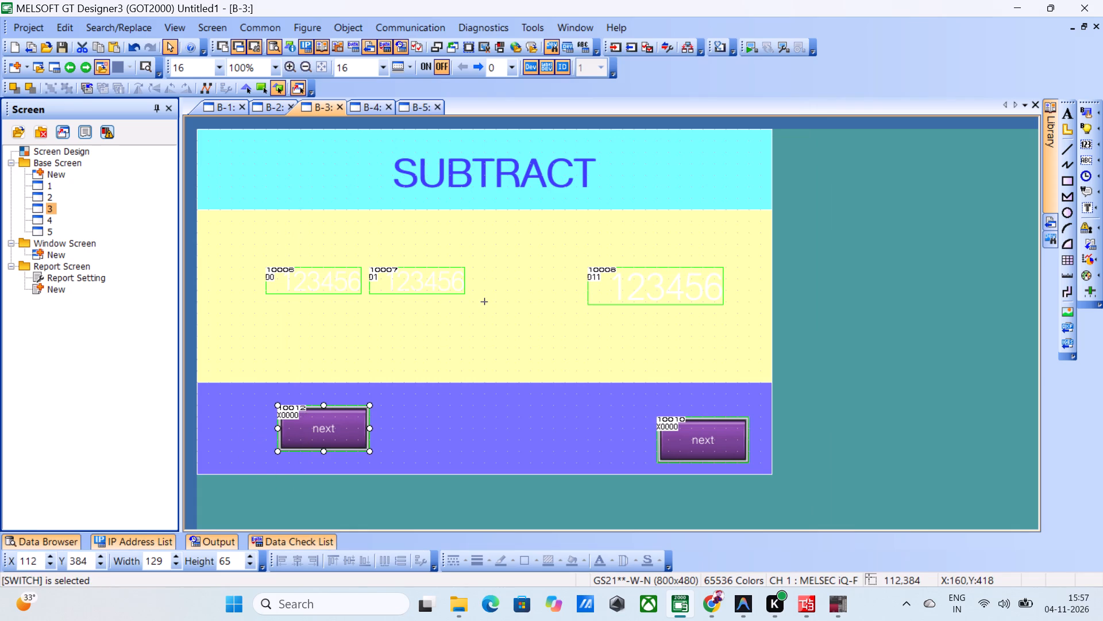
pyautogui.doubleClick(311, 429)
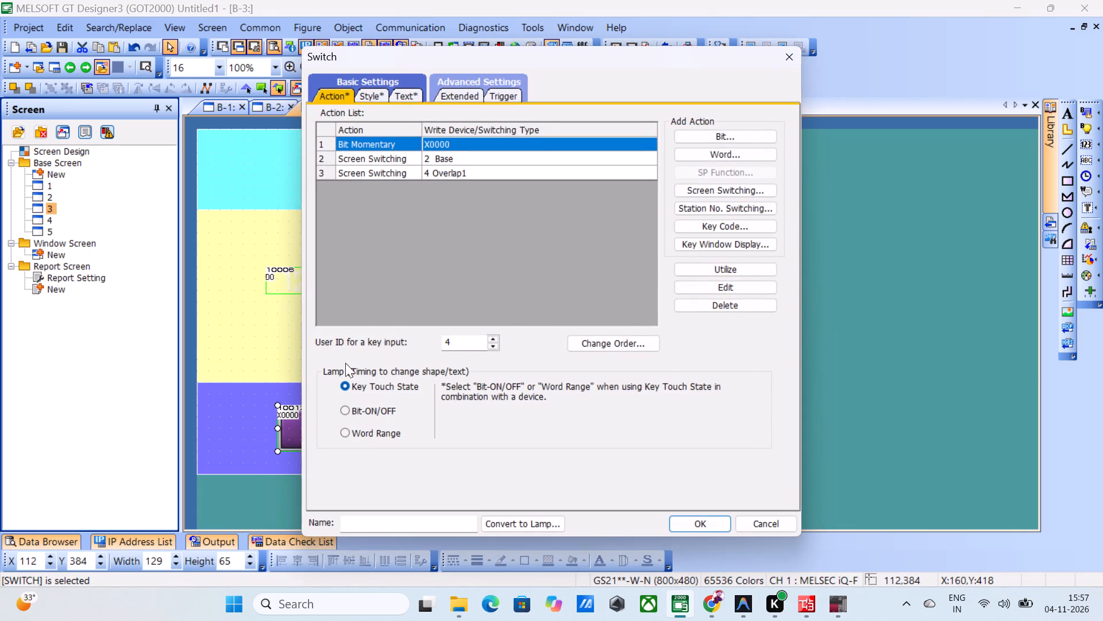
pyautogui.click(453, 174)
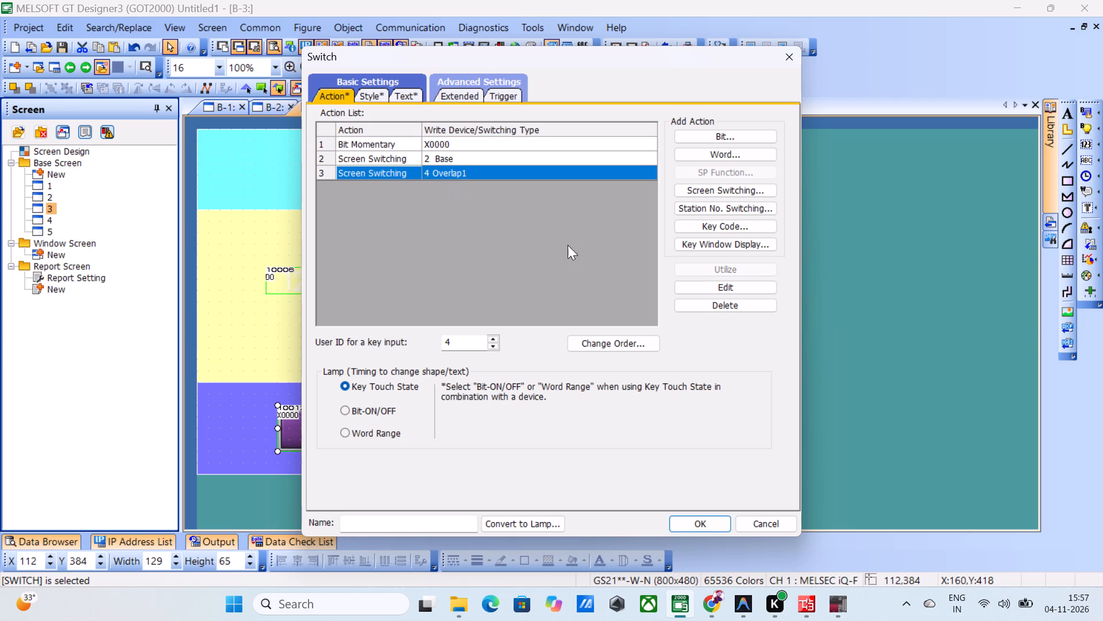
pyautogui.click(716, 287)
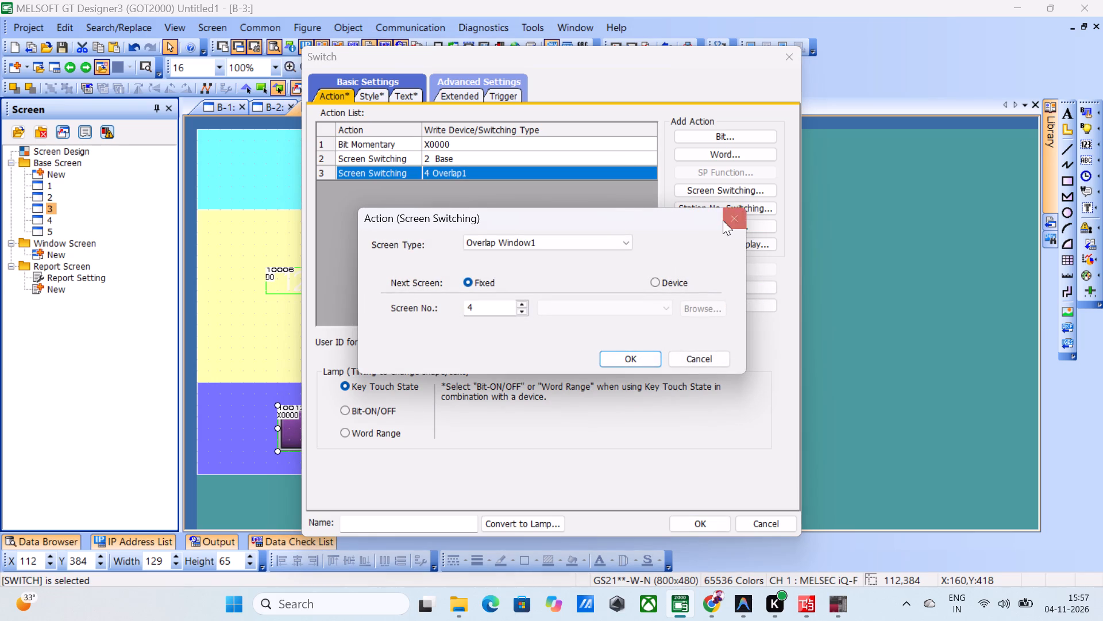
pyautogui.doubleClick(741, 216)
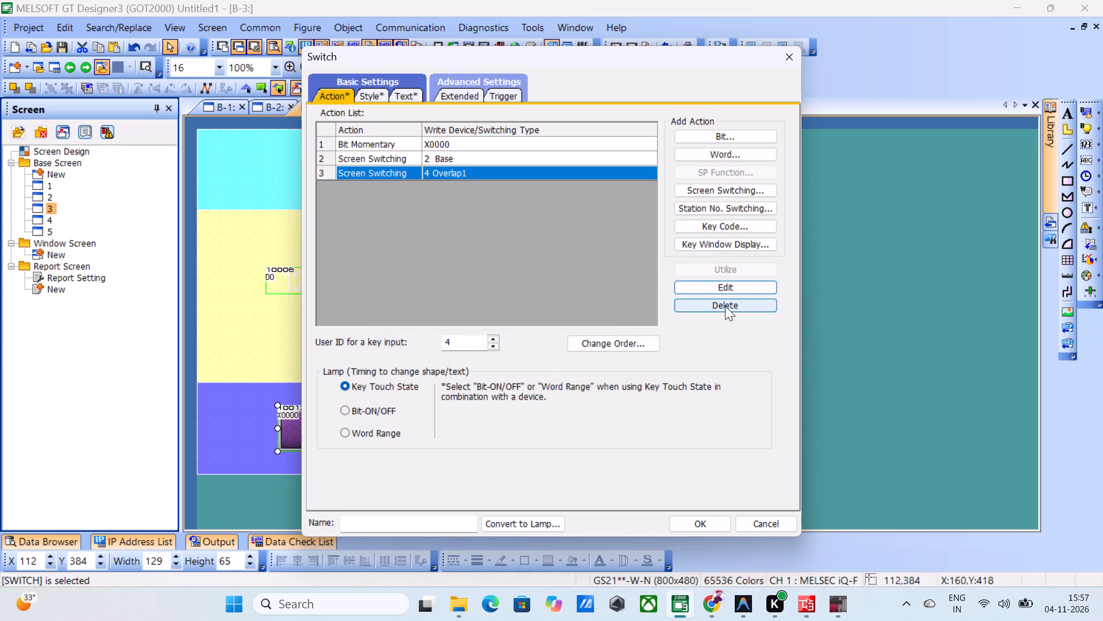
pyautogui.click(725, 306)
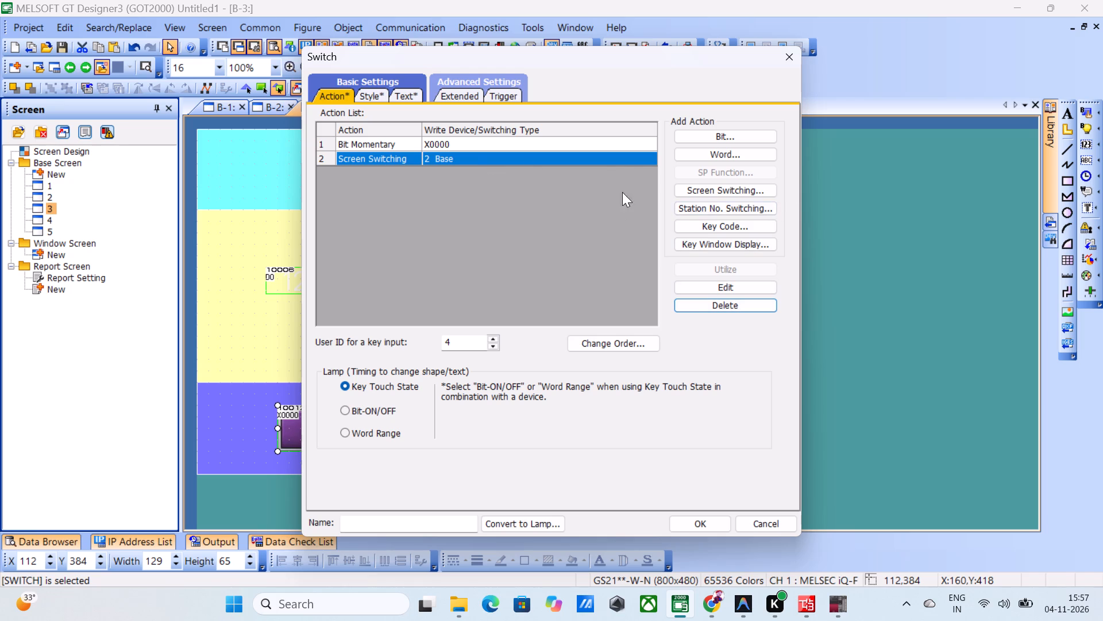
# Select screen 2, ADDITION, as the left-hand next switch's base screen switching target and apply the switch settings.
pyautogui.doubleClick(615, 158)
pyautogui.click(704, 313)
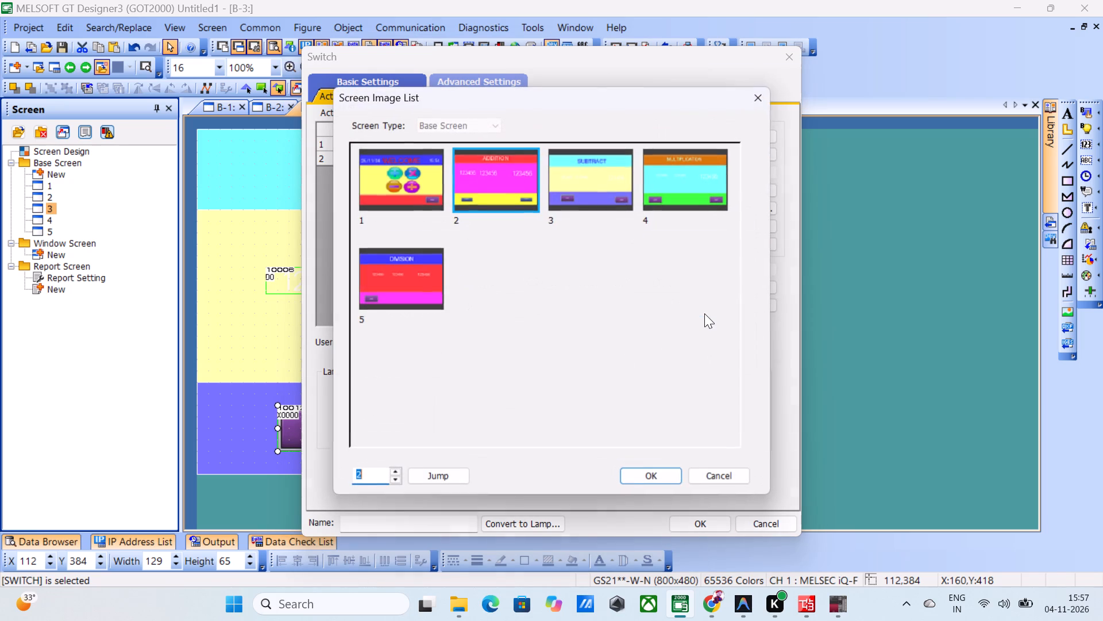
pyautogui.click(507, 205)
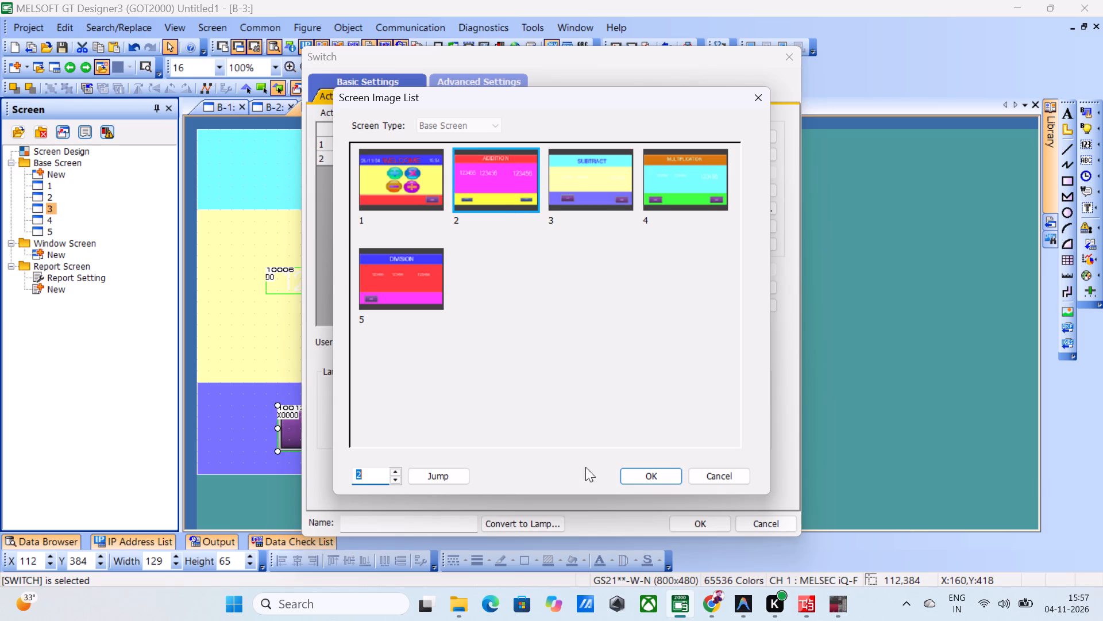
pyautogui.click(624, 478)
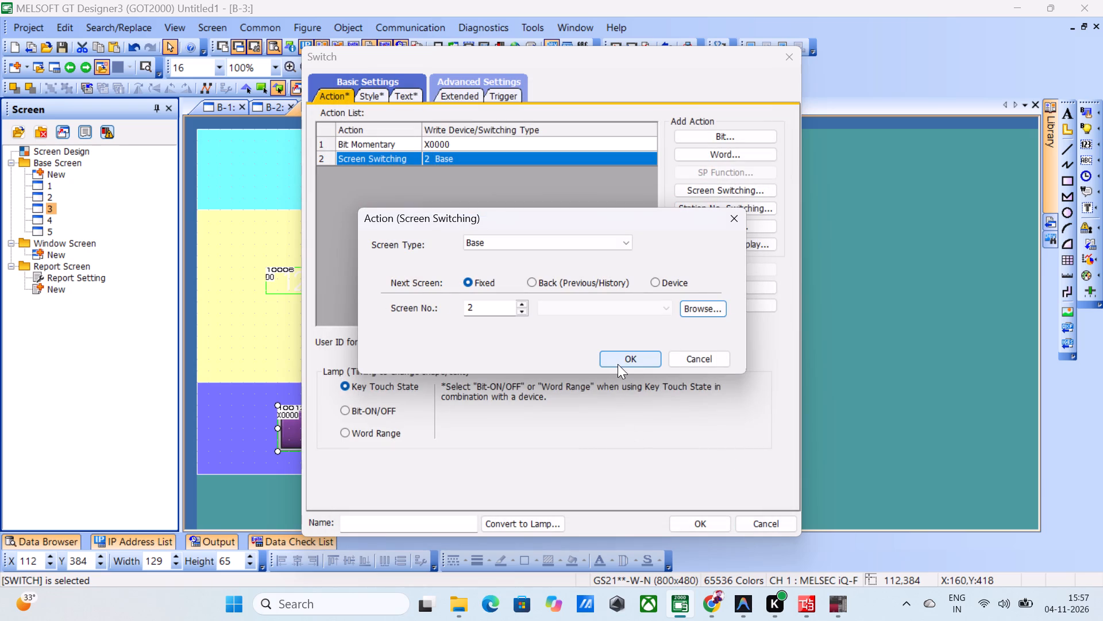
pyautogui.click(618, 363)
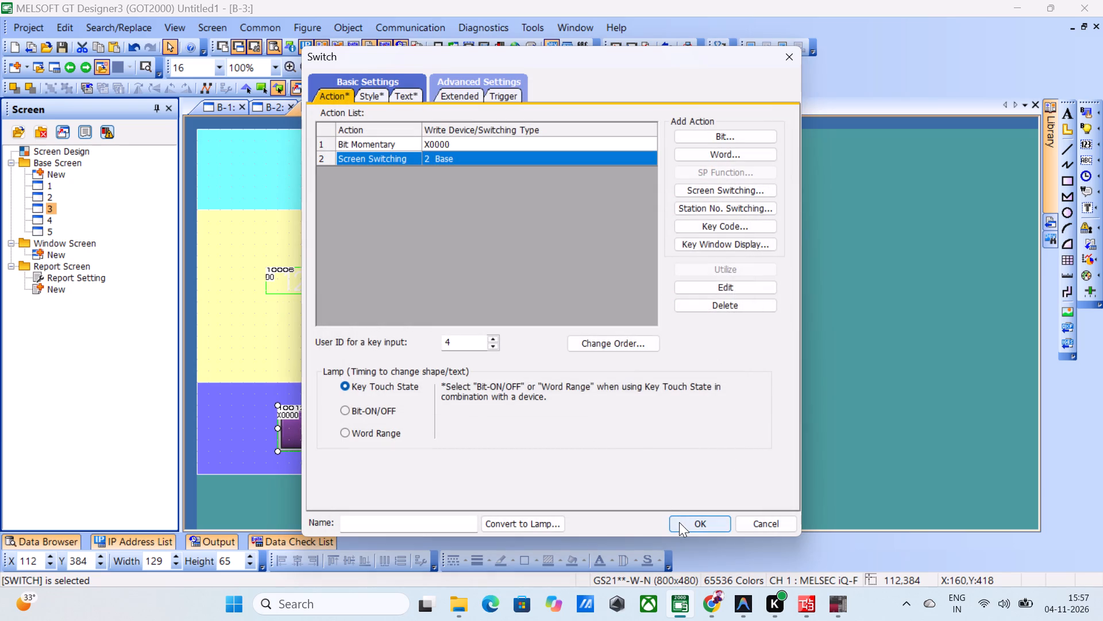
pyautogui.click(679, 522)
# Start the simulator and test switching from WELCOME through ADDITION to SUBTRACT and back with the next switches.
pyautogui.click(752, 48)
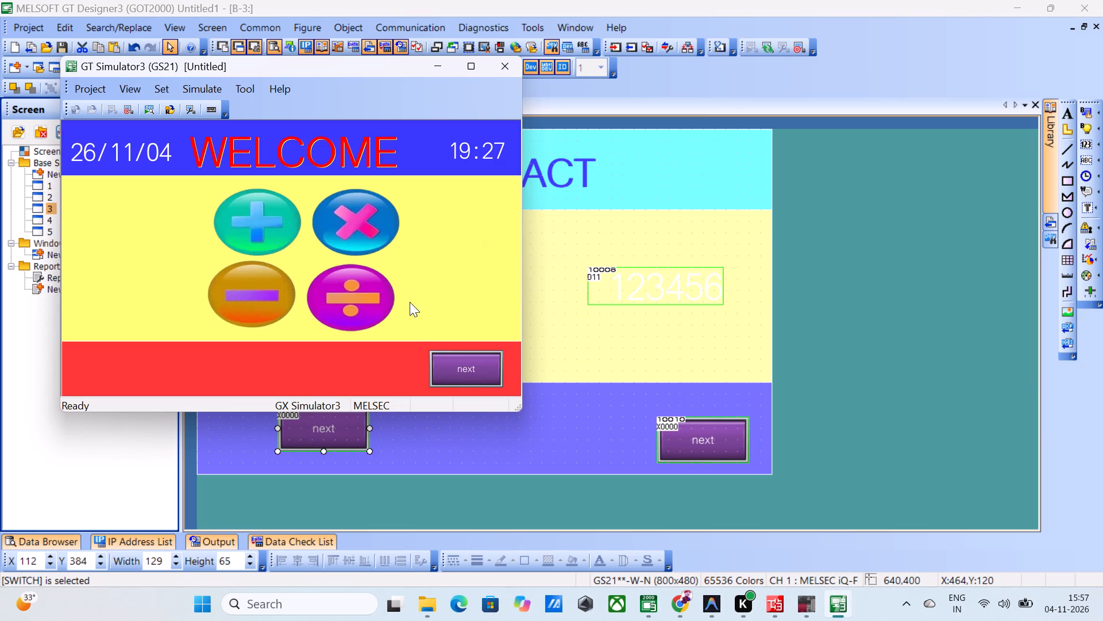
pyautogui.click(443, 367)
pyautogui.click(442, 367)
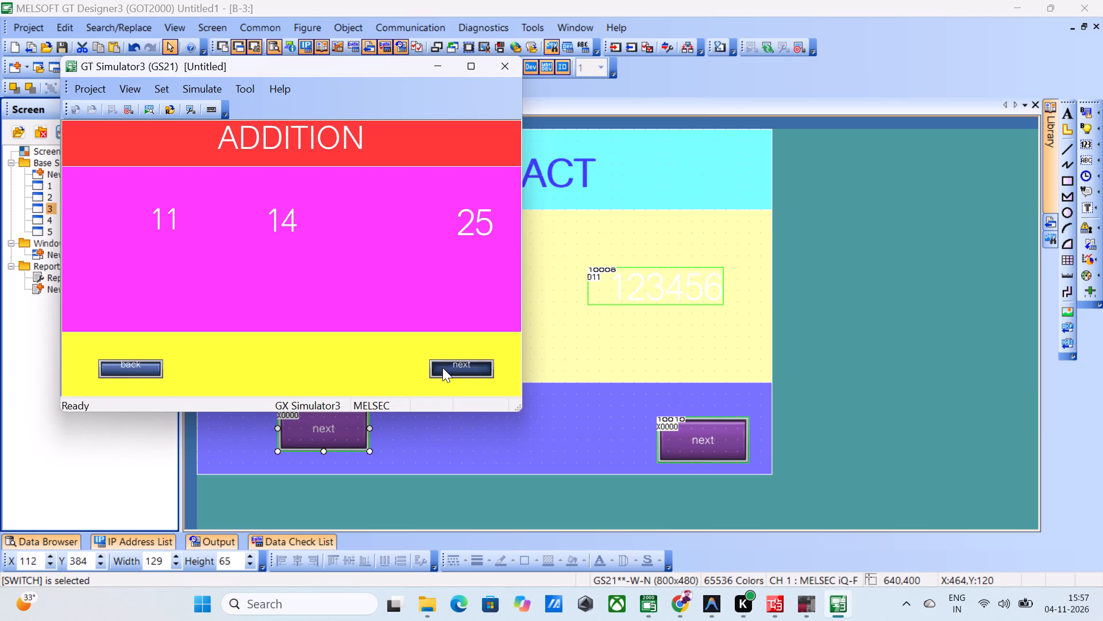
pyautogui.click(445, 369)
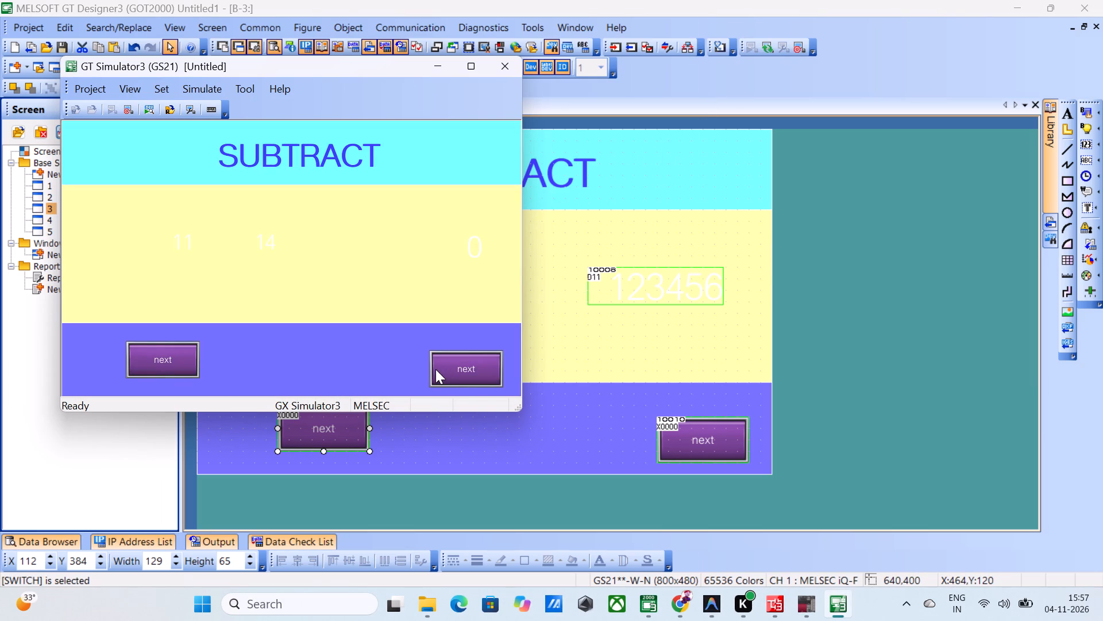
pyautogui.click(141, 367)
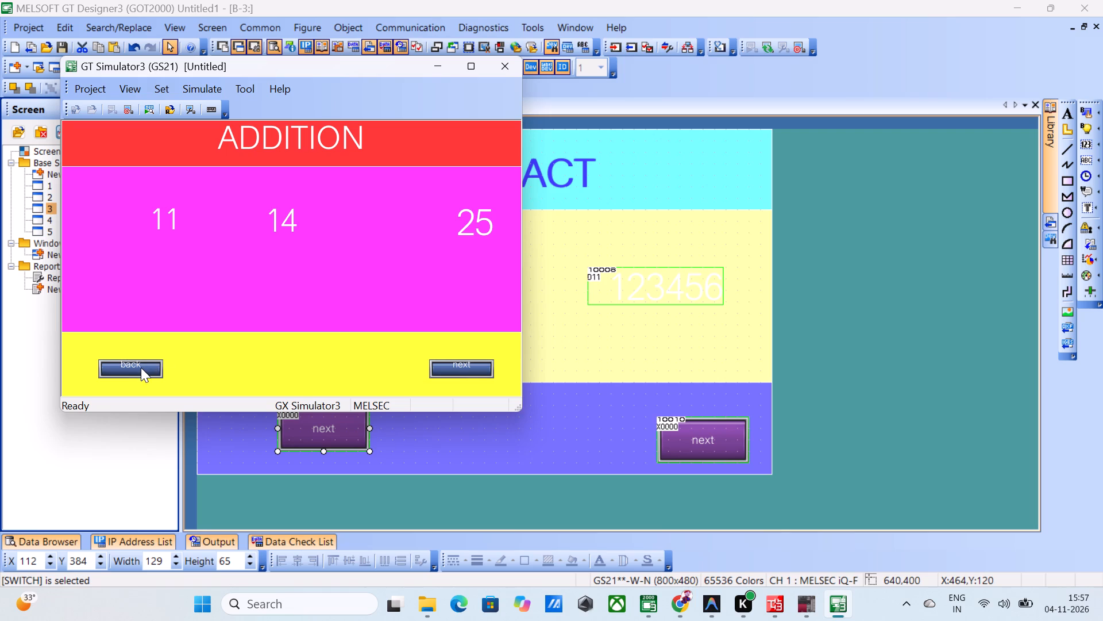
pyautogui.click(476, 374)
pyautogui.doubleClick(475, 374)
pyautogui.click(184, 357)
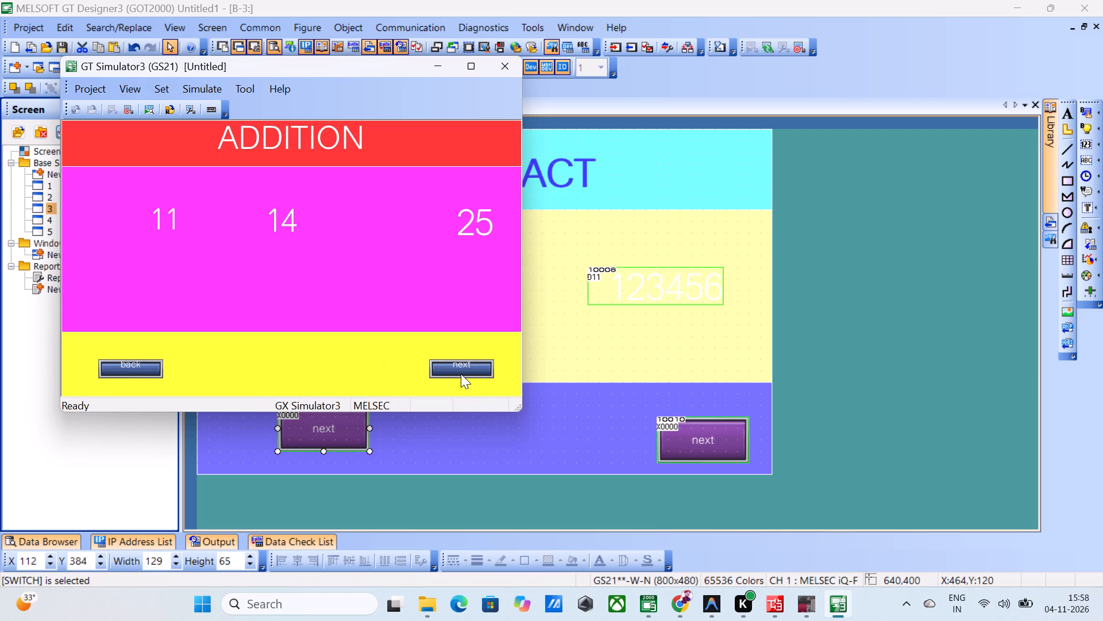
pyautogui.click(460, 373)
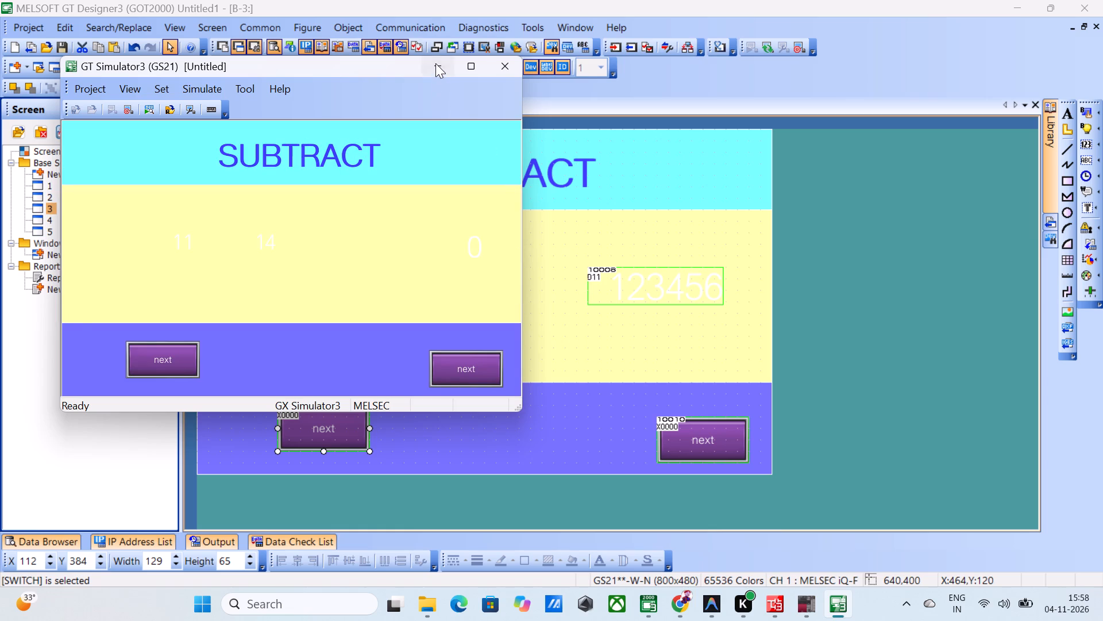
pyautogui.click(435, 63)
# Delete the 4 Overlap1 and 2 Base screen switching actions from the SUBTRACT screen's right-hand next switch.
pyautogui.doubleClick(701, 439)
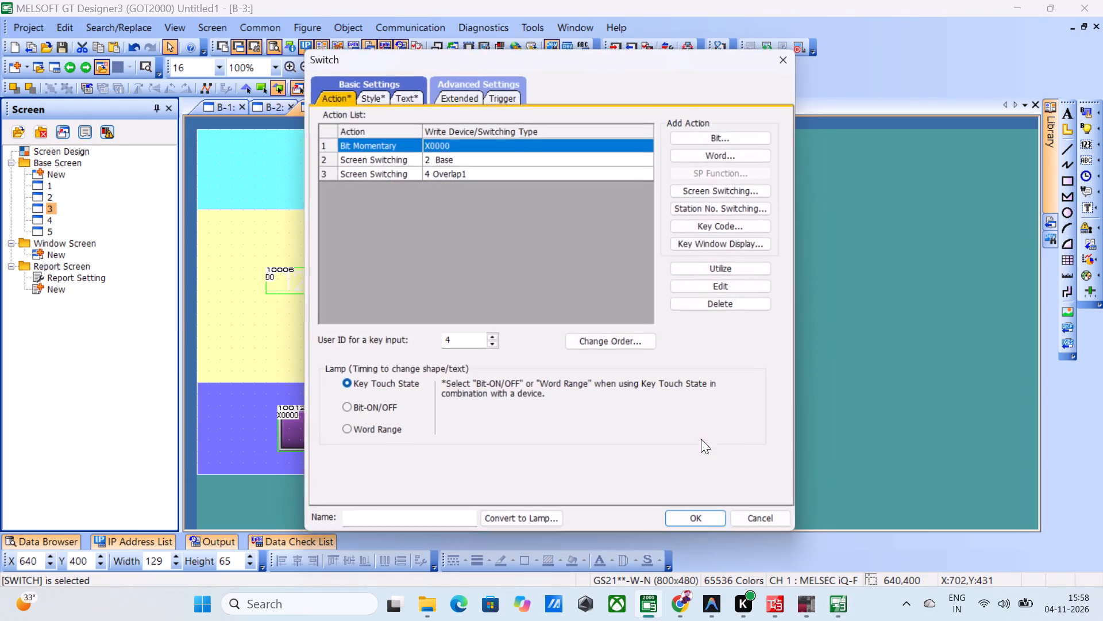
pyautogui.click(520, 175)
pyautogui.doubleClick(731, 309)
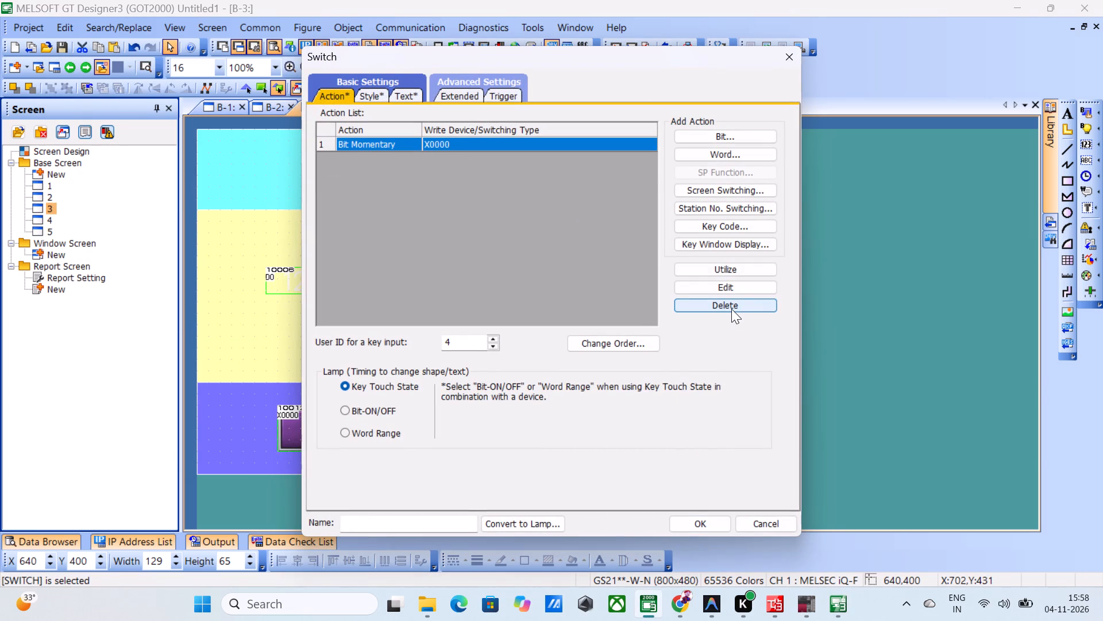
pyautogui.hotkey('ctrl', 'z')
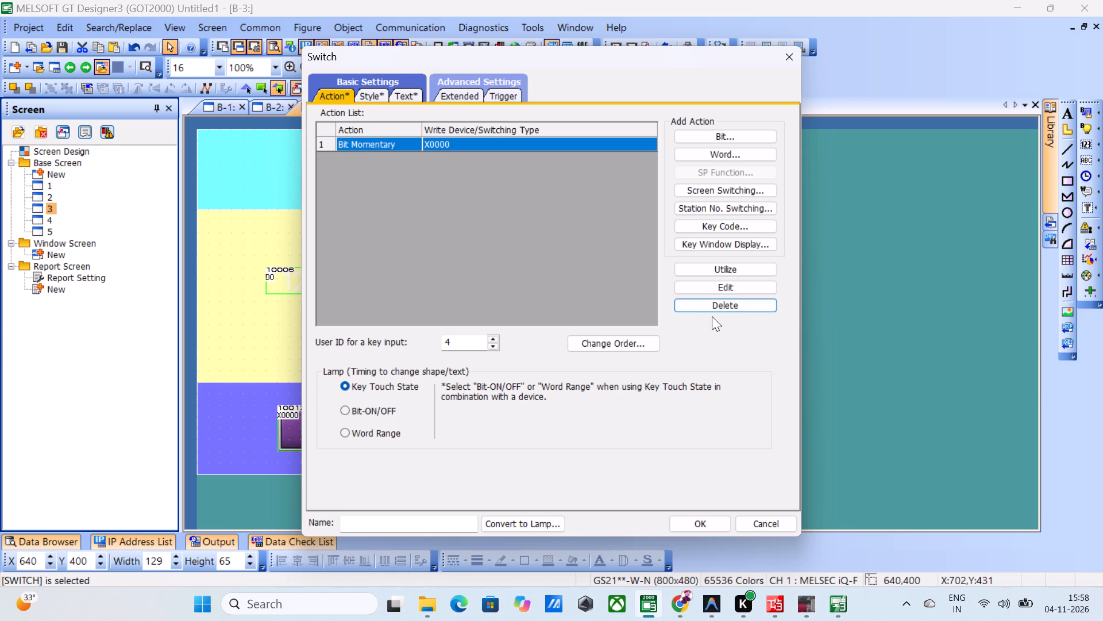
pyautogui.hotkey('ctrl', 'z')
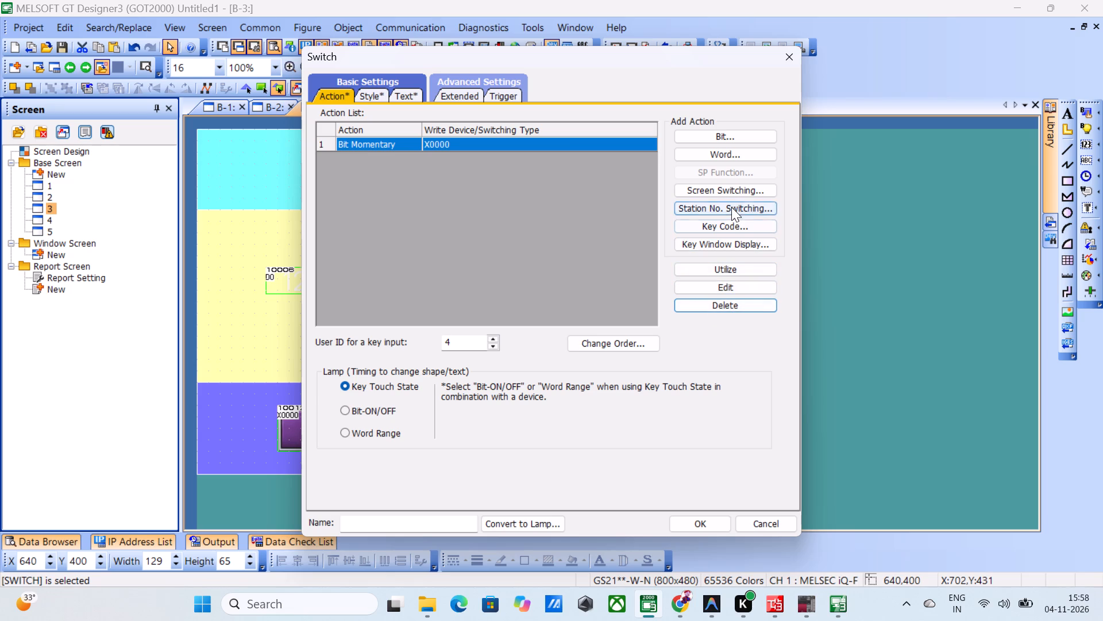
# Add a fixed base screen switching action to screen 4, MULTIPLICATION, to the right-hand next switch and apply it.
pyautogui.click(738, 189)
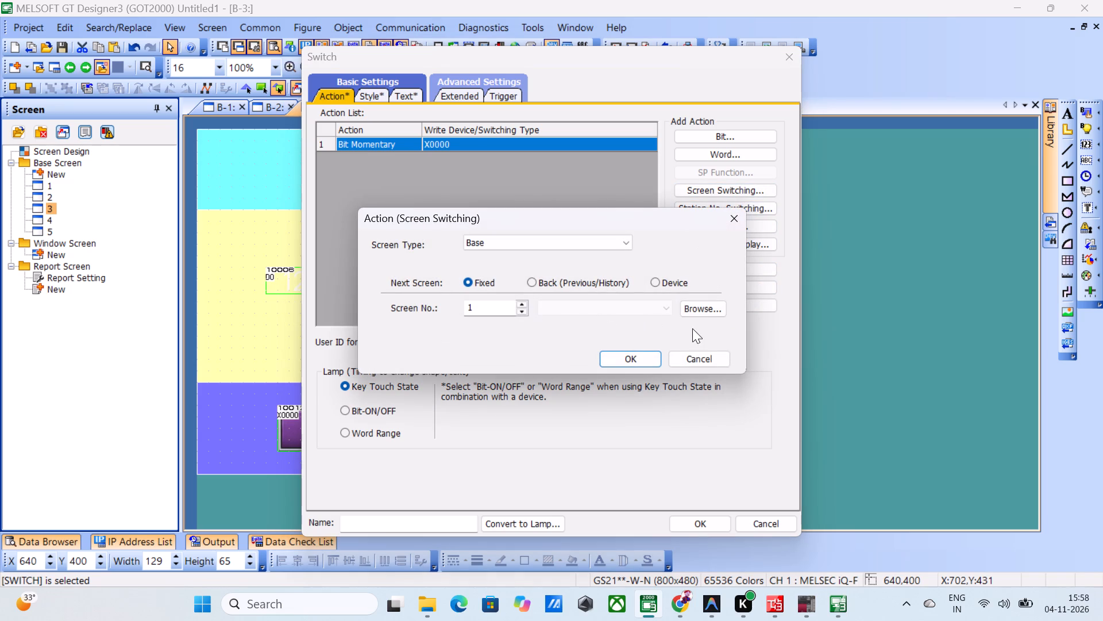
pyautogui.click(710, 302)
pyautogui.click(651, 189)
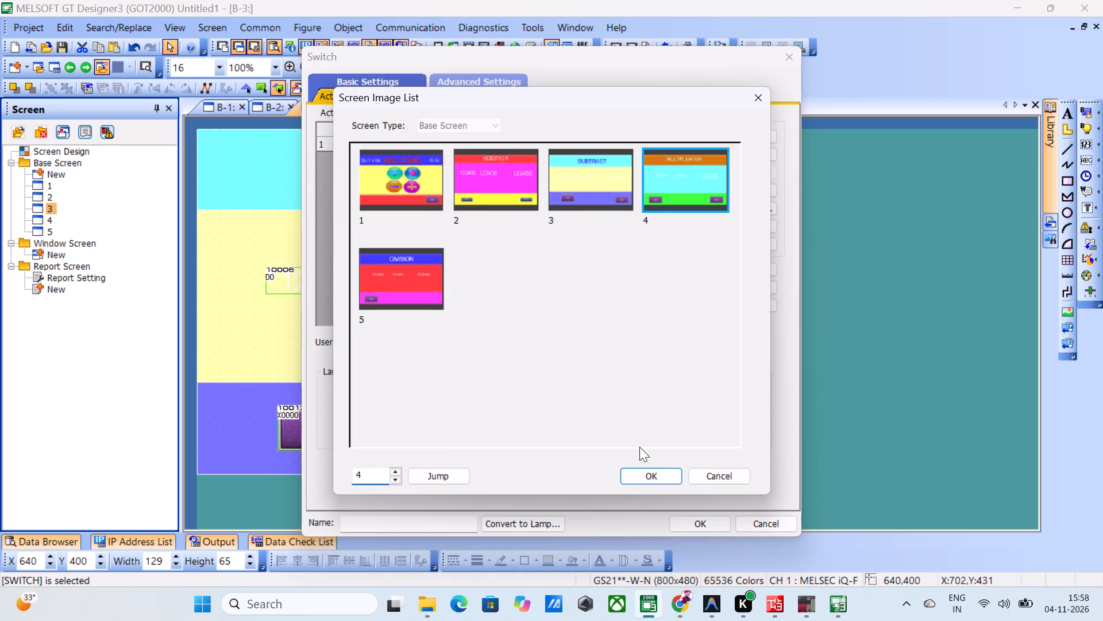
pyautogui.click(636, 481)
pyautogui.click(643, 359)
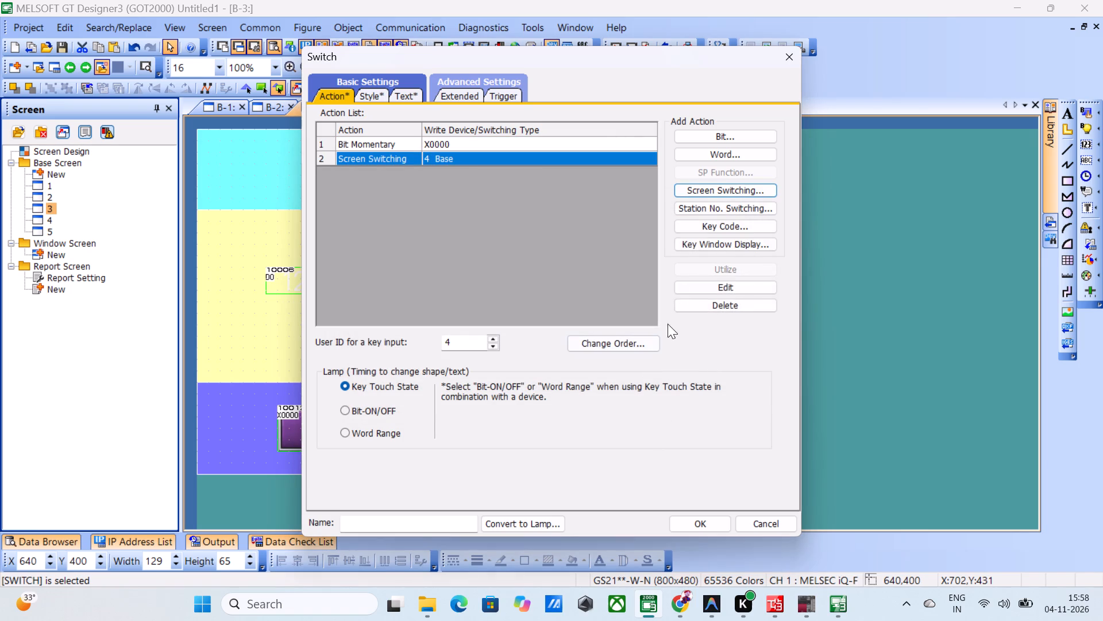
pyautogui.click(711, 522)
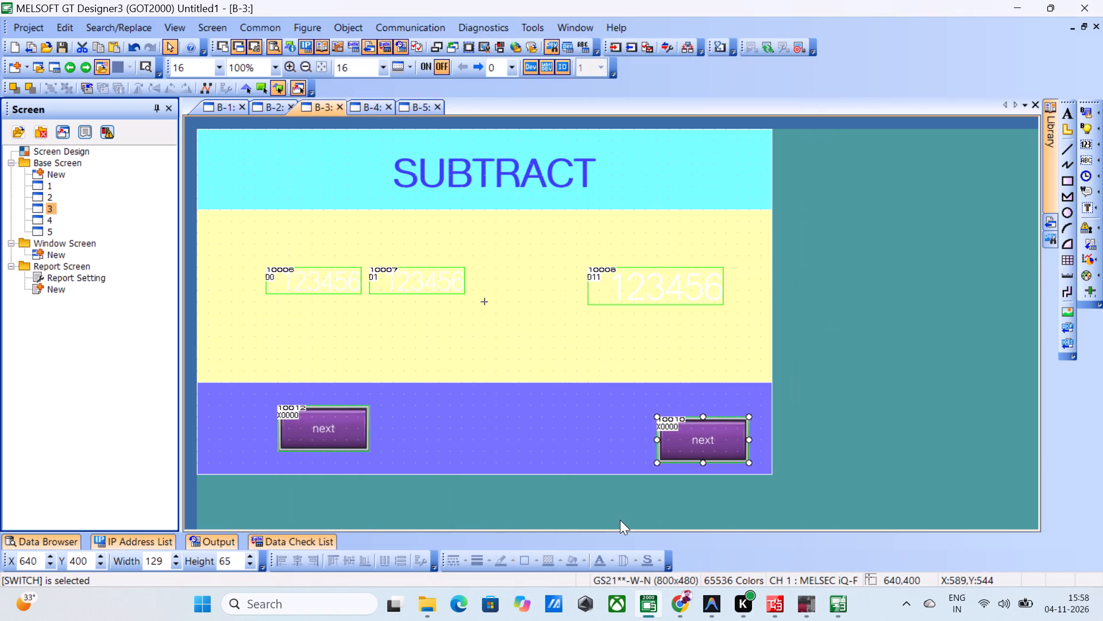
# Review the action lists of the SUBTRACT screen's right-hand and left-hand next switches.
pyautogui.doubleClick(741, 440)
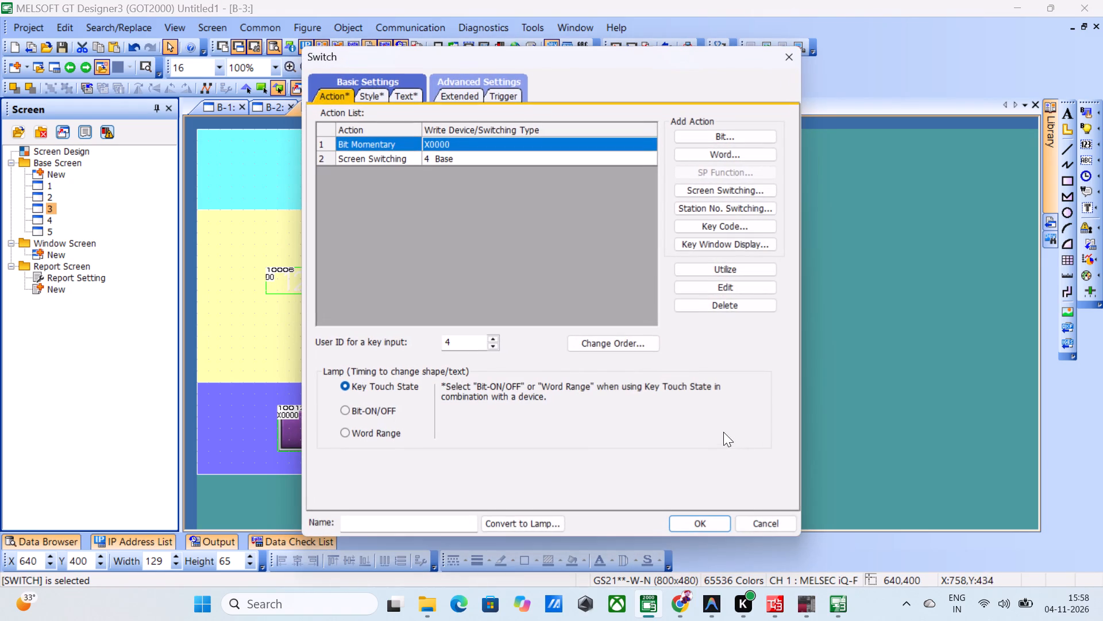
pyautogui.click(685, 524)
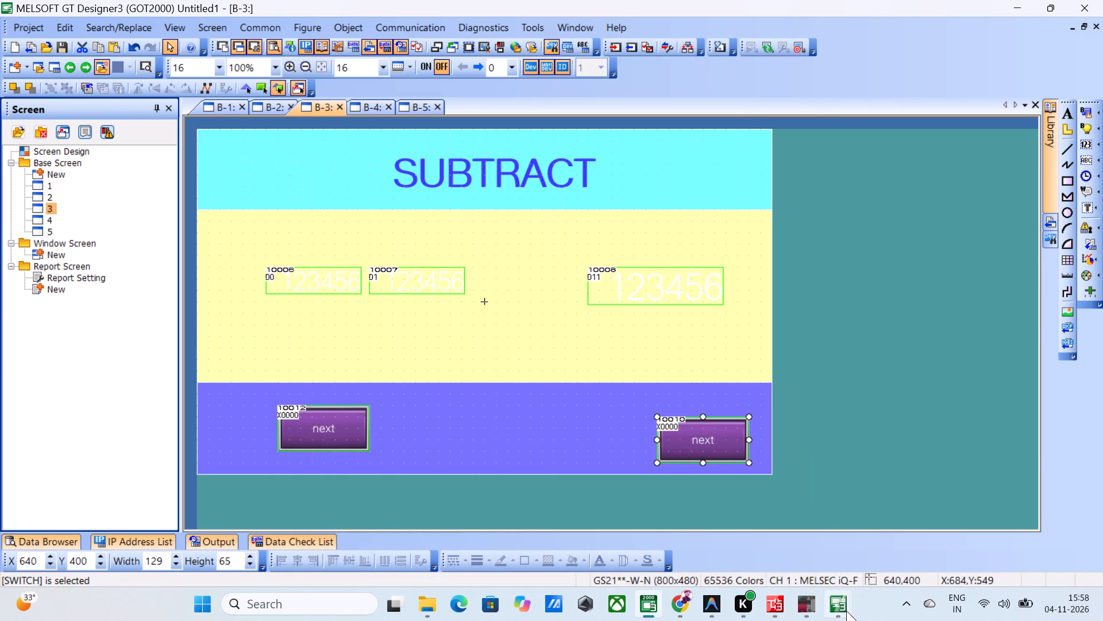
pyautogui.doubleClick(846, 611)
pyautogui.doubleClick(349, 421)
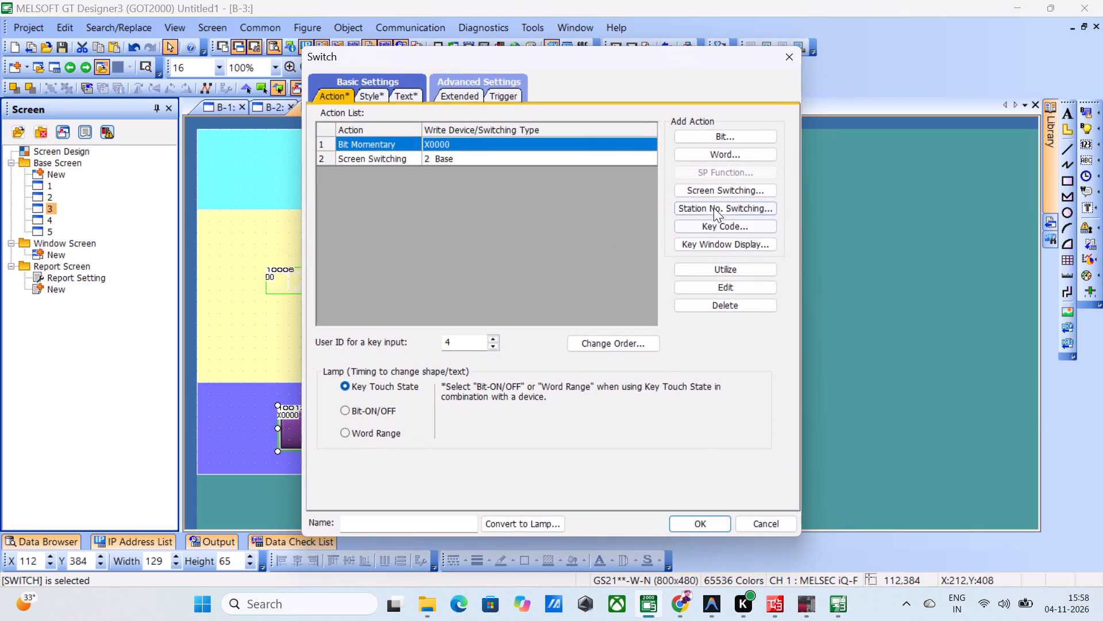
pyautogui.click(729, 143)
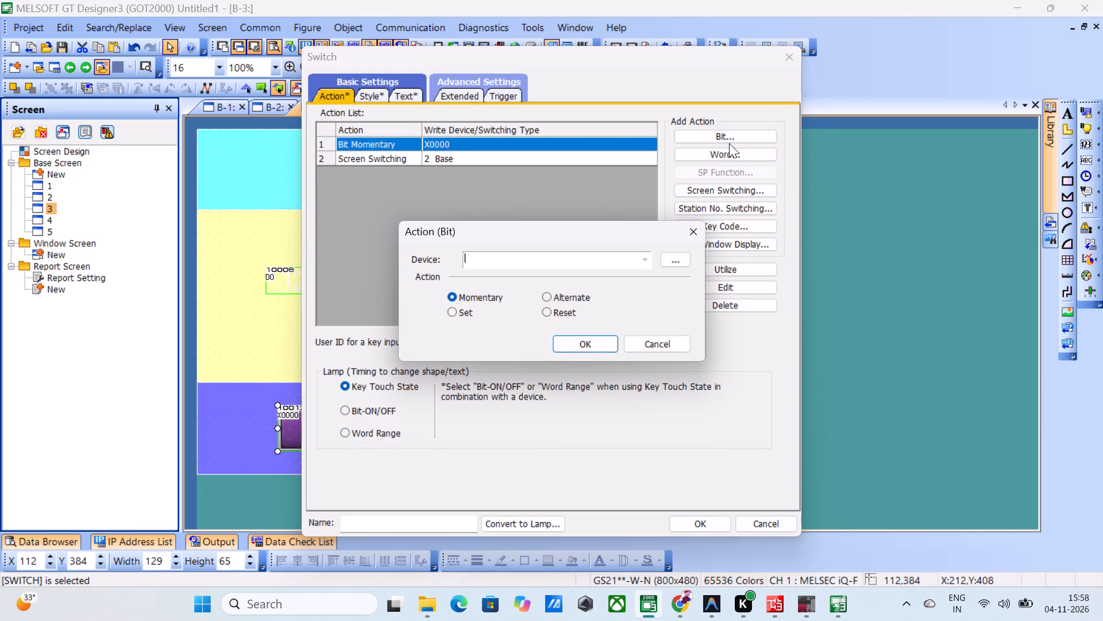
pyautogui.click(681, 228)
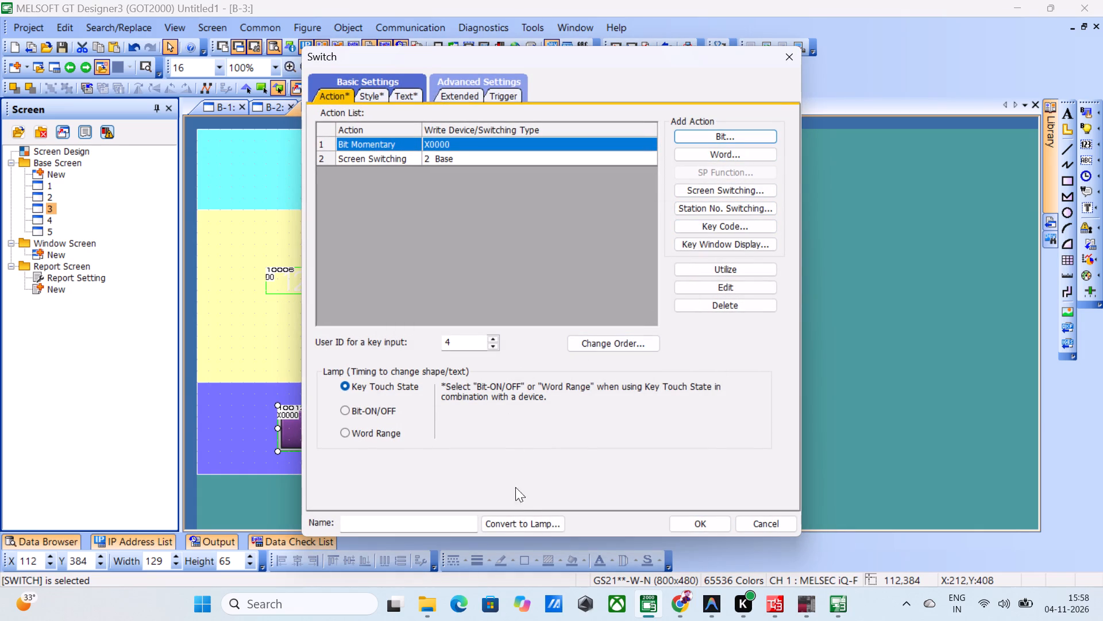
pyautogui.doubleClick(676, 517)
# Stop the running simulation and restart the simulator with the edited SUBTRACT screen switches.
pyautogui.click(835, 598)
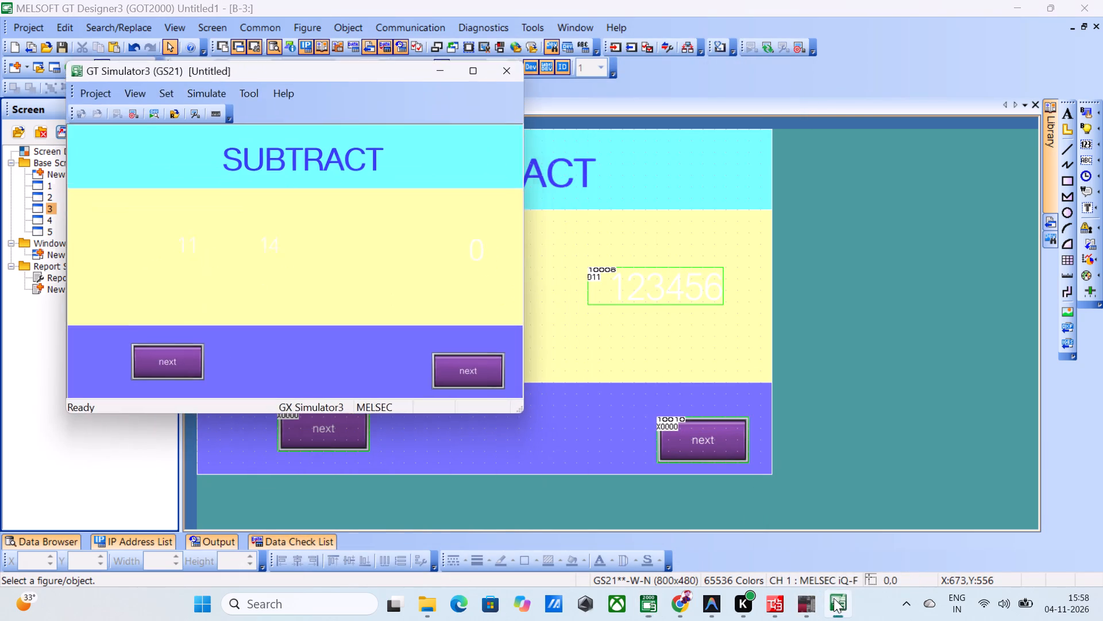
pyautogui.click(220, 87)
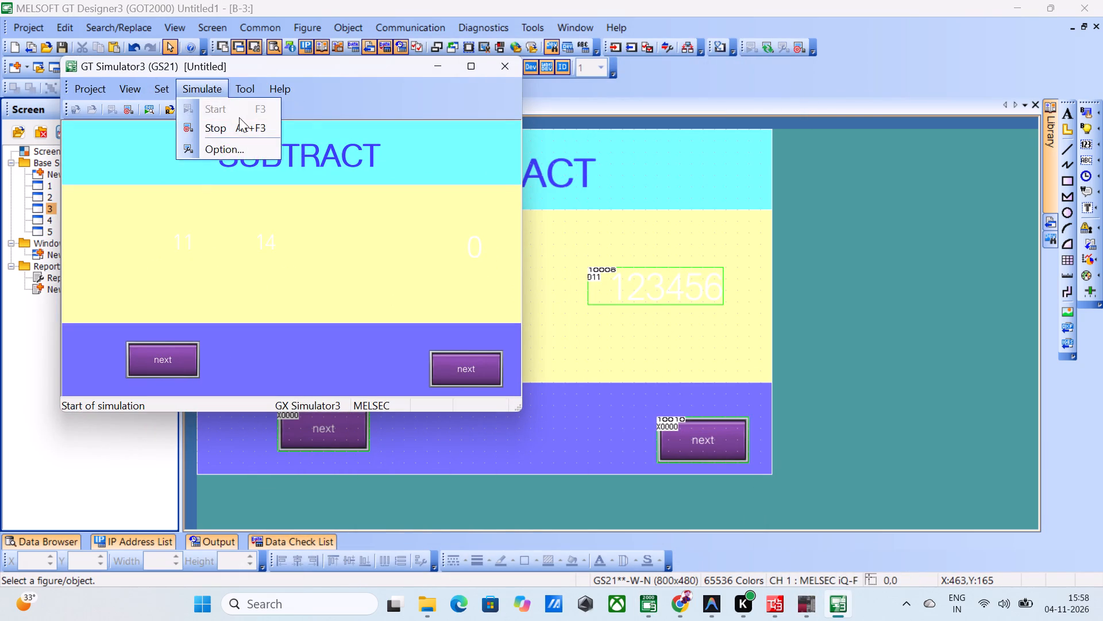
pyautogui.click(239, 125)
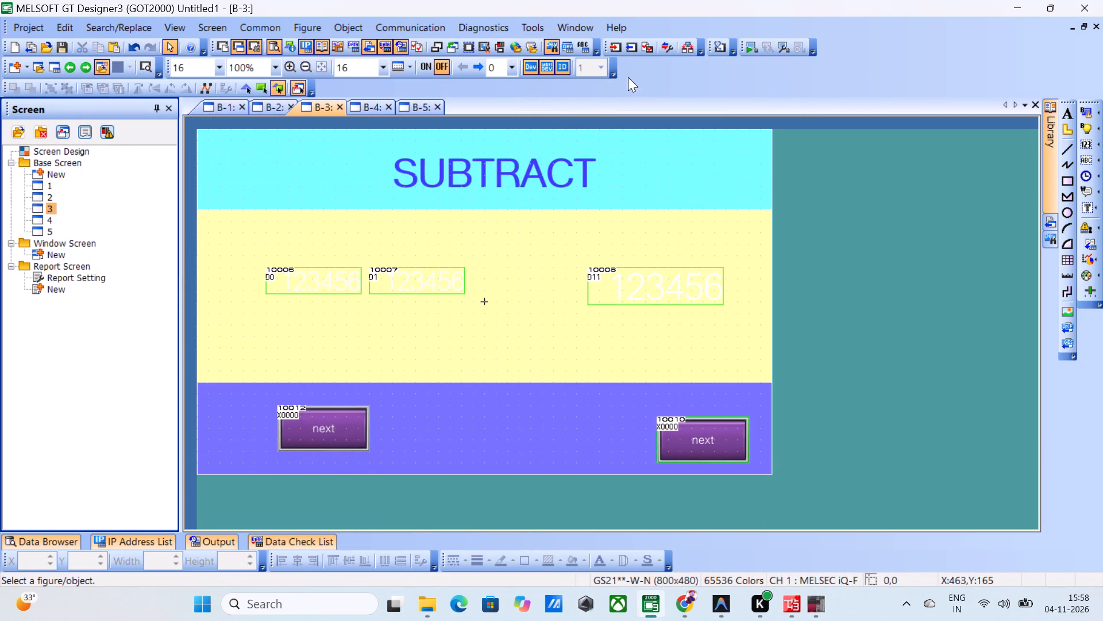
pyautogui.click(745, 49)
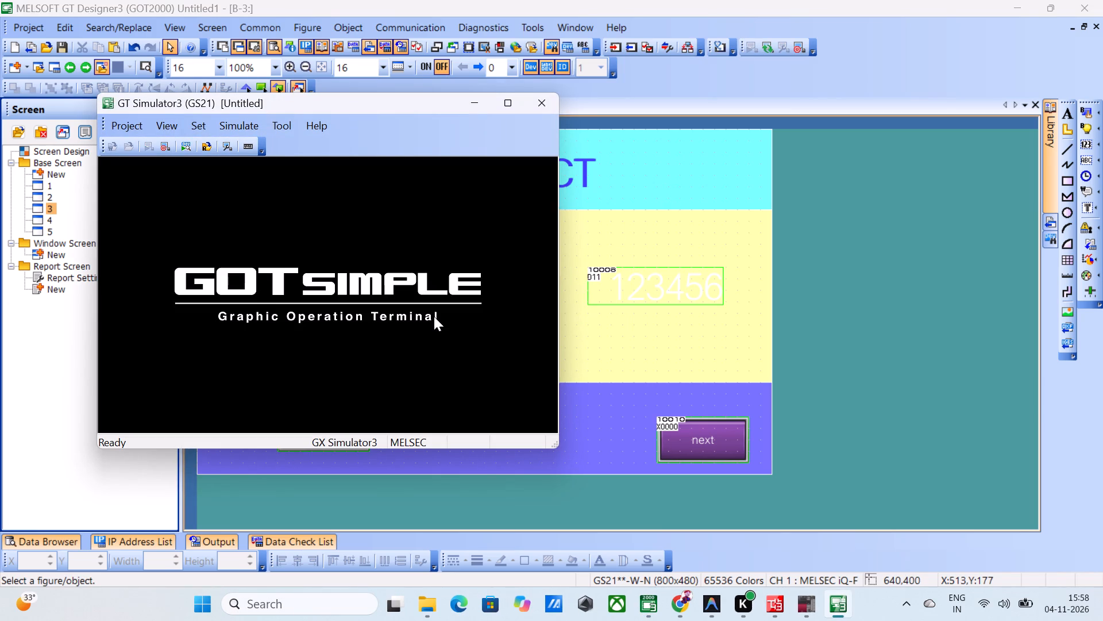
# Test the next switches from the WELCOME screen through ADDITION and SUBTRACT in the simulator and stop the simulation.
pyautogui.click(484, 400)
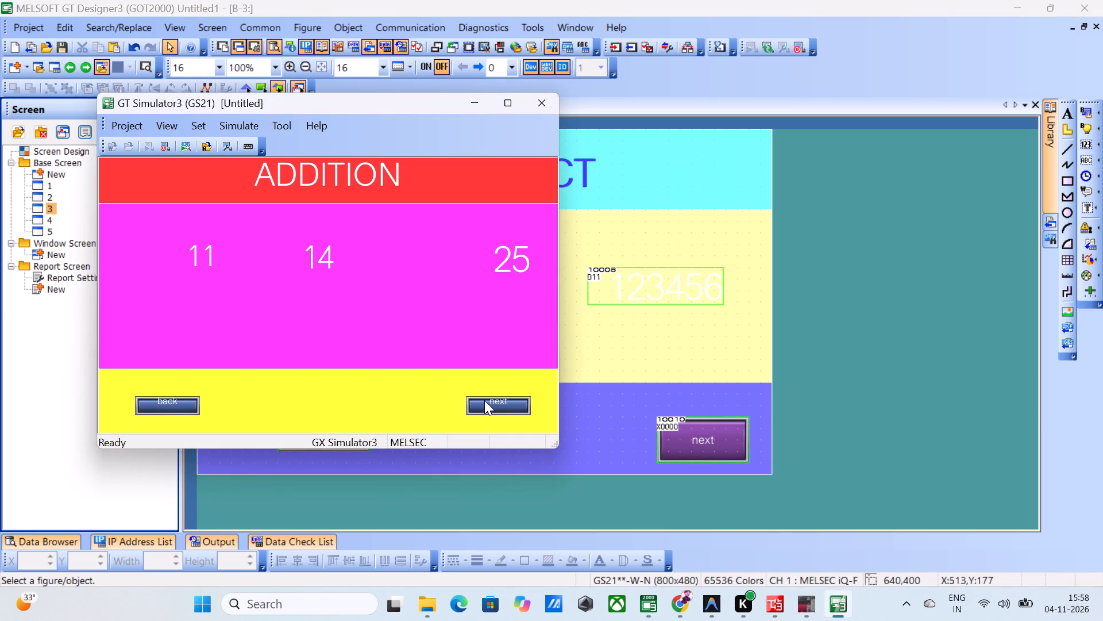
pyautogui.click(484, 400)
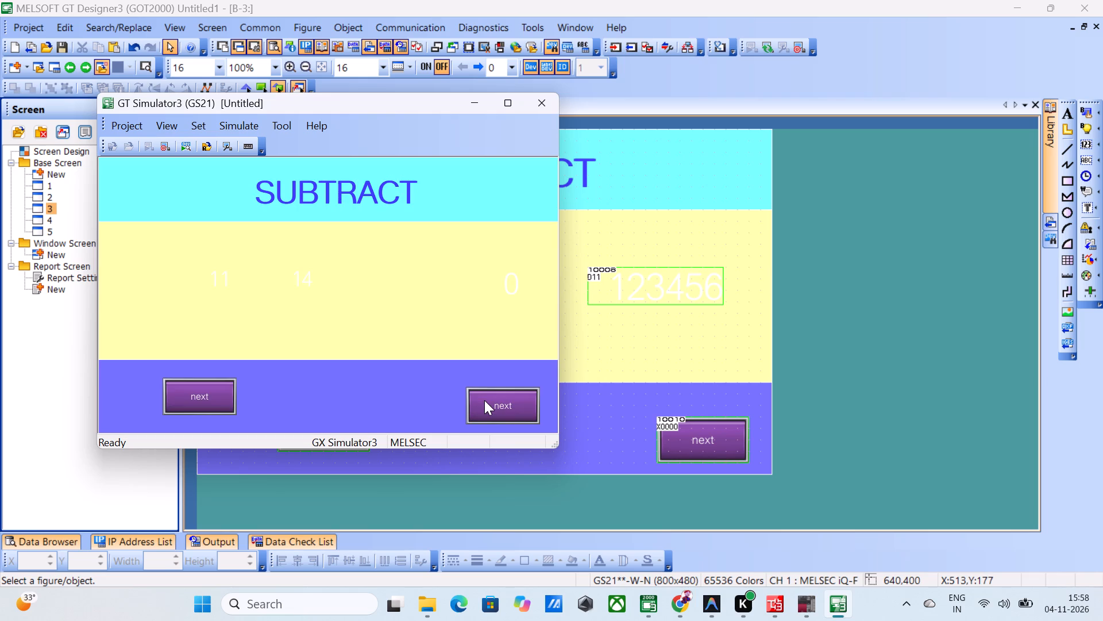
pyautogui.click(484, 400)
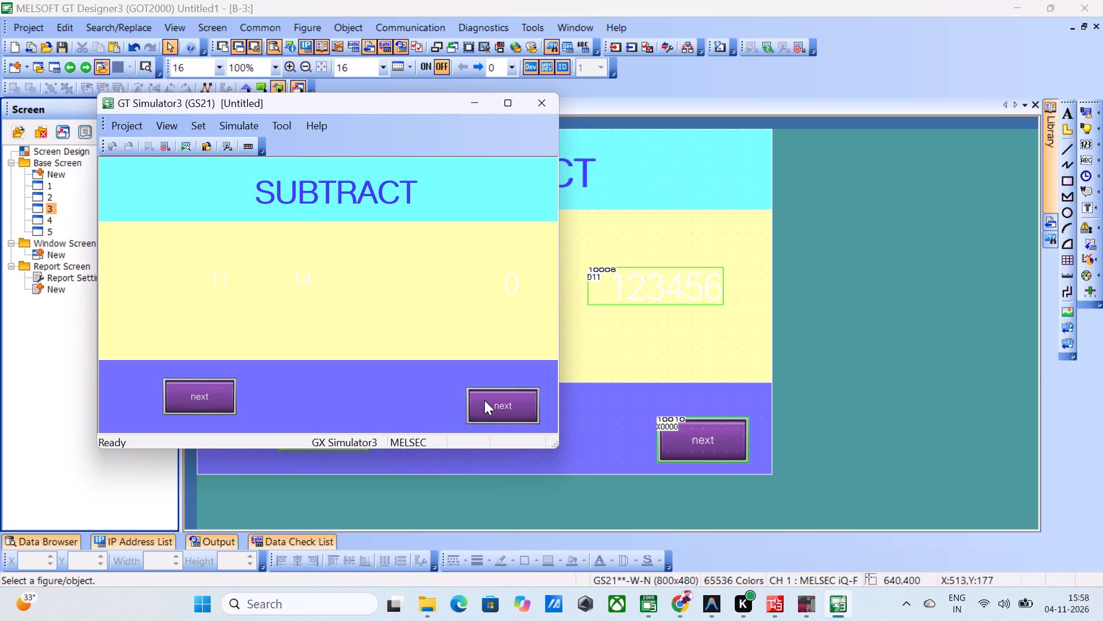
pyautogui.click(484, 400)
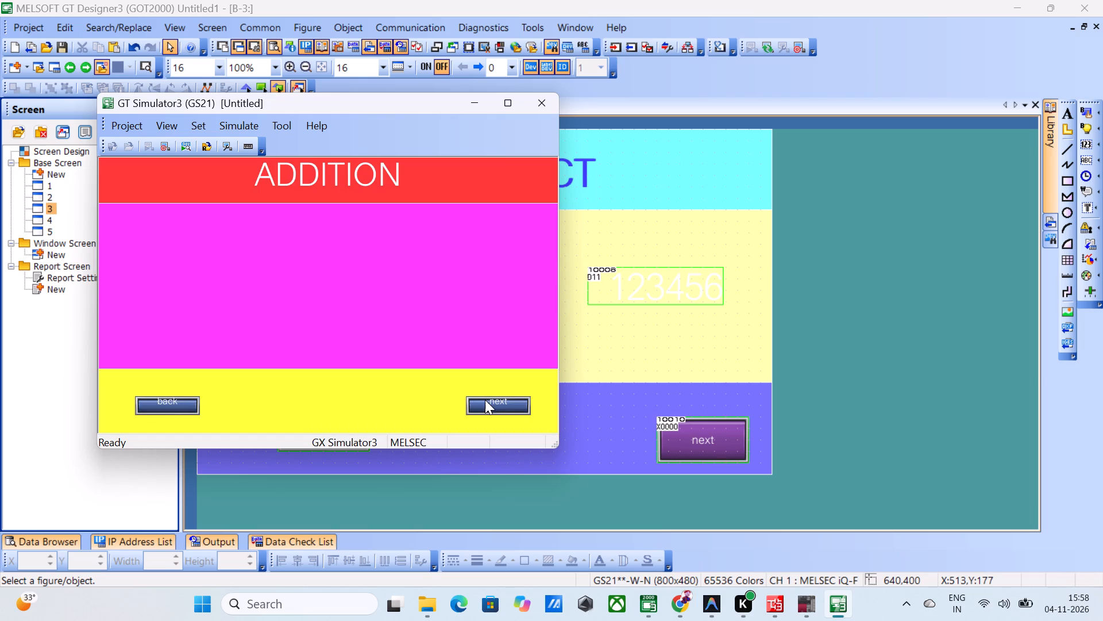
pyautogui.click(252, 121)
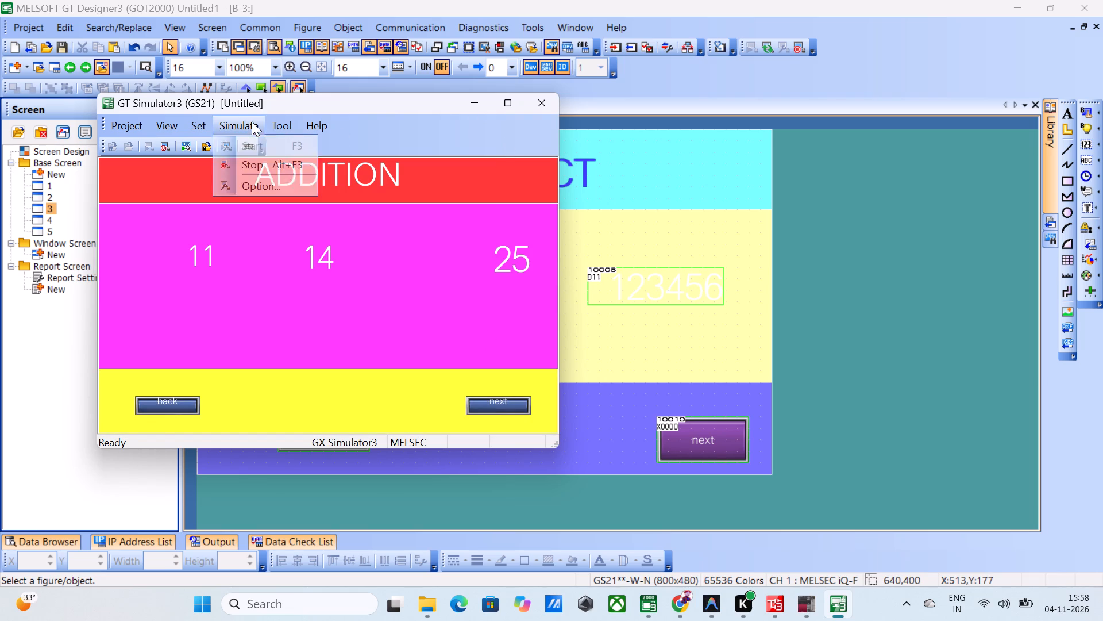
pyautogui.click(276, 160)
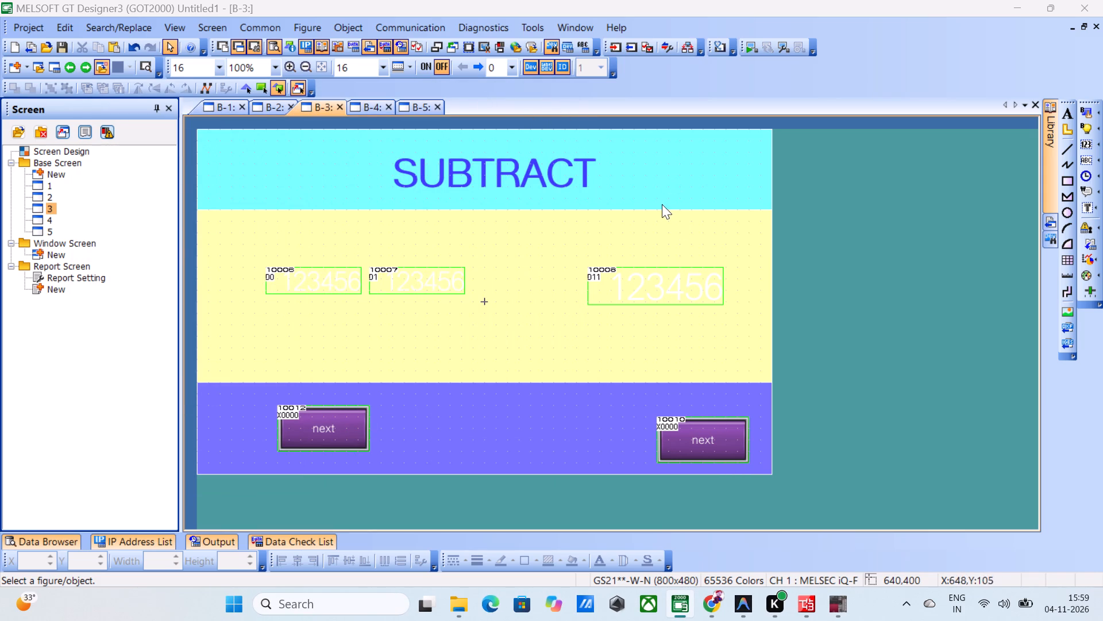
# On the MULTIPLICATION screen's left-hand next switch, delete the 3 Overlap1 action and set the base screen switching to screen 3, SUBTRACT.
pyautogui.click(376, 104)
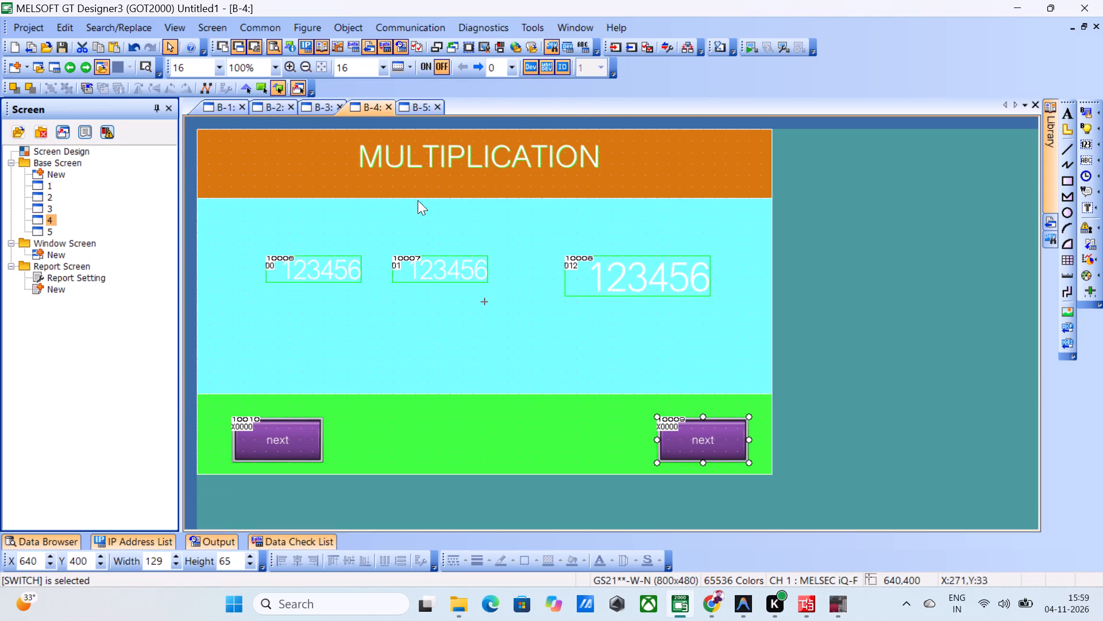
pyautogui.click(260, 429)
pyautogui.click(271, 442)
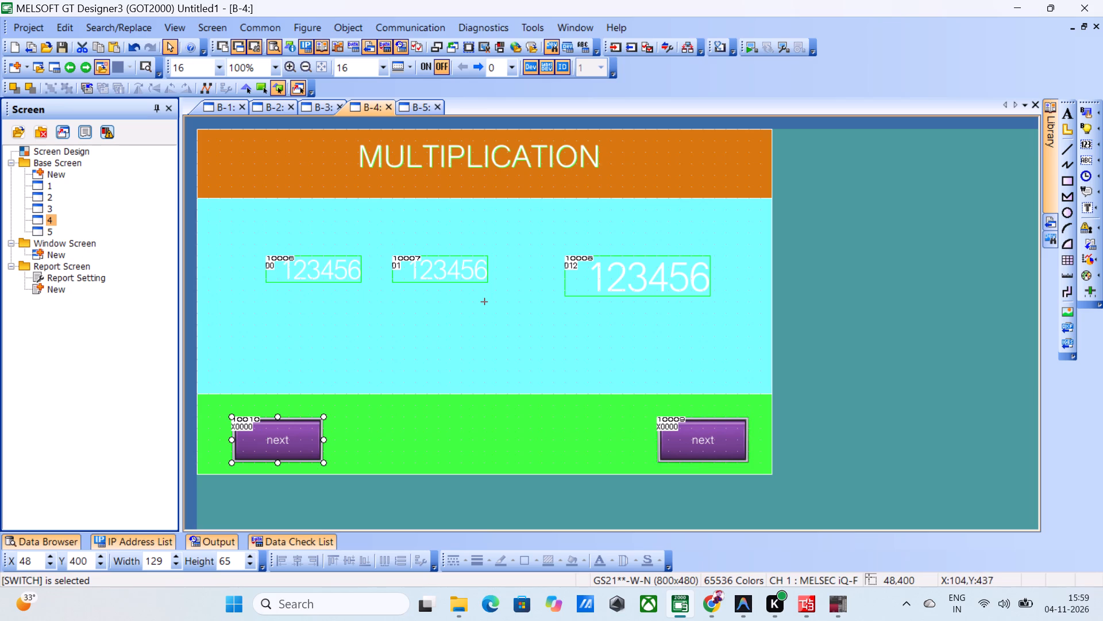
pyautogui.doubleClick(271, 443)
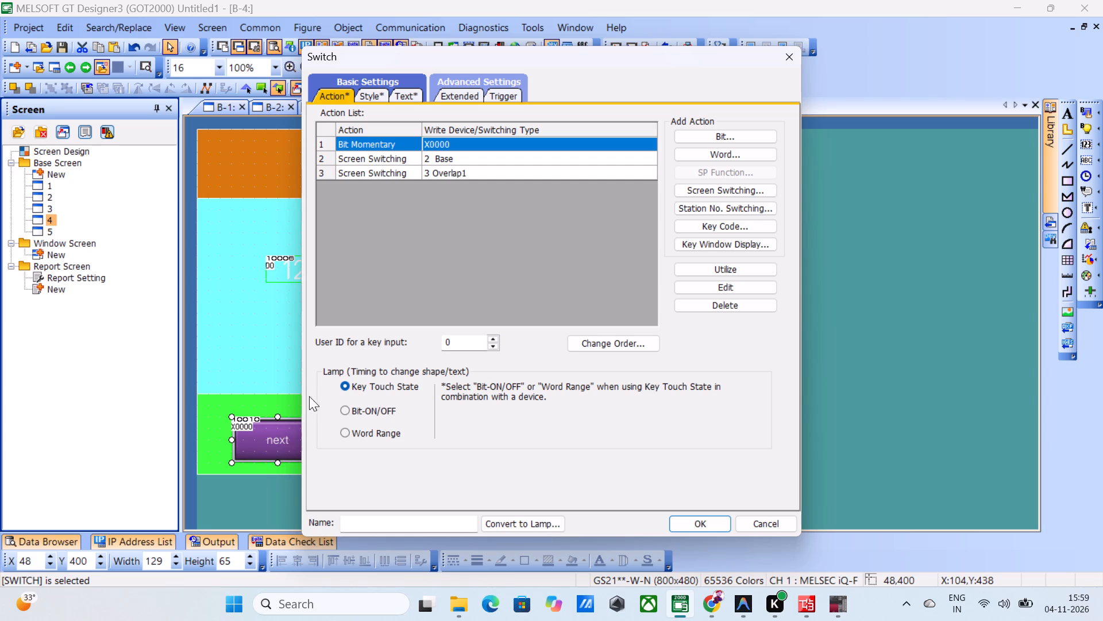
pyautogui.click(442, 176)
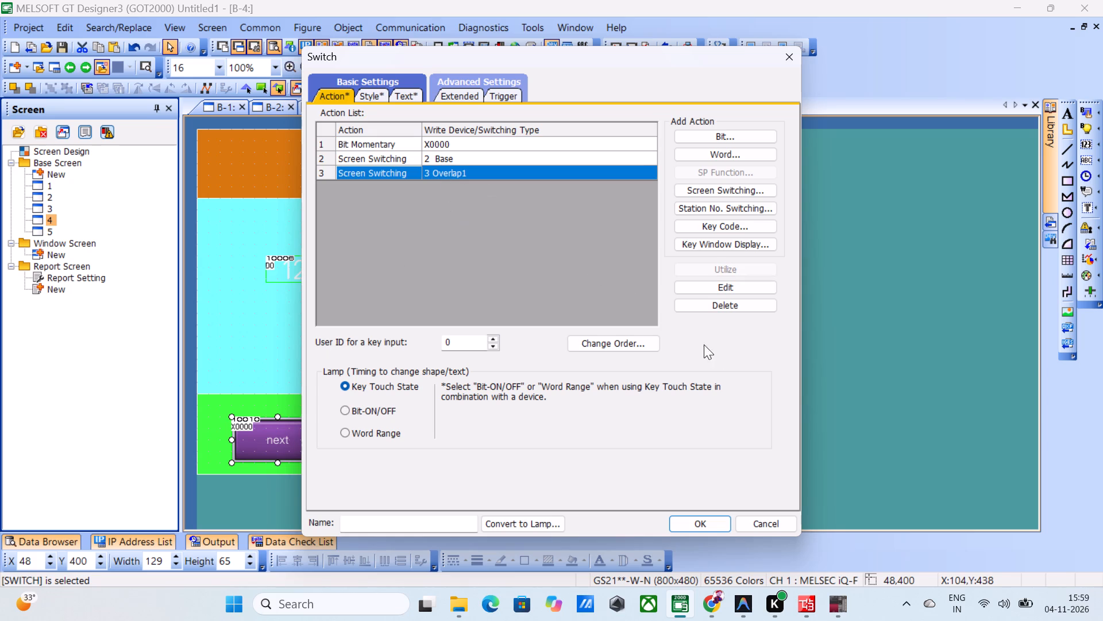
pyautogui.click(727, 306)
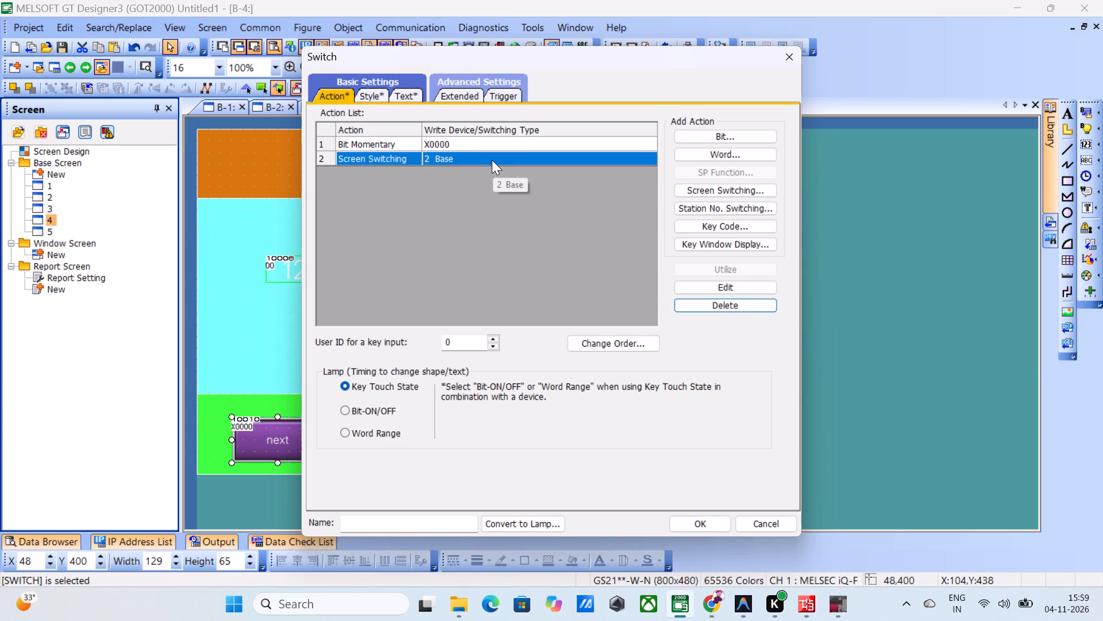
pyautogui.doubleClick(492, 160)
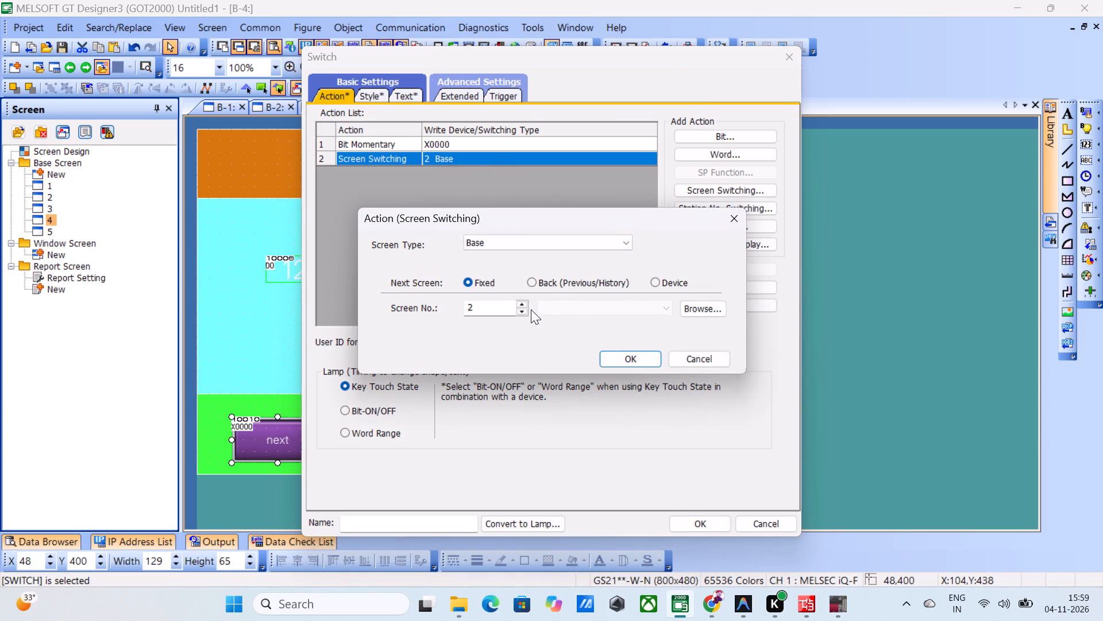
pyautogui.click(691, 305)
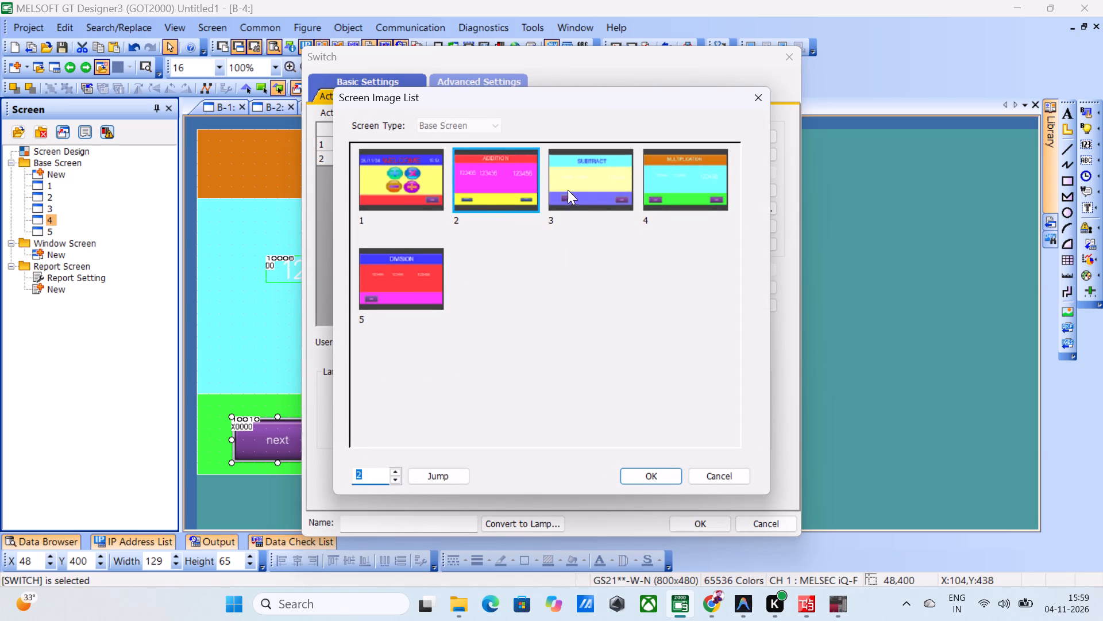
pyautogui.doubleClick(568, 191)
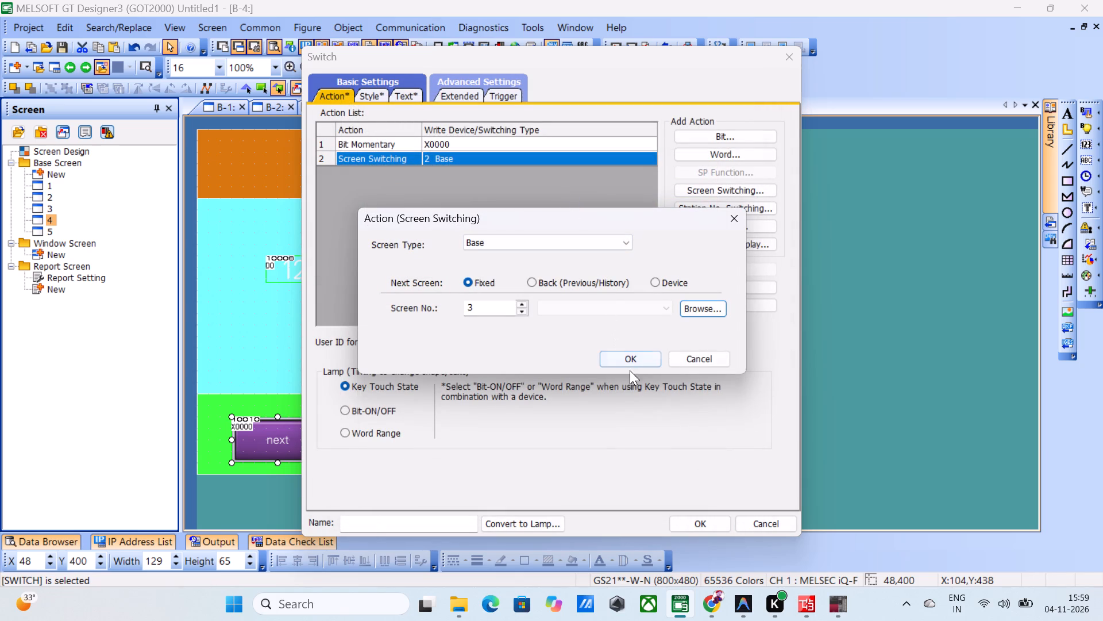
pyautogui.click(635, 364)
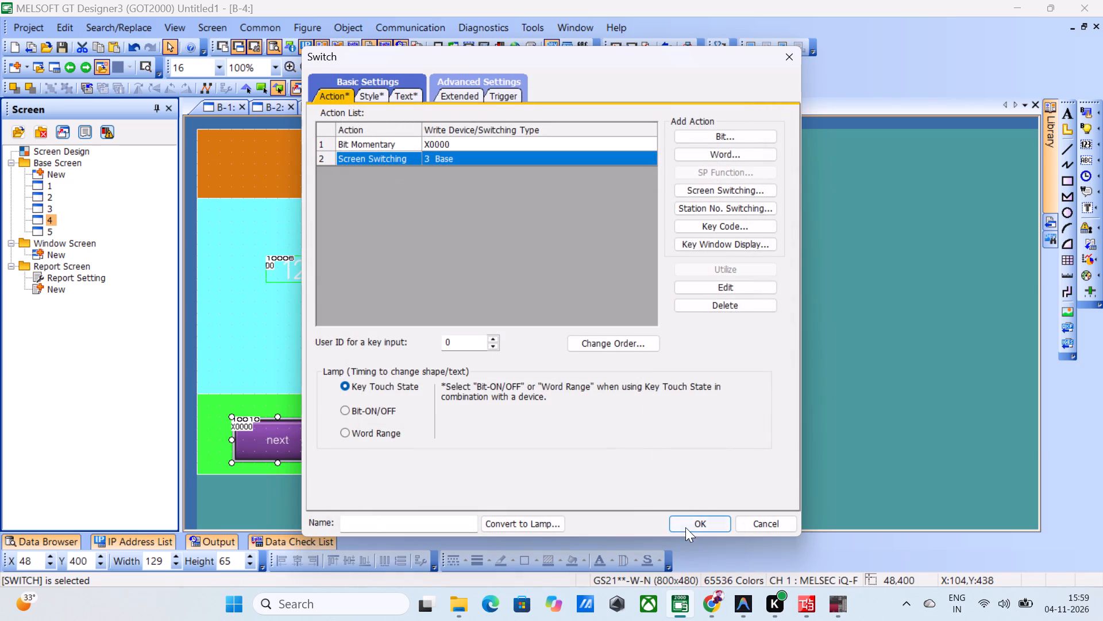
pyautogui.click(685, 527)
# On MULTIPLICATION's right-hand next switch, delete the 5 Overlap1 and 5 Overlap2 actions and set the base screen switching to screen 5, DIVISION.
pyautogui.tripleClick(709, 428)
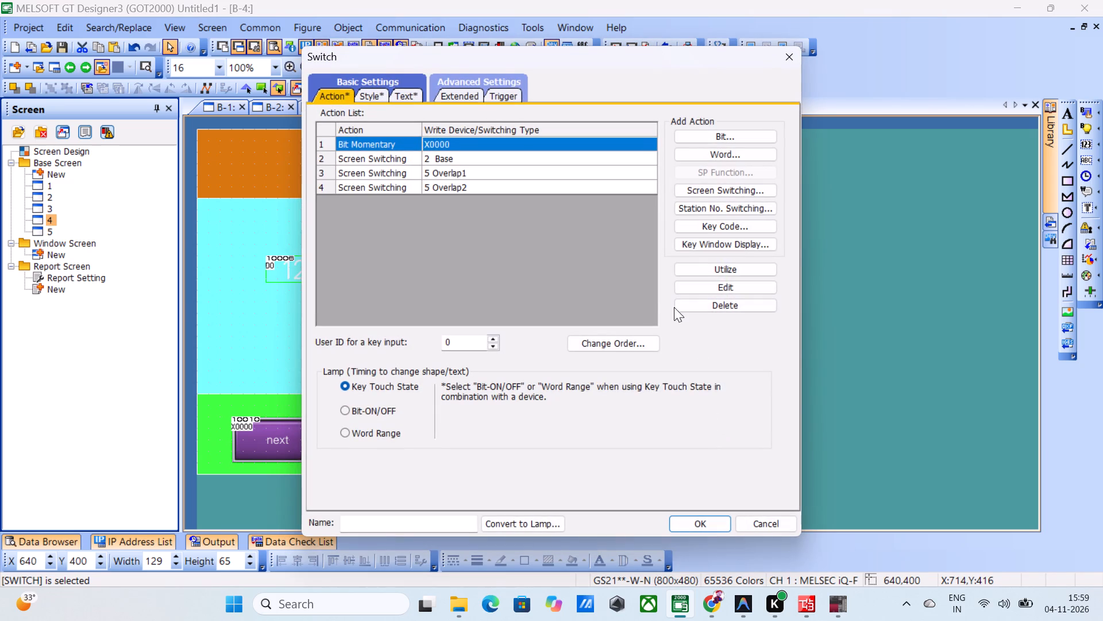
pyautogui.click(547, 189)
pyautogui.doubleClick(726, 301)
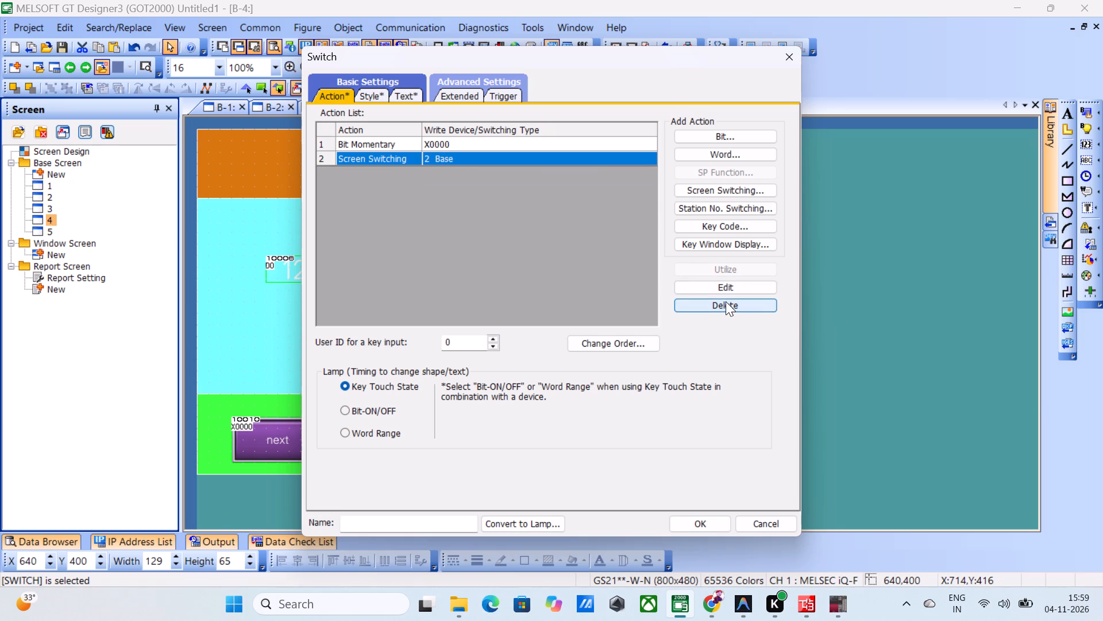
pyautogui.doubleClick(497, 162)
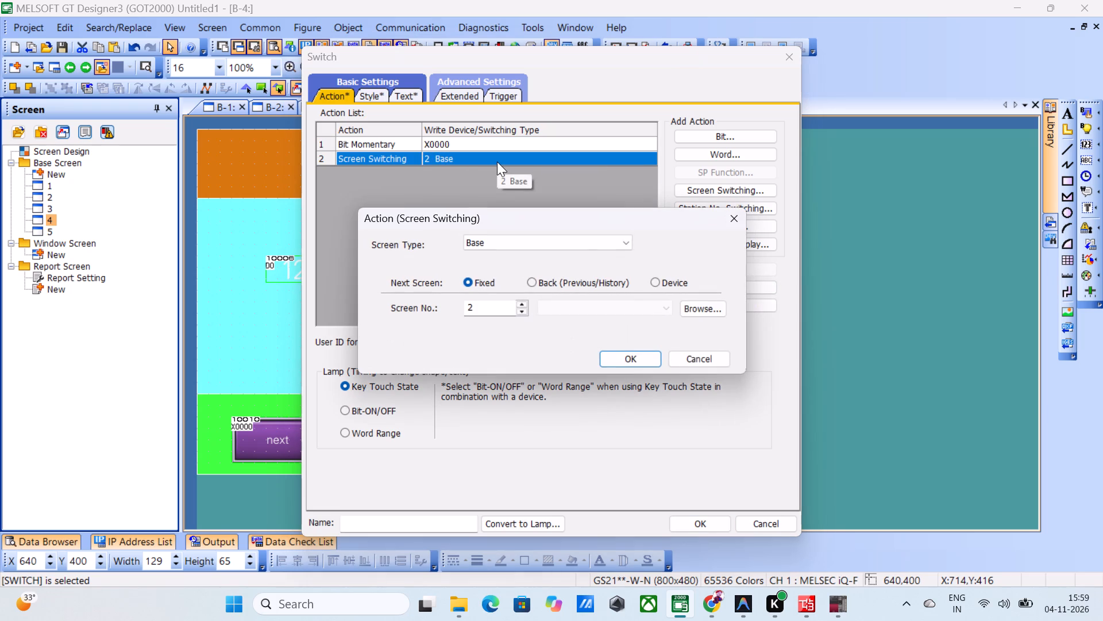
pyautogui.click(705, 309)
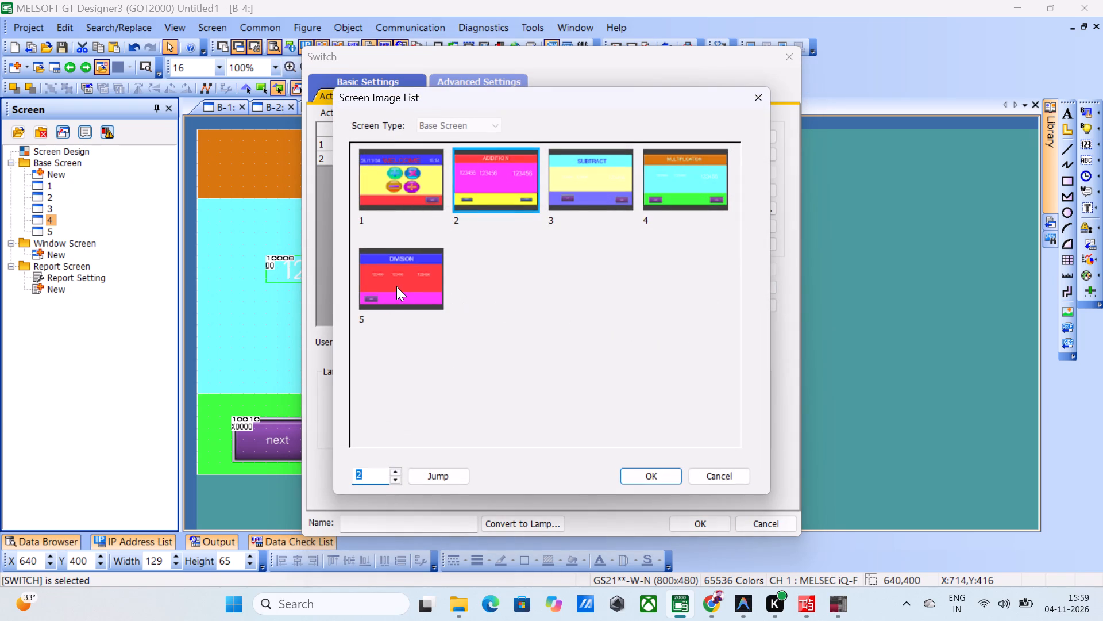
pyautogui.click(396, 286)
pyautogui.click(642, 471)
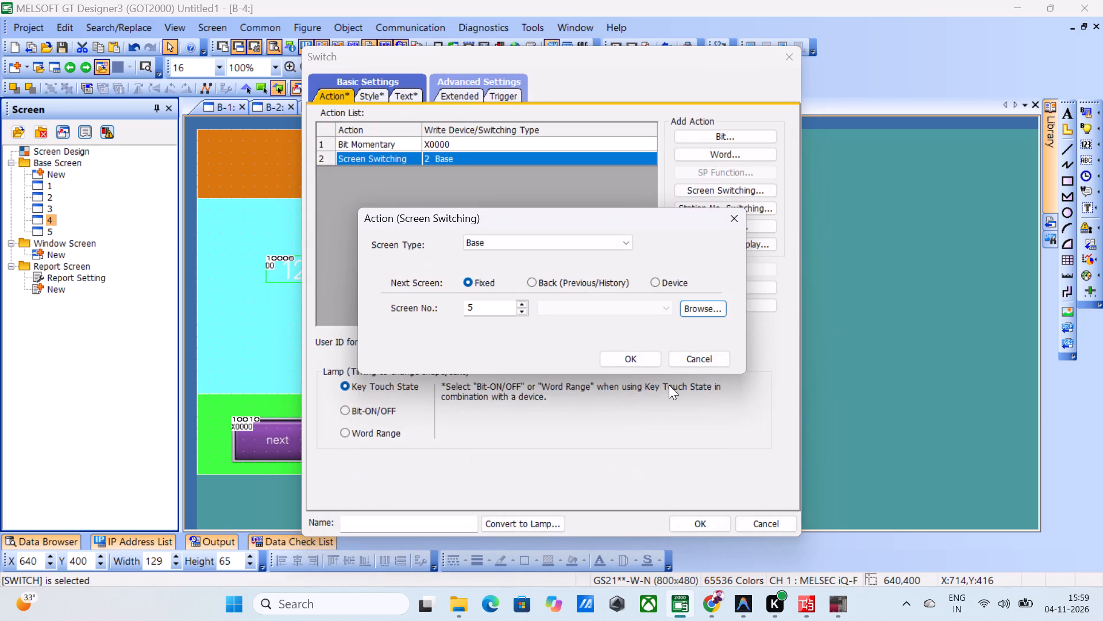
pyautogui.click(645, 355)
pyautogui.click(700, 508)
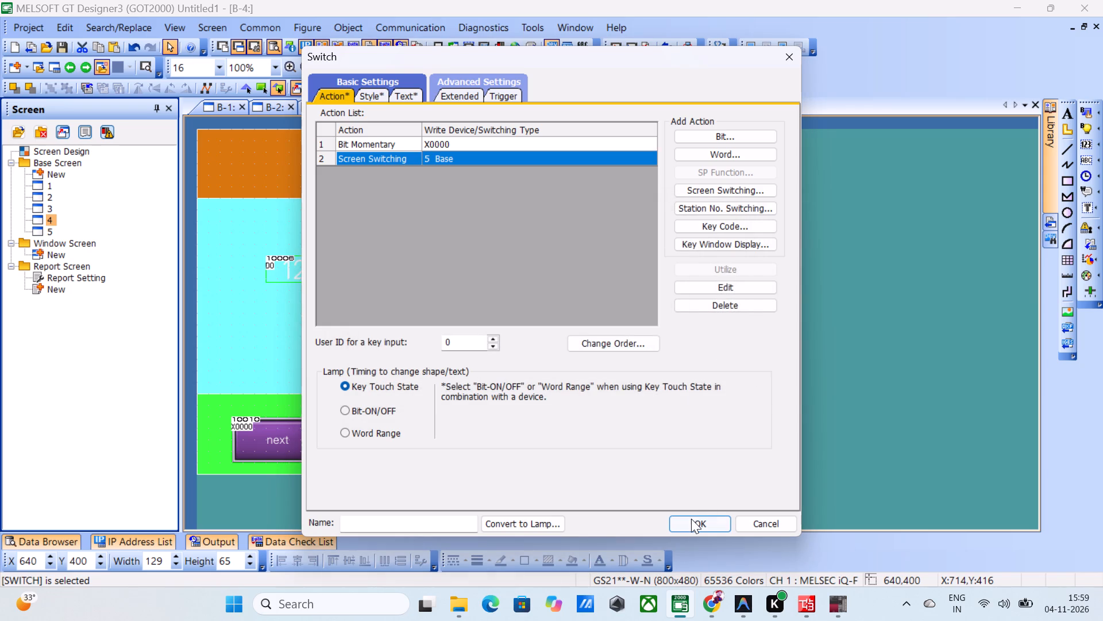
pyautogui.click(691, 519)
# On the DIVISION screen's next switch, delete the 4 Overlap1 action and set the base screen switching to screen 4, MULTIPLICATION.
pyautogui.click(420, 109)
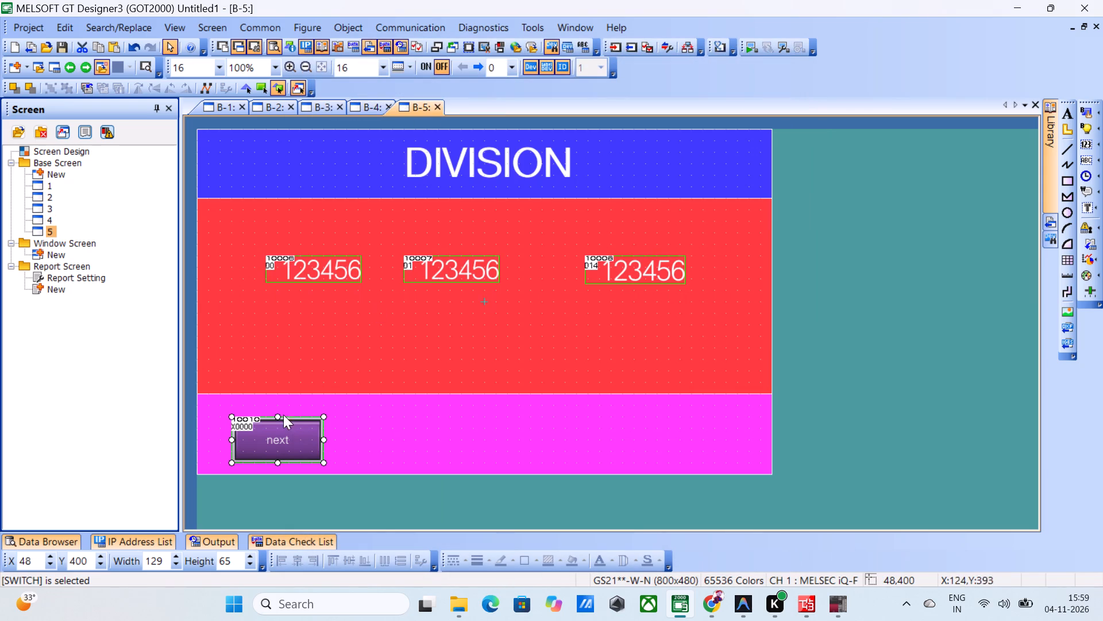
pyautogui.doubleClick(279, 430)
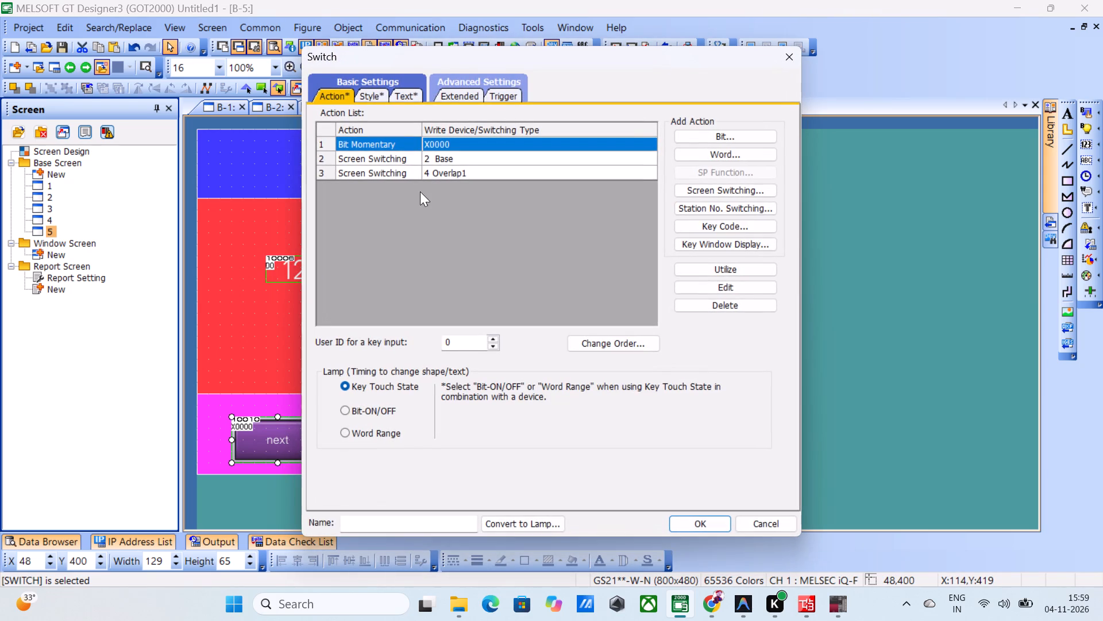
pyautogui.click(433, 174)
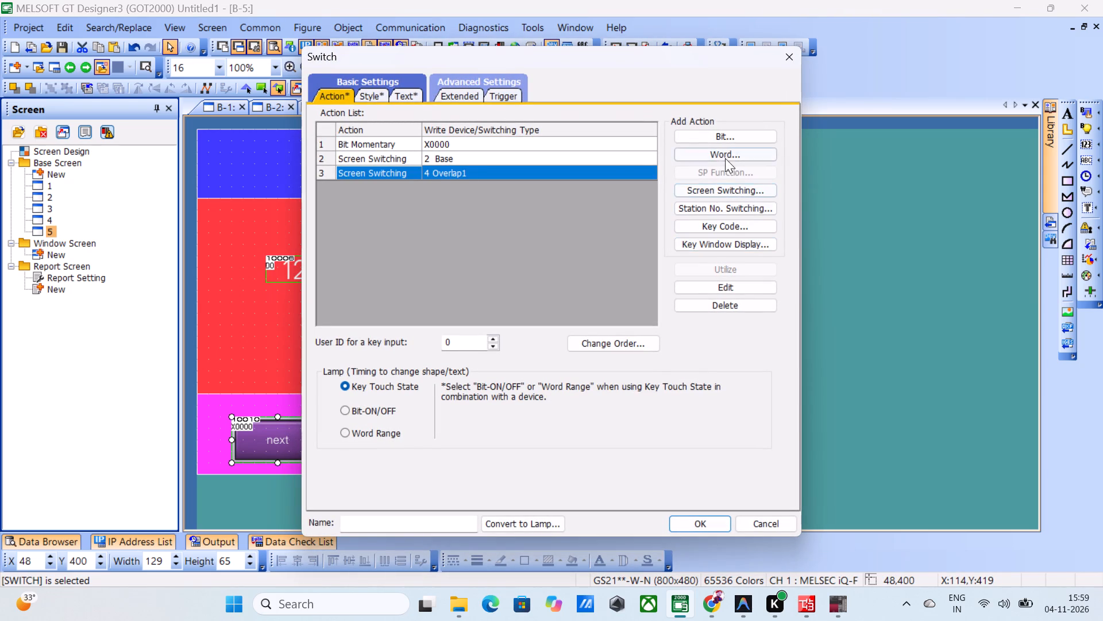
pyautogui.click(723, 303)
pyautogui.tripleClick(461, 158)
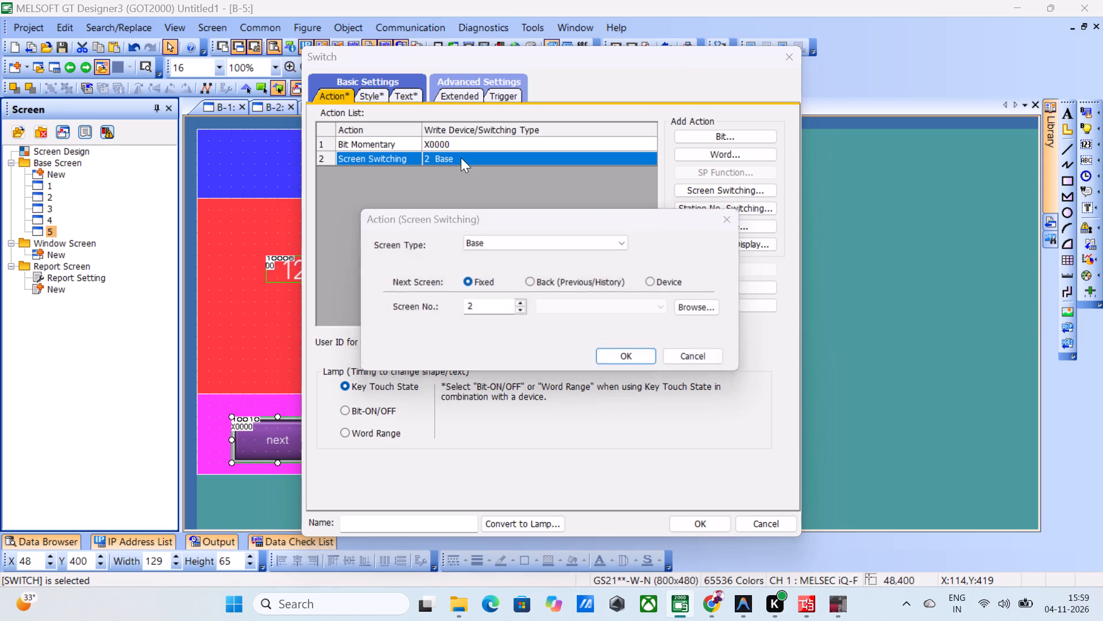
pyautogui.click(712, 308)
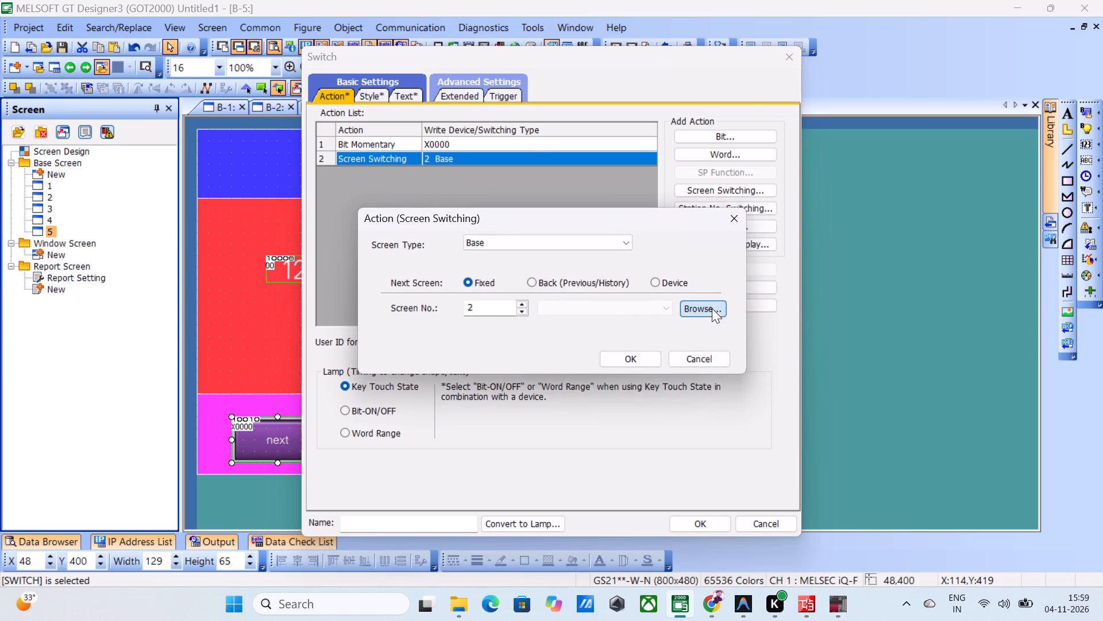
pyautogui.click(688, 179)
pyautogui.click(650, 485)
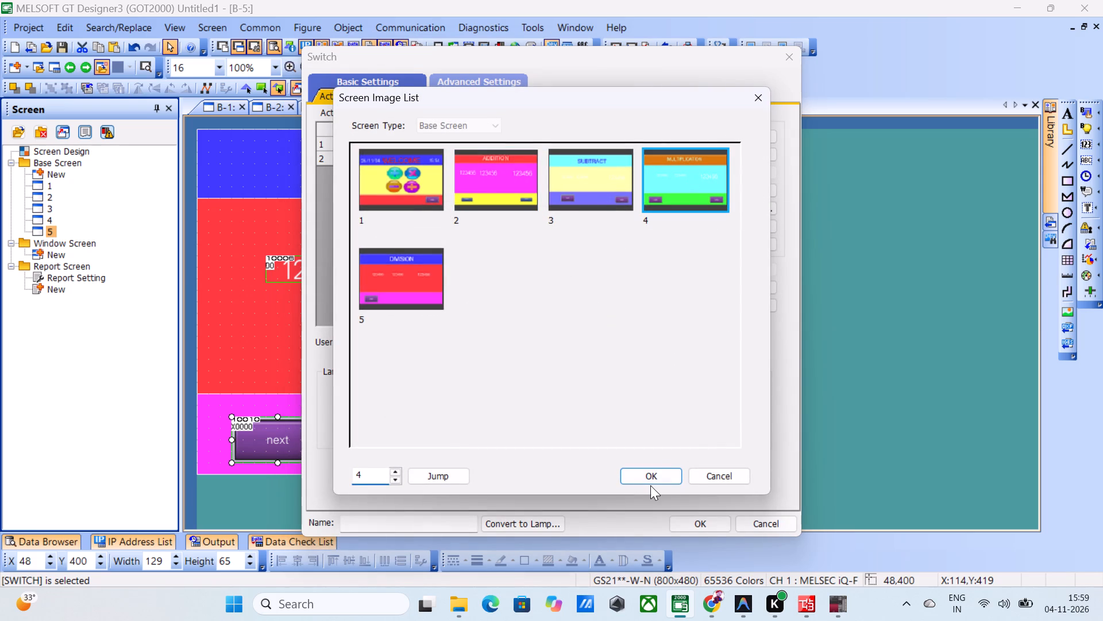
pyautogui.click(650, 481)
pyautogui.click(643, 355)
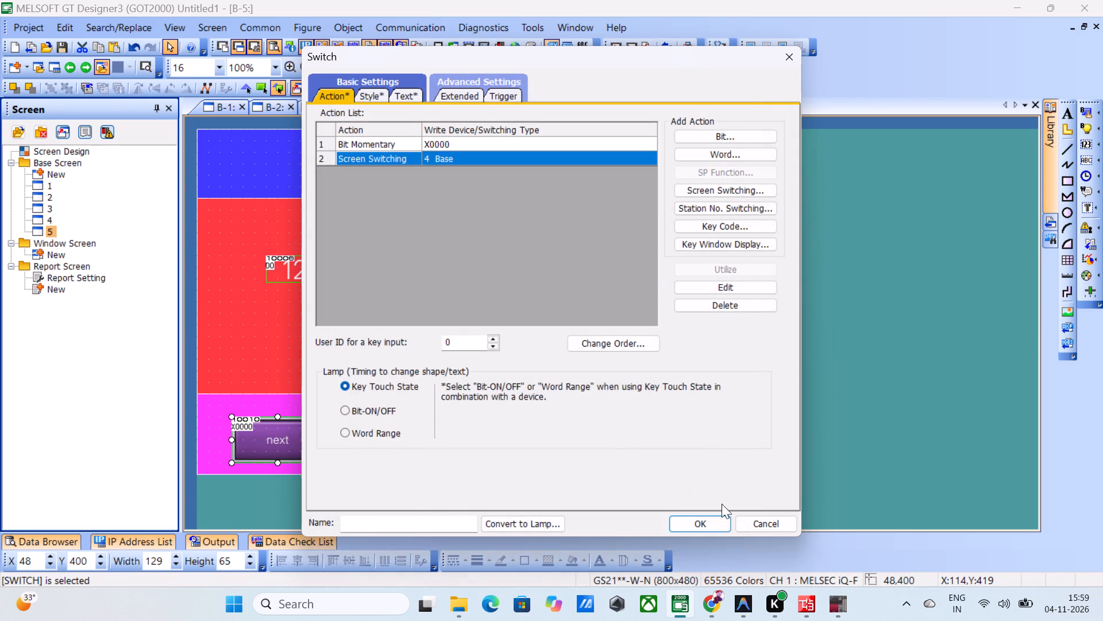
pyautogui.click(715, 517)
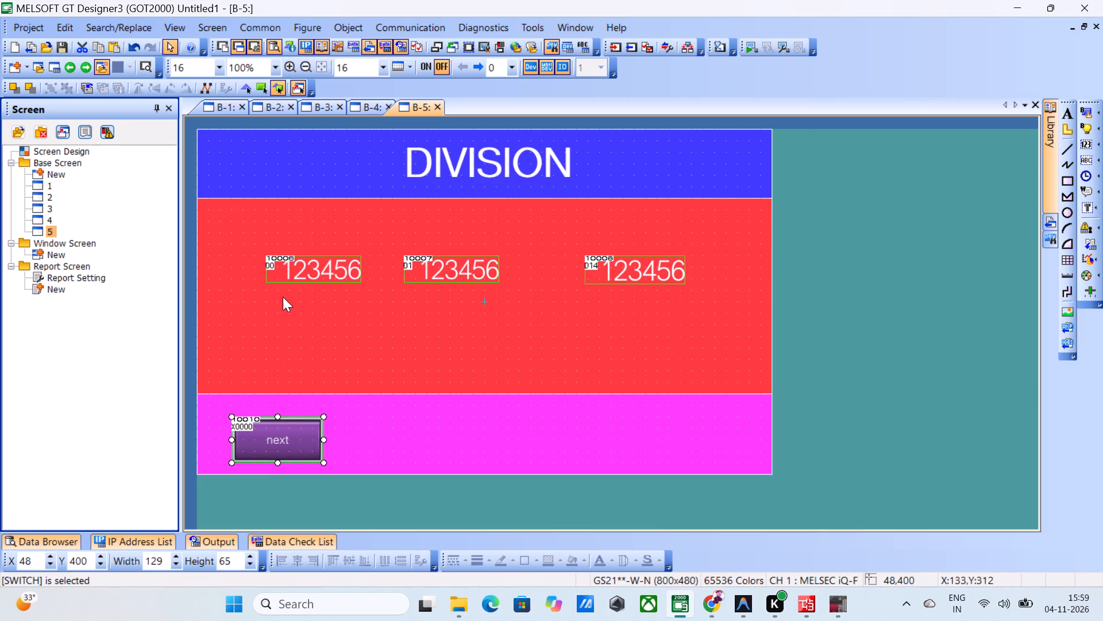
# Start the simulator from the WELCOME screen and test the next switches forward through the arithmetic screens to DIVISION.
pyautogui.click(218, 108)
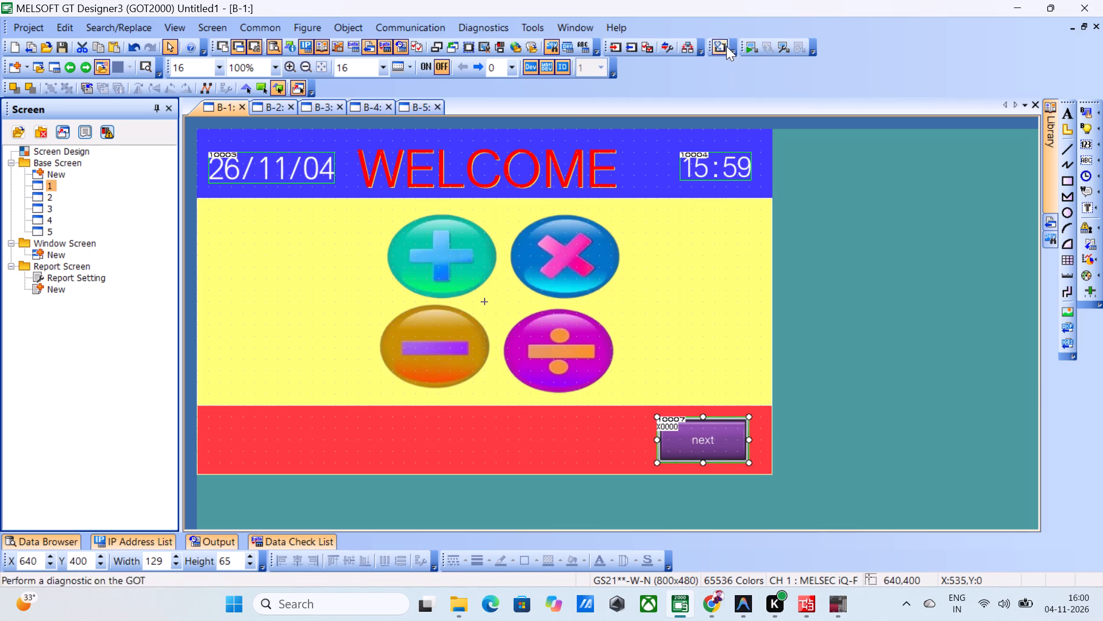
pyautogui.click(745, 49)
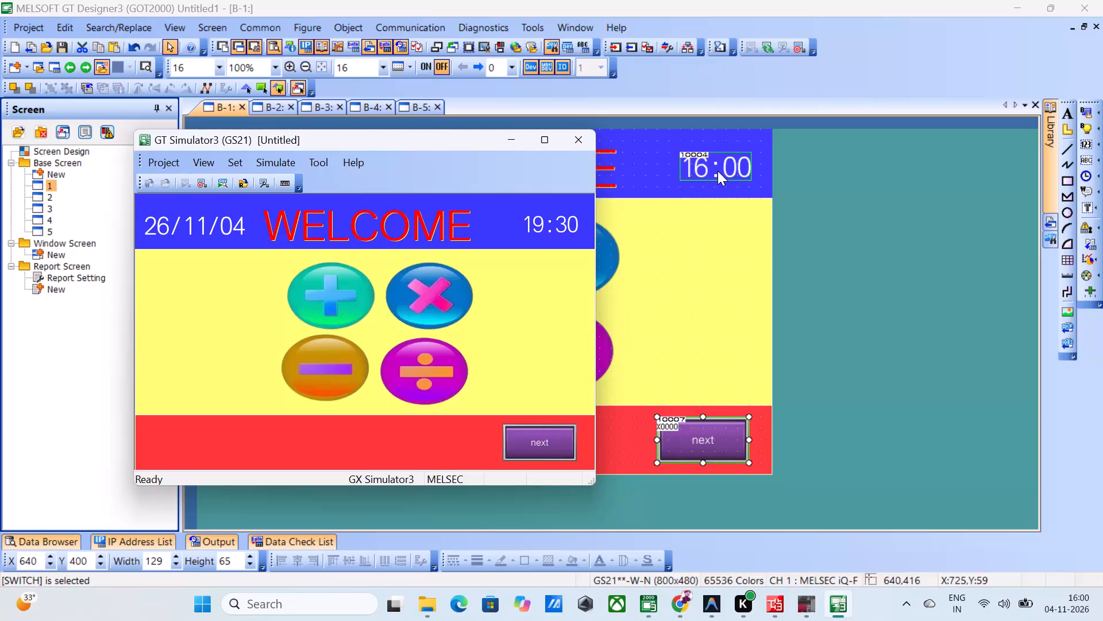
pyautogui.click(538, 455)
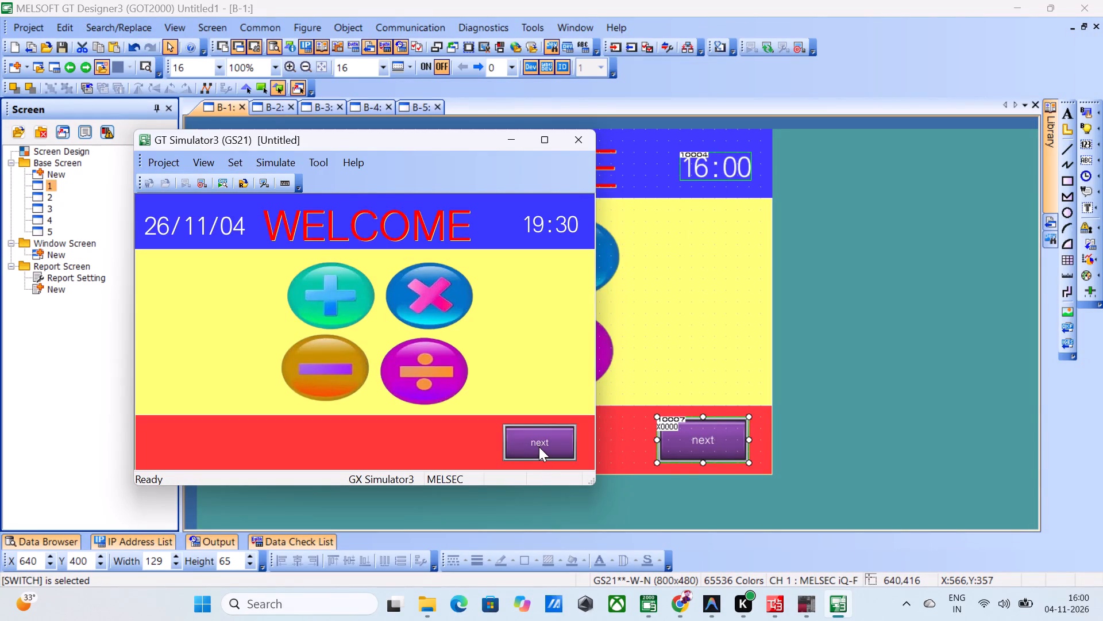
pyautogui.click(542, 439)
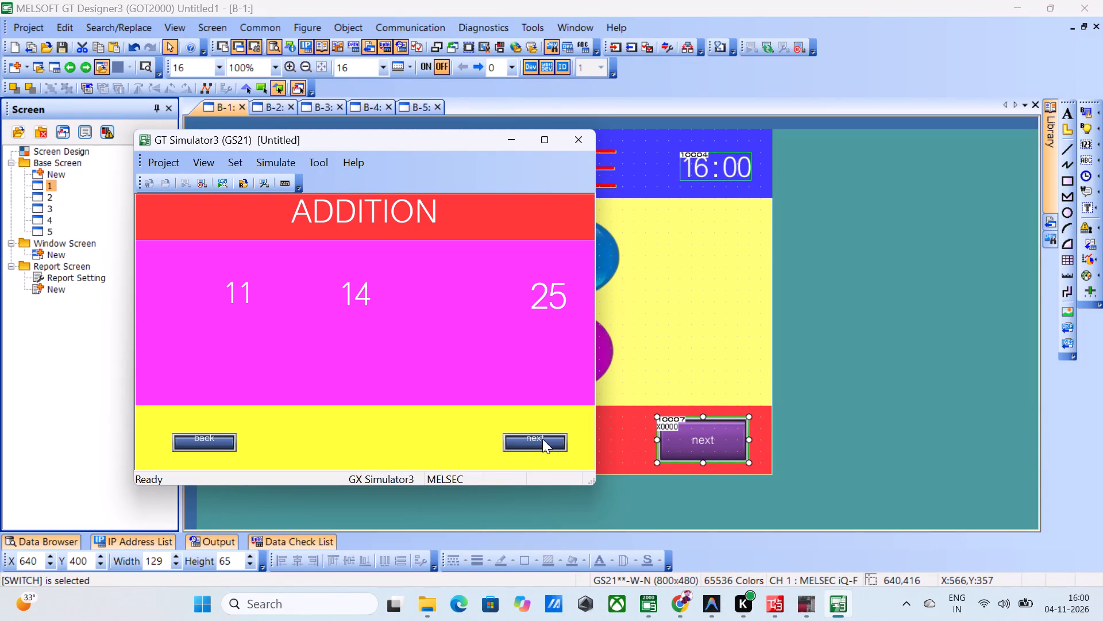
pyautogui.click(542, 439)
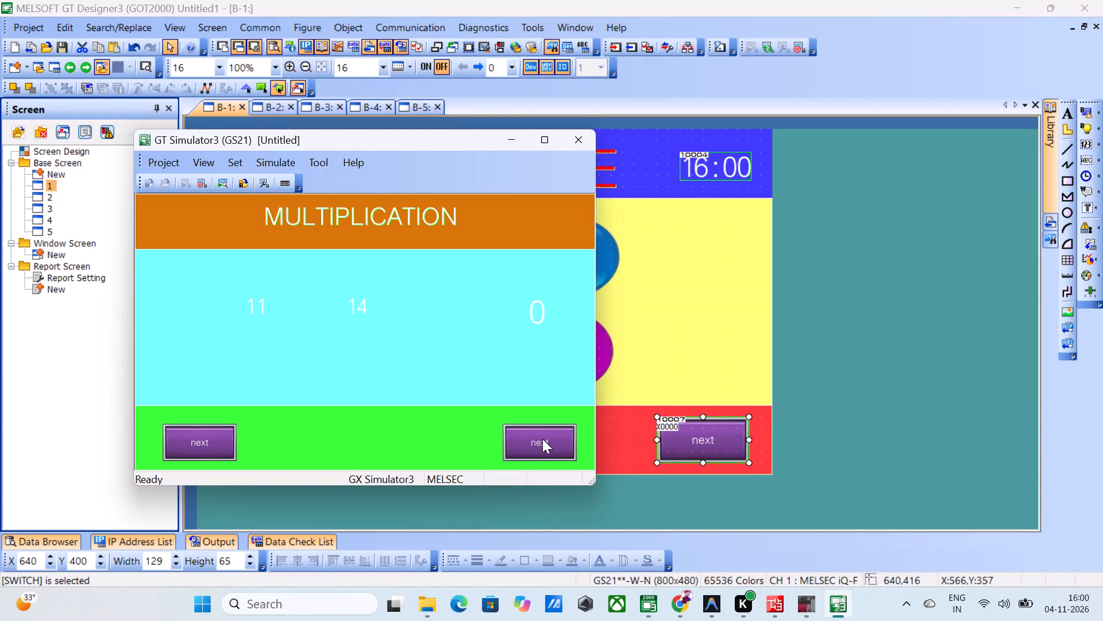
pyautogui.doubleClick(542, 439)
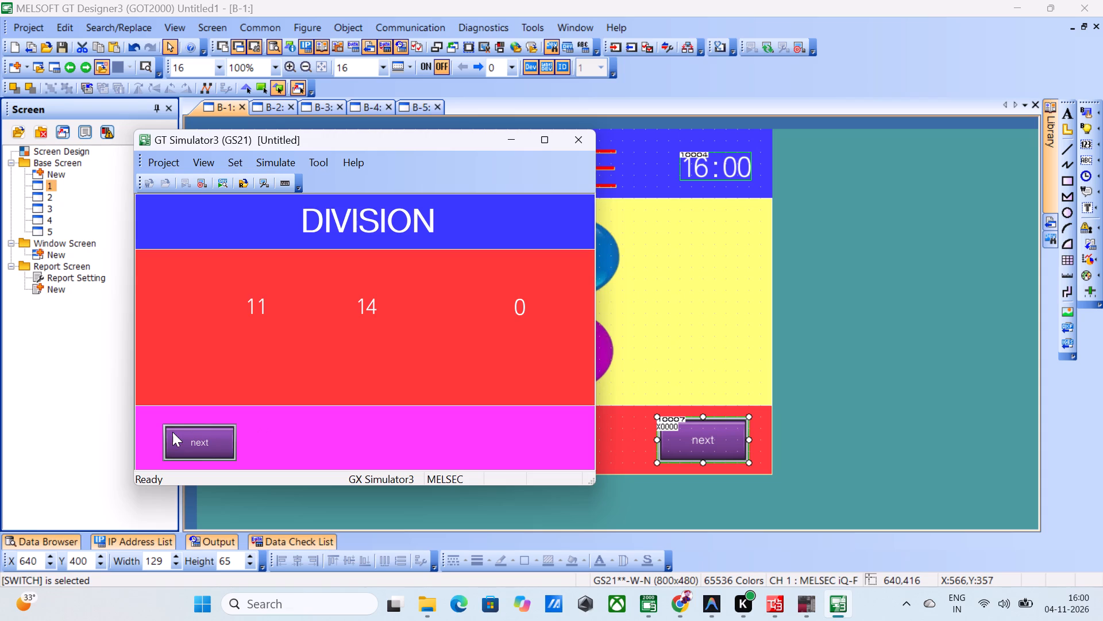
# Test the left-hand switches backward in the simulator from DIVISION through MULTIPLICATION and SUBTRACT to ADDITION.
pyautogui.click(172, 432)
pyautogui.doubleClick(172, 432)
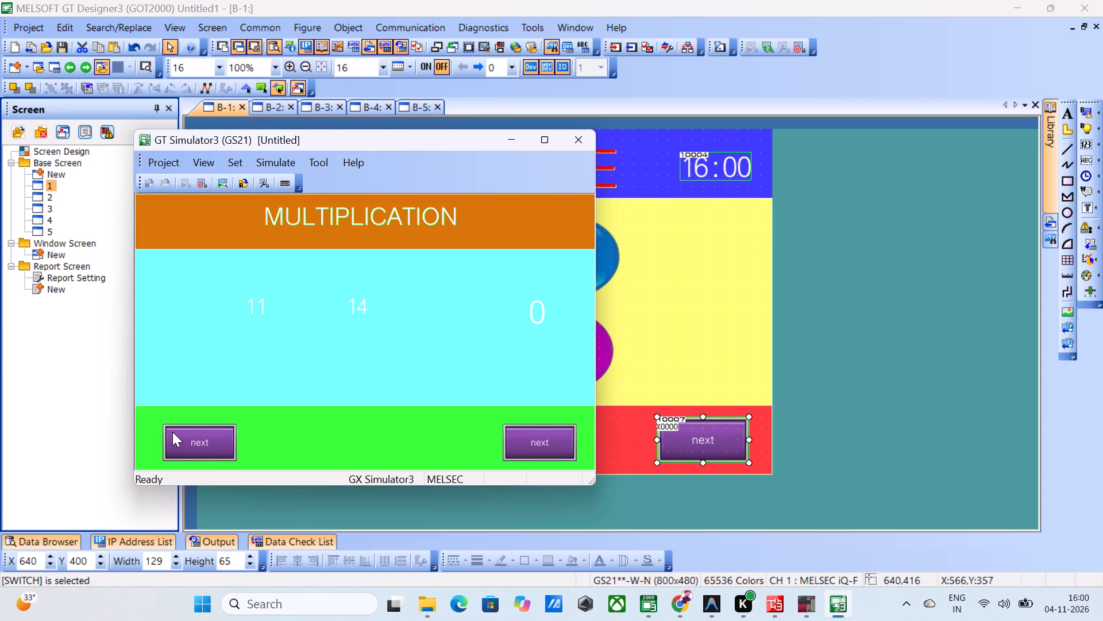
pyautogui.doubleClick(172, 432)
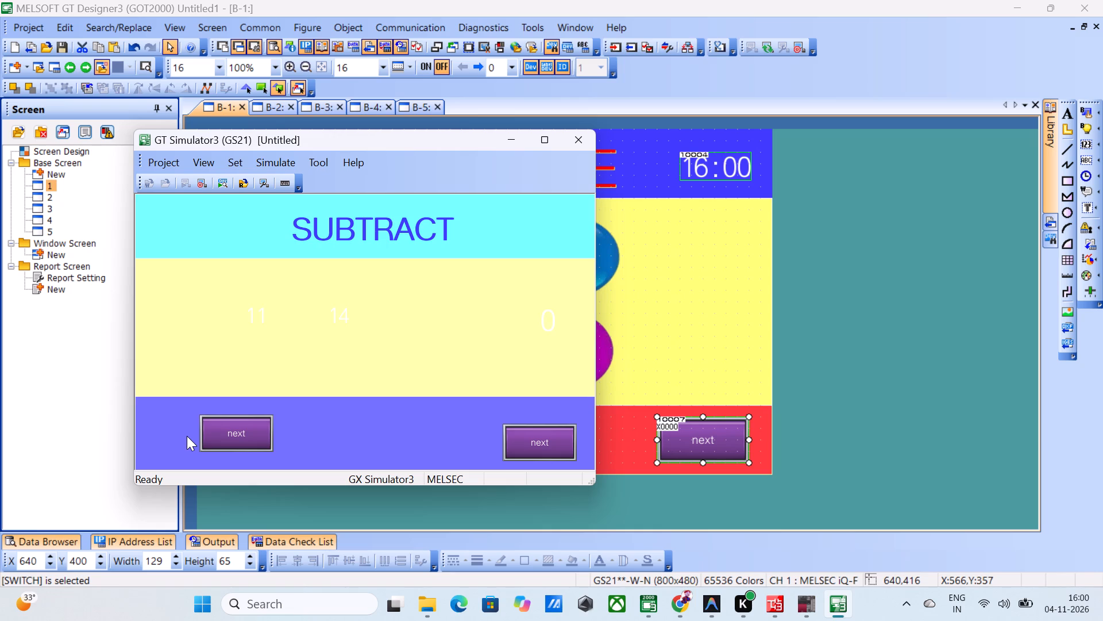
pyautogui.click(202, 436)
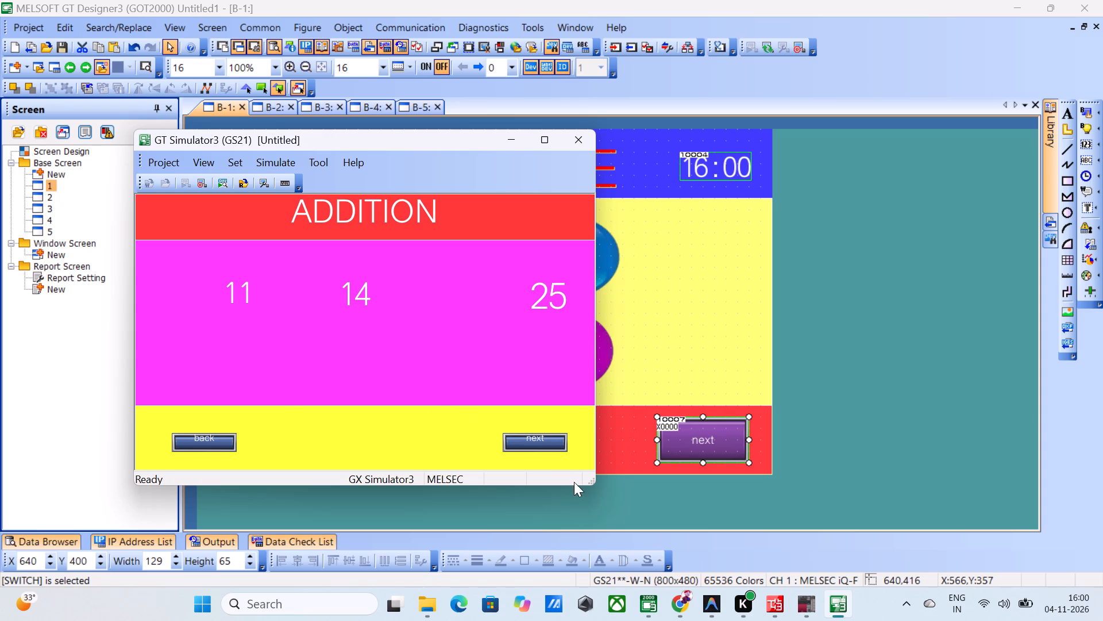
# Advance from ADDITION to the SUBTRACT screen and enter 1 and 10 as its two operands to test the calculation.
pyautogui.click(541, 434)
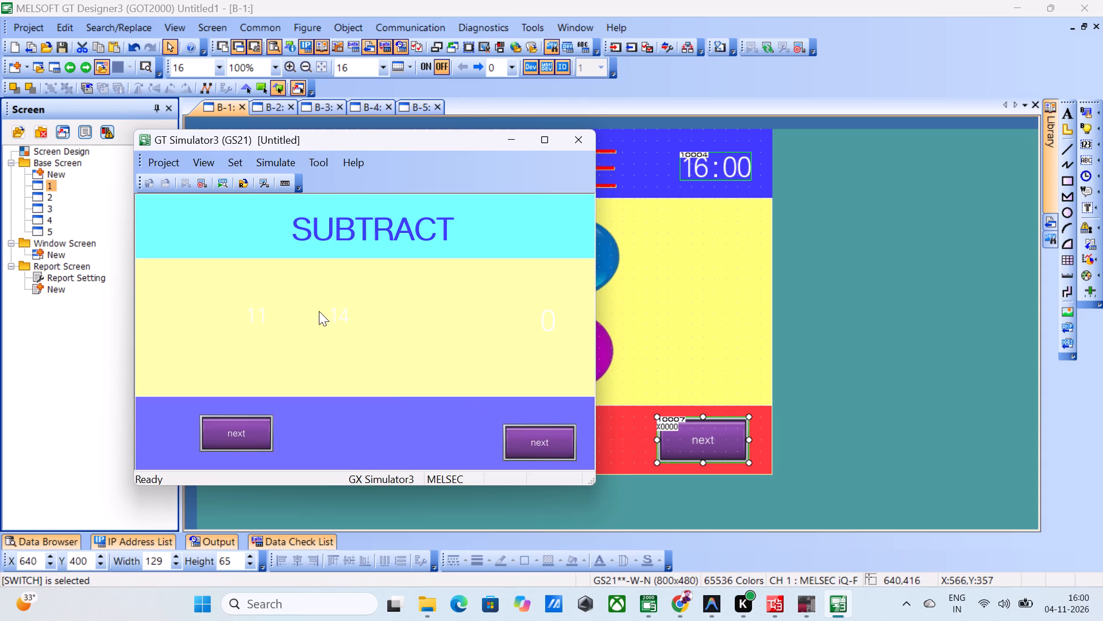
pyautogui.click(264, 317)
pyautogui.doubleClick(294, 405)
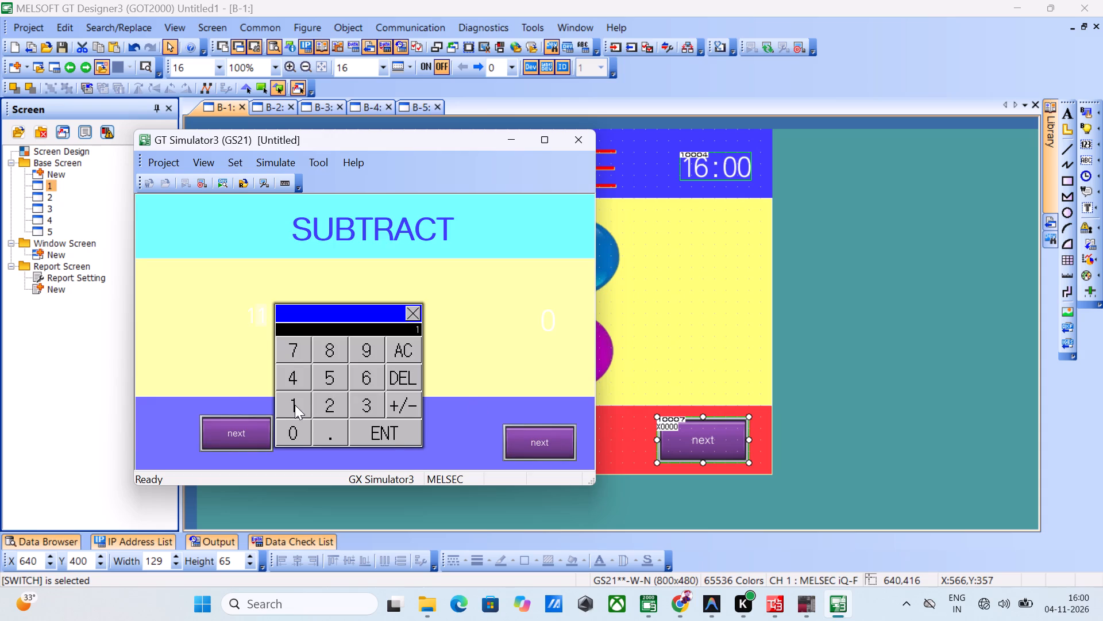
pyautogui.click(384, 423)
pyautogui.click(339, 313)
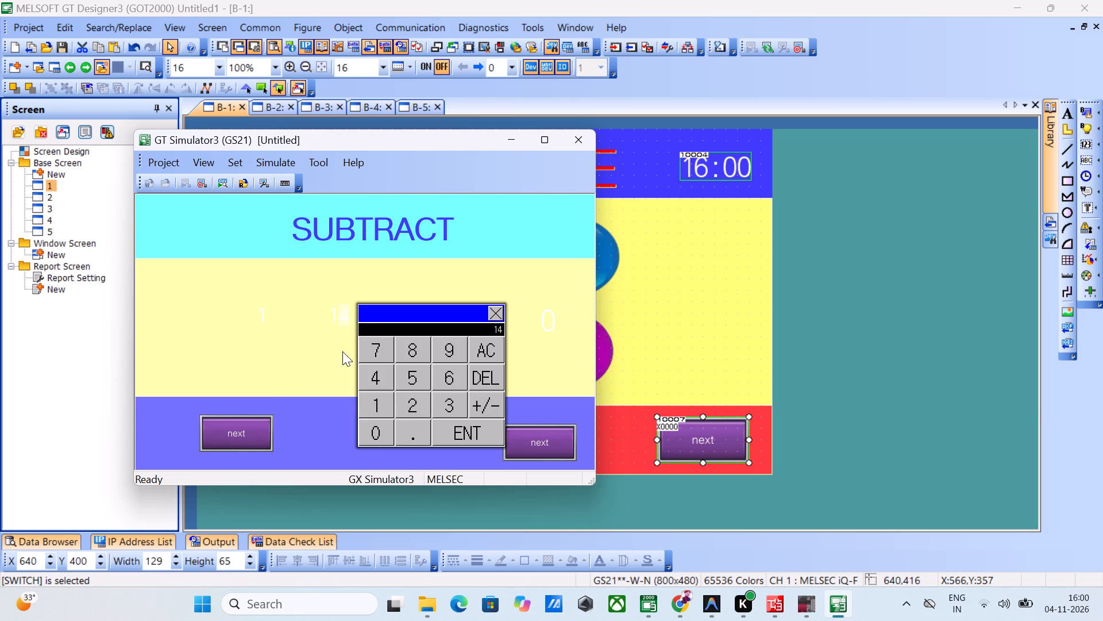
pyautogui.click(376, 413)
pyautogui.click(376, 425)
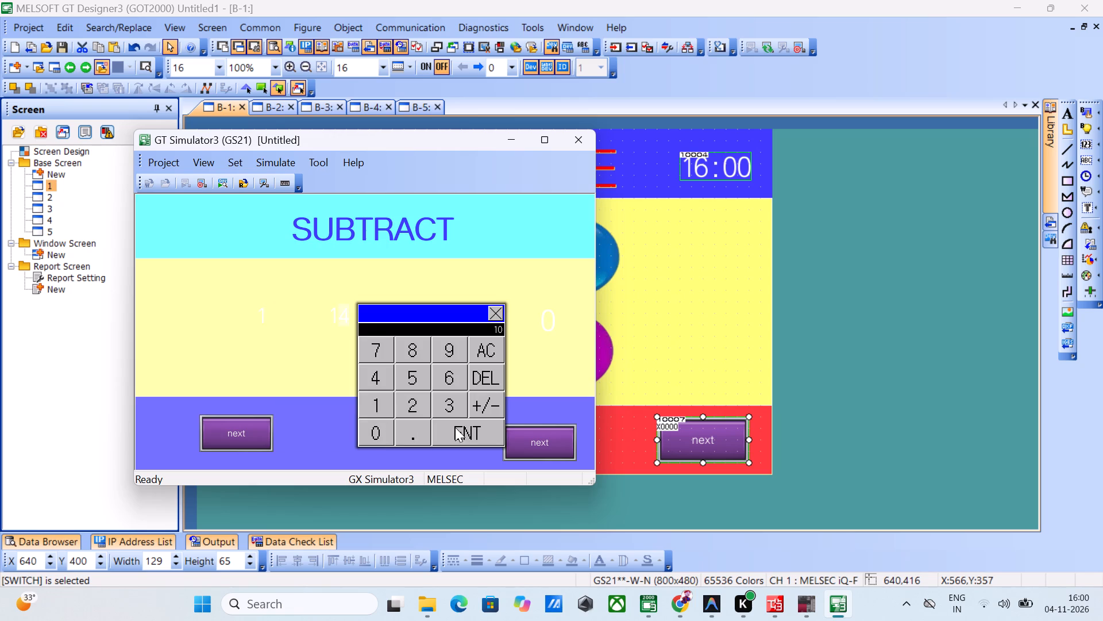
pyautogui.click(457, 427)
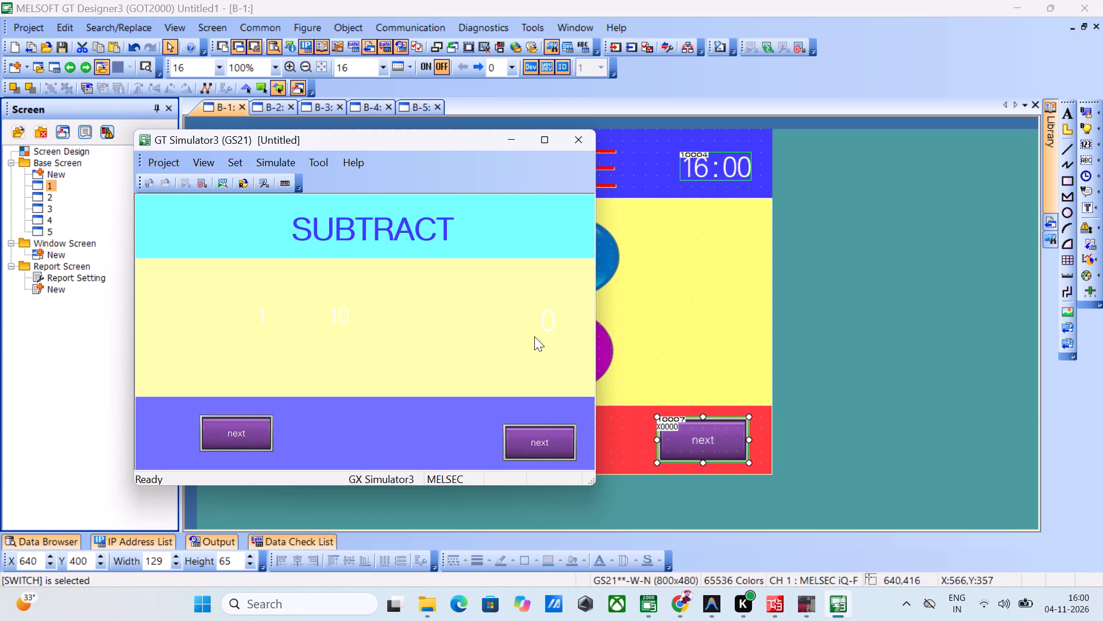
pyautogui.click(546, 324)
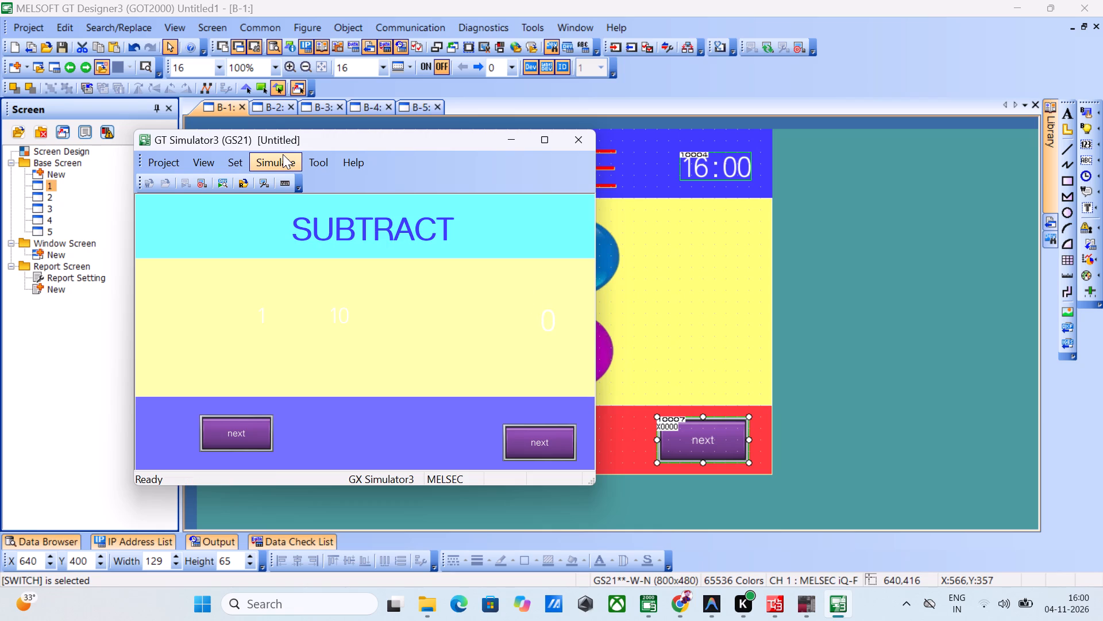
# Stop the screen simulation.
pyautogui.click(283, 154)
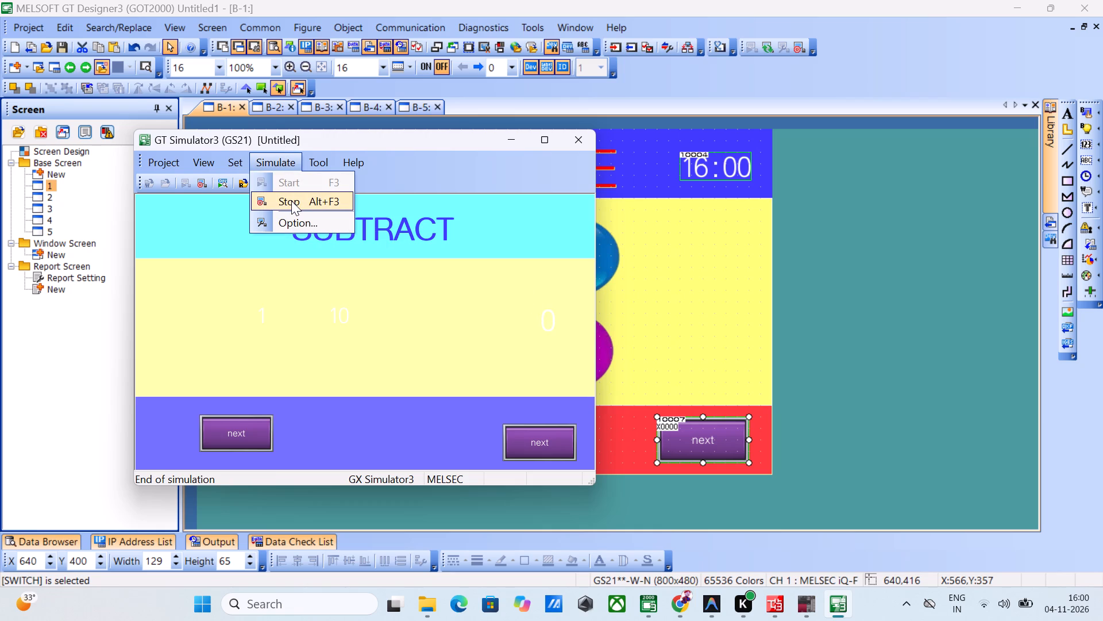
pyautogui.click(293, 199)
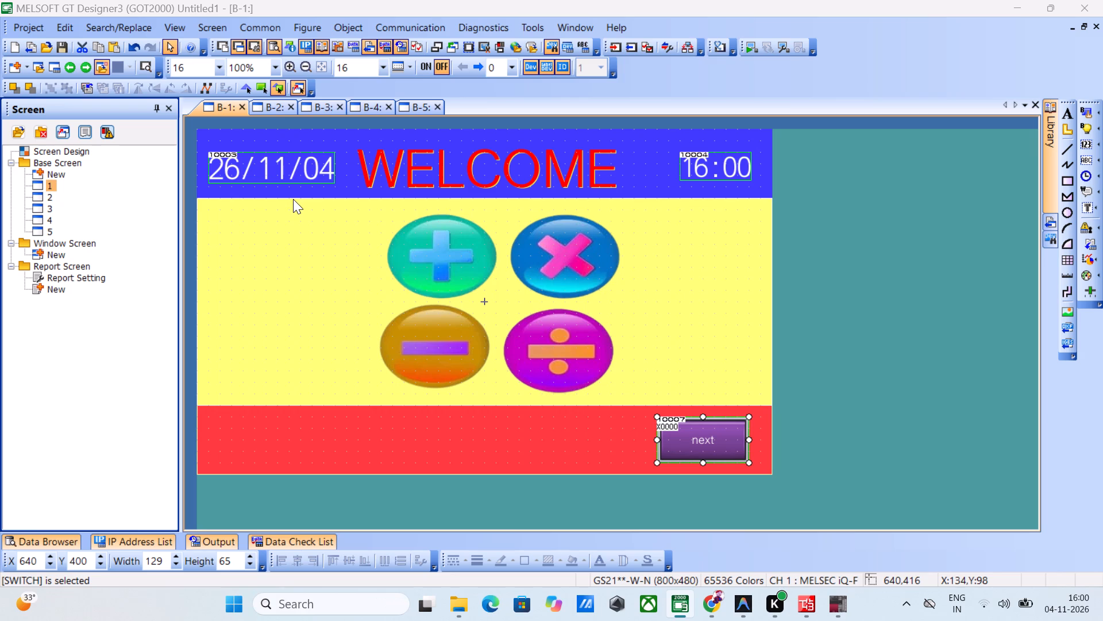
# Review the WELCOME, ADDITION and SUBTRACT screen designs and check the monitored ladder program in GX Works3, returning to SUBTRACT in GT Designer3.
pyautogui.click(702, 453)
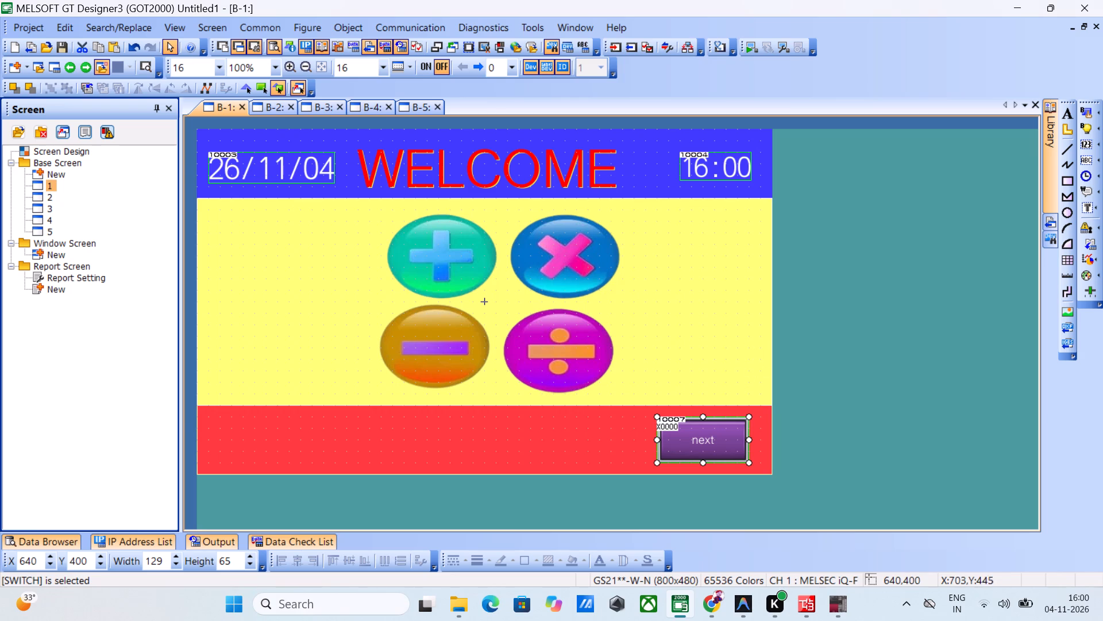
pyautogui.click(701, 444)
pyautogui.click(264, 105)
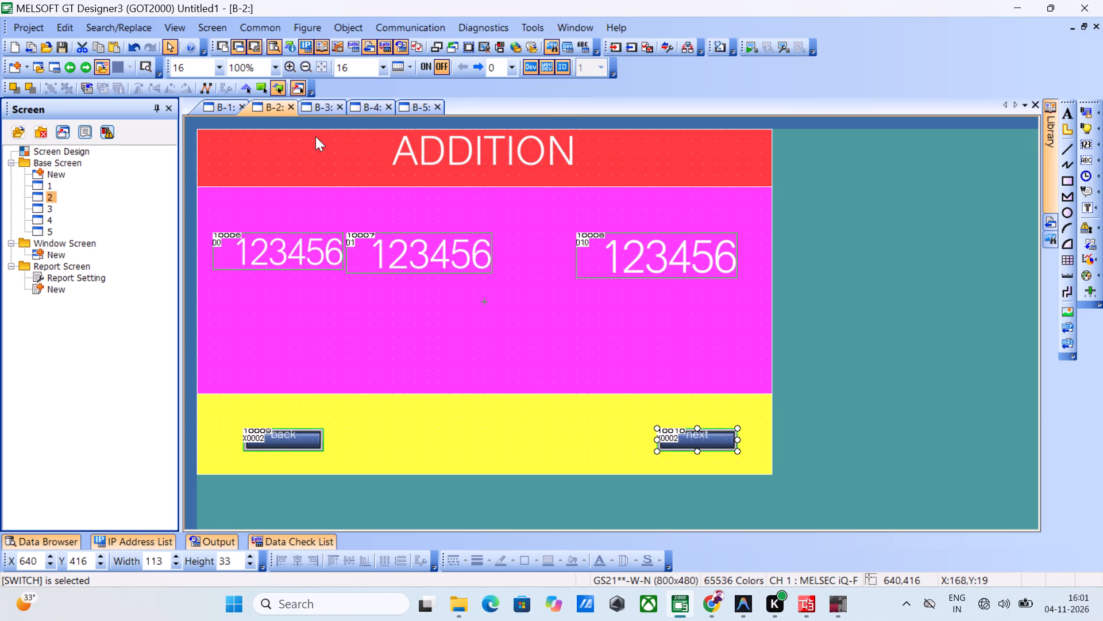
pyautogui.click(313, 109)
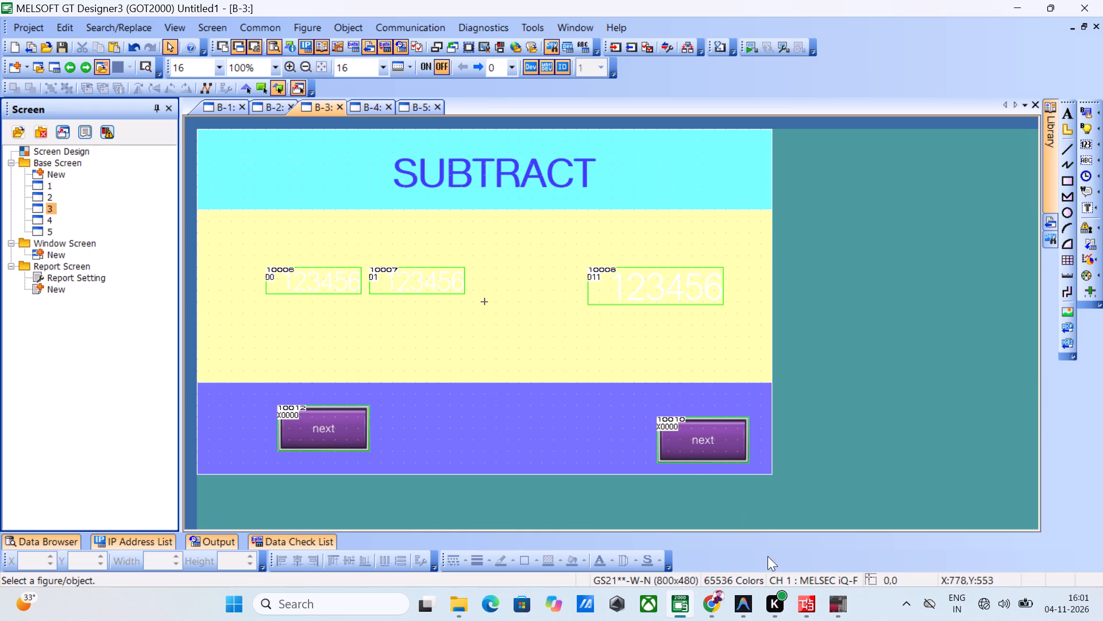
pyautogui.click(812, 605)
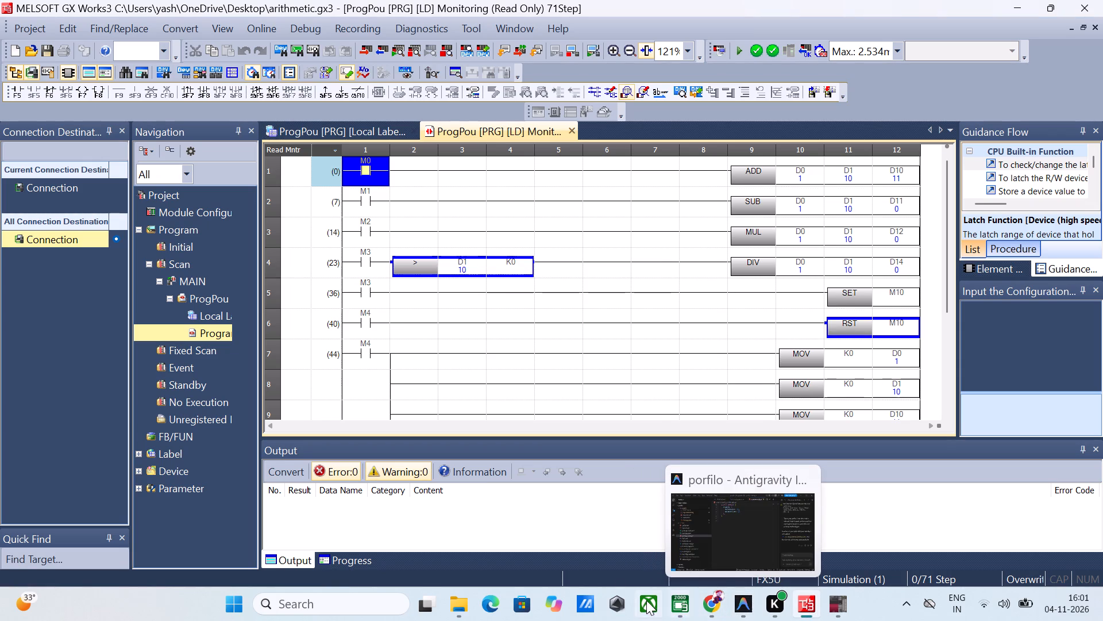
pyautogui.doubleClick(674, 594)
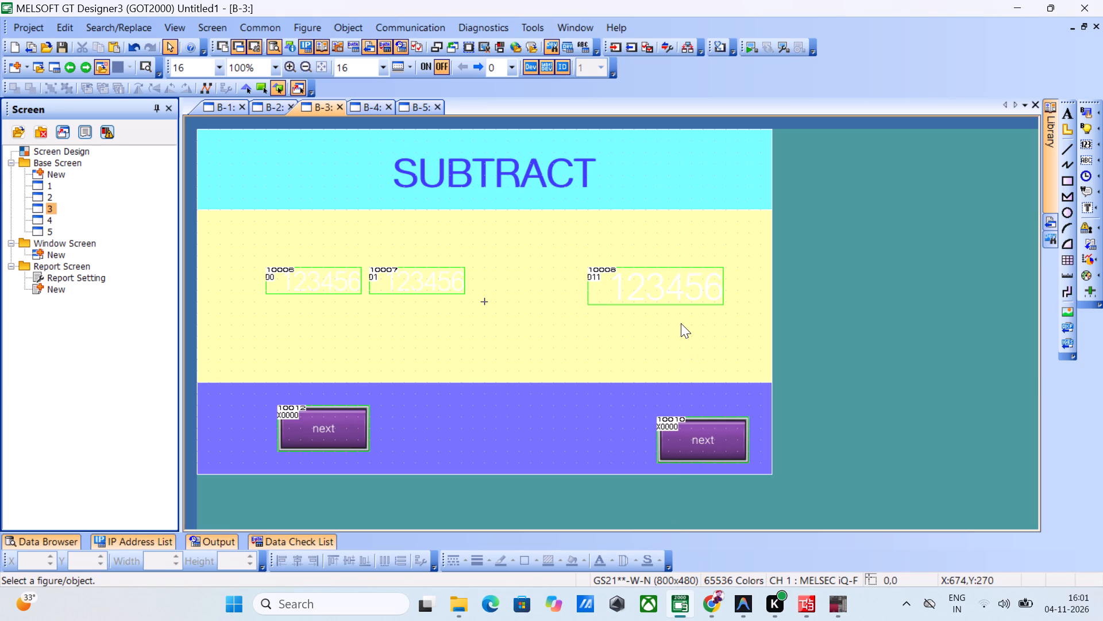